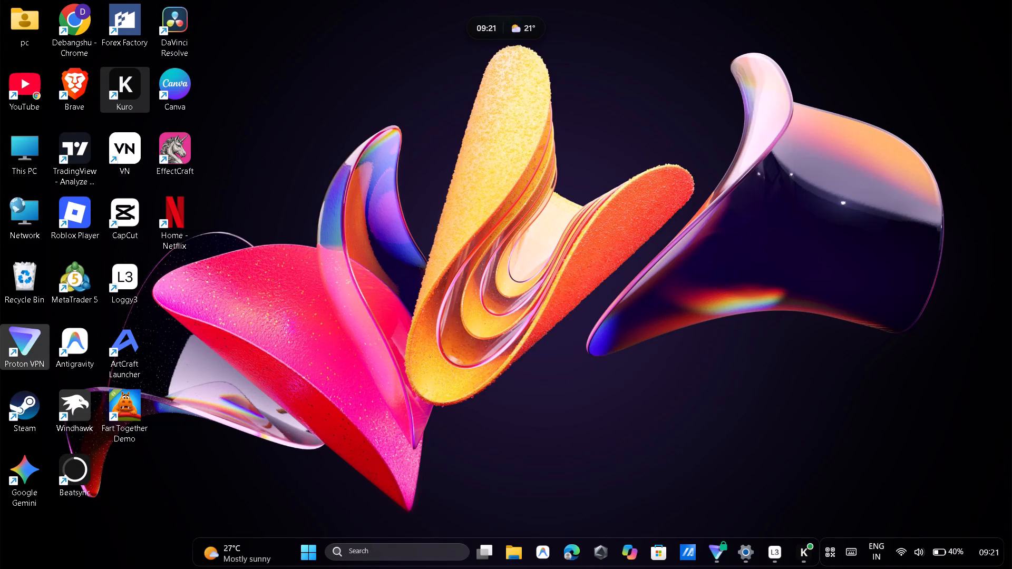
Launch CapCut from the desktop.
click(123, 241)
double_click(127, 223)
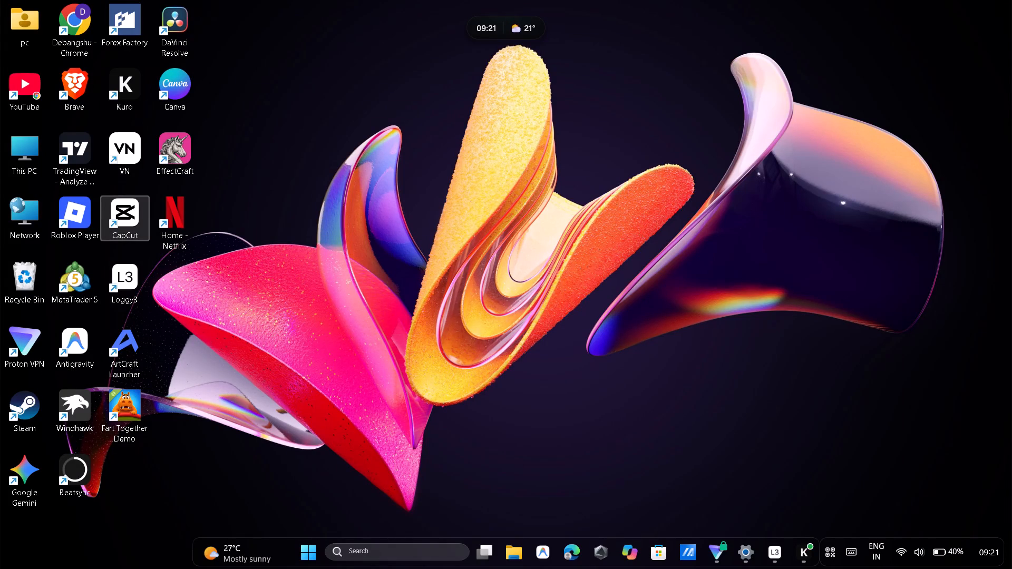
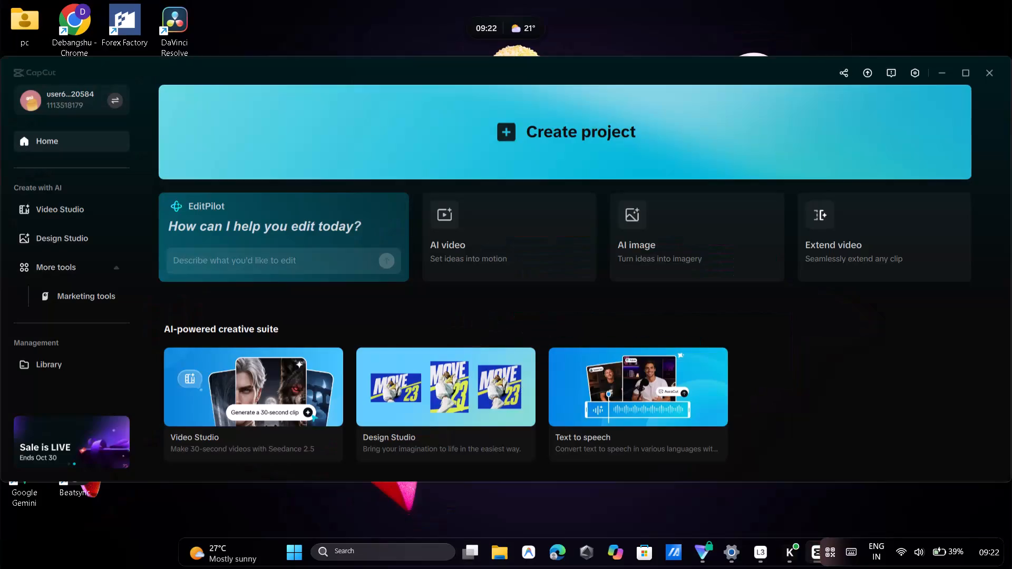
Maximize the CapCut home window.
click(960, 69)
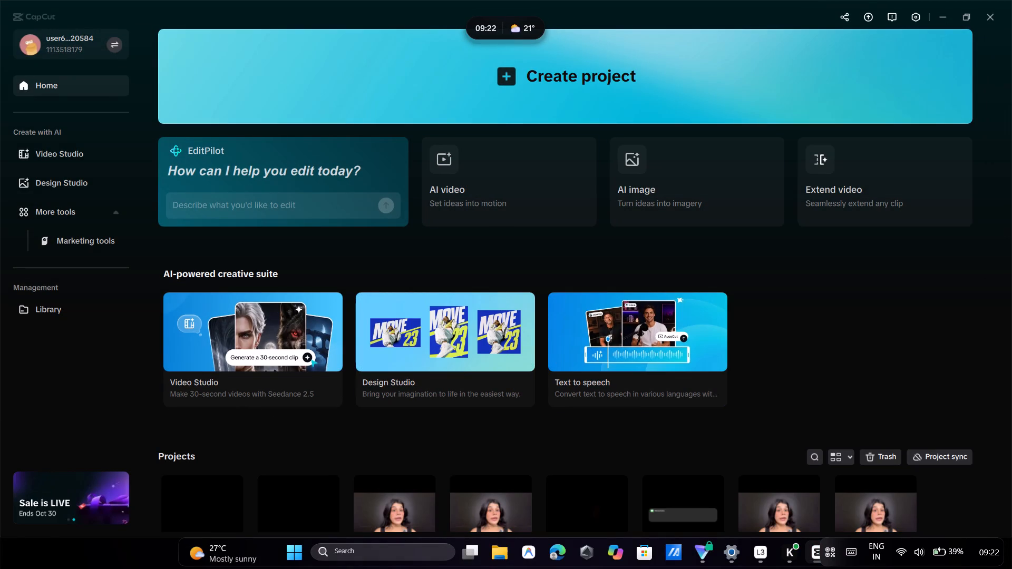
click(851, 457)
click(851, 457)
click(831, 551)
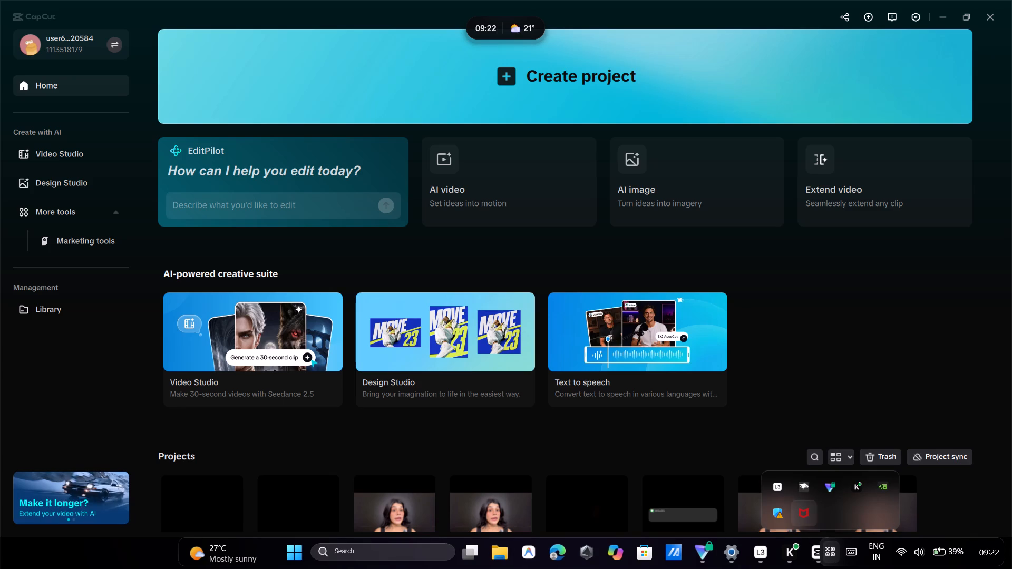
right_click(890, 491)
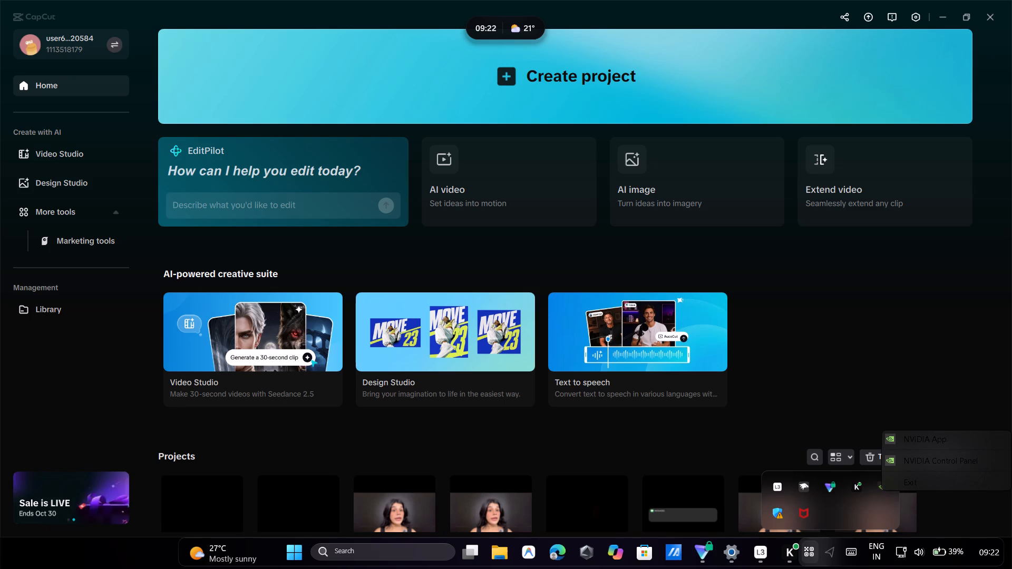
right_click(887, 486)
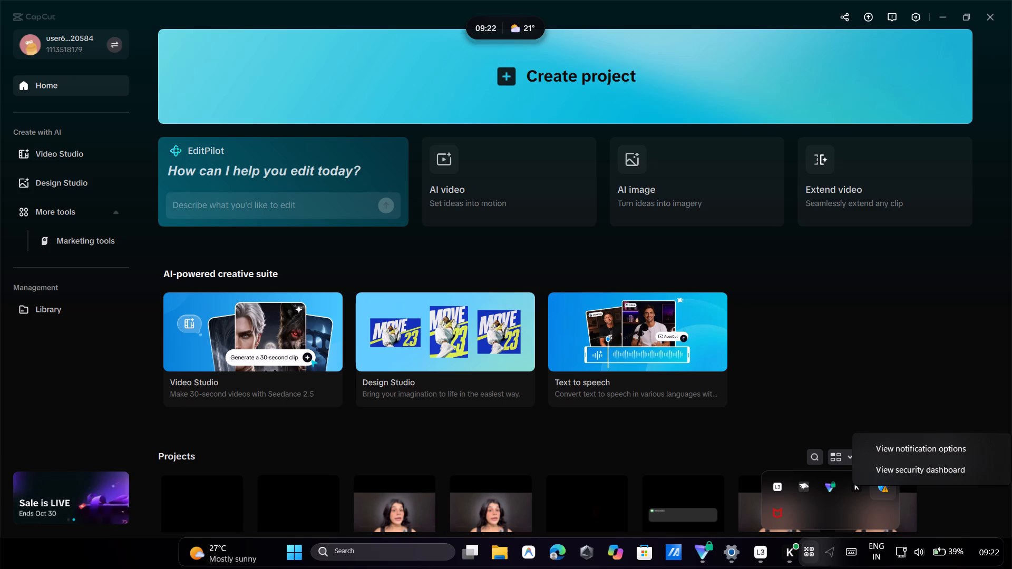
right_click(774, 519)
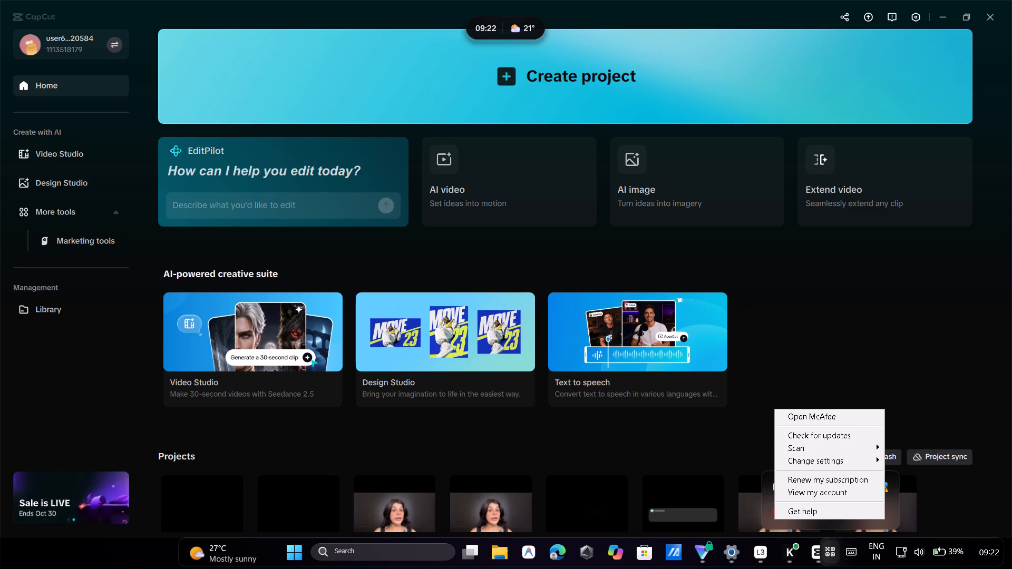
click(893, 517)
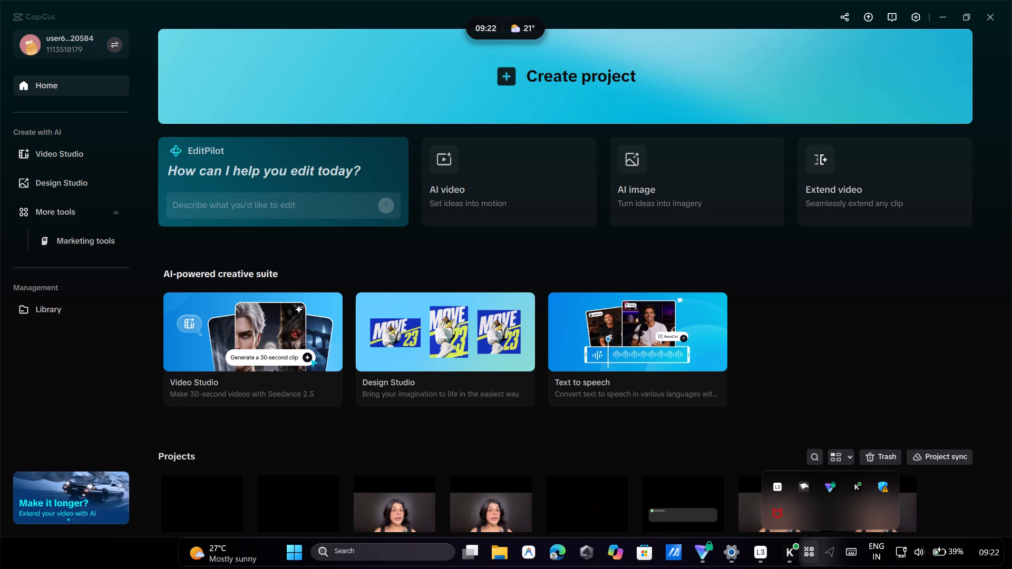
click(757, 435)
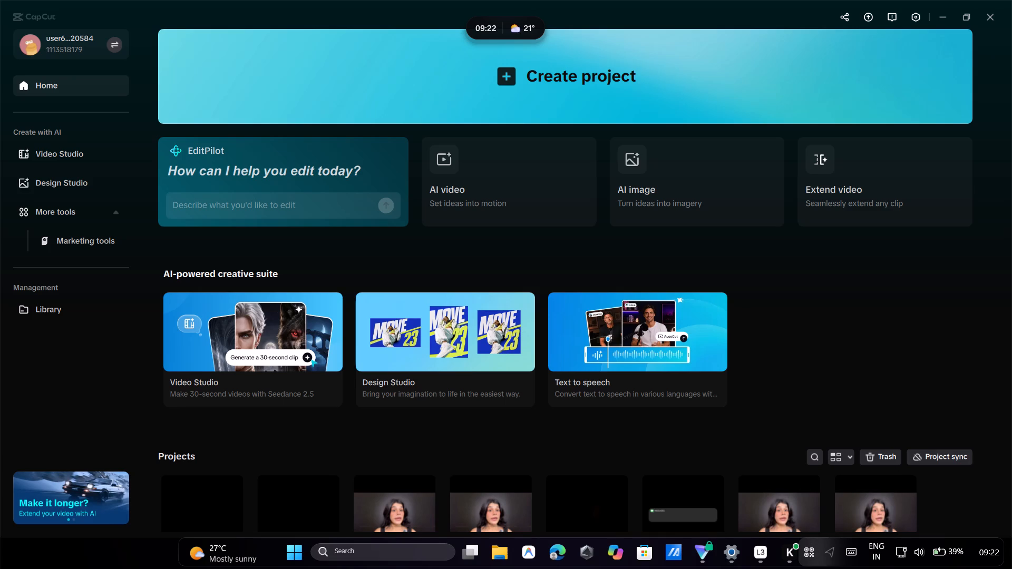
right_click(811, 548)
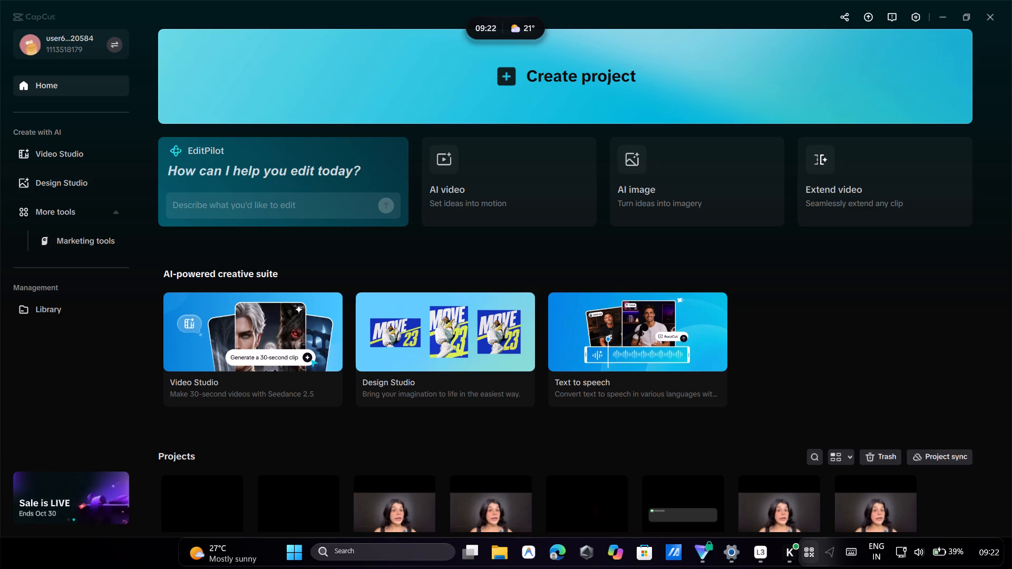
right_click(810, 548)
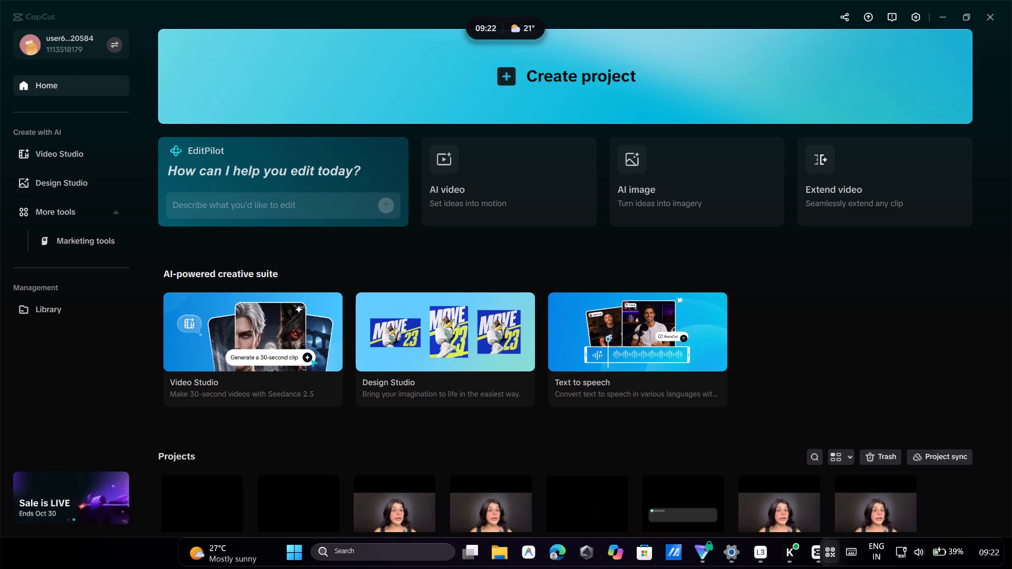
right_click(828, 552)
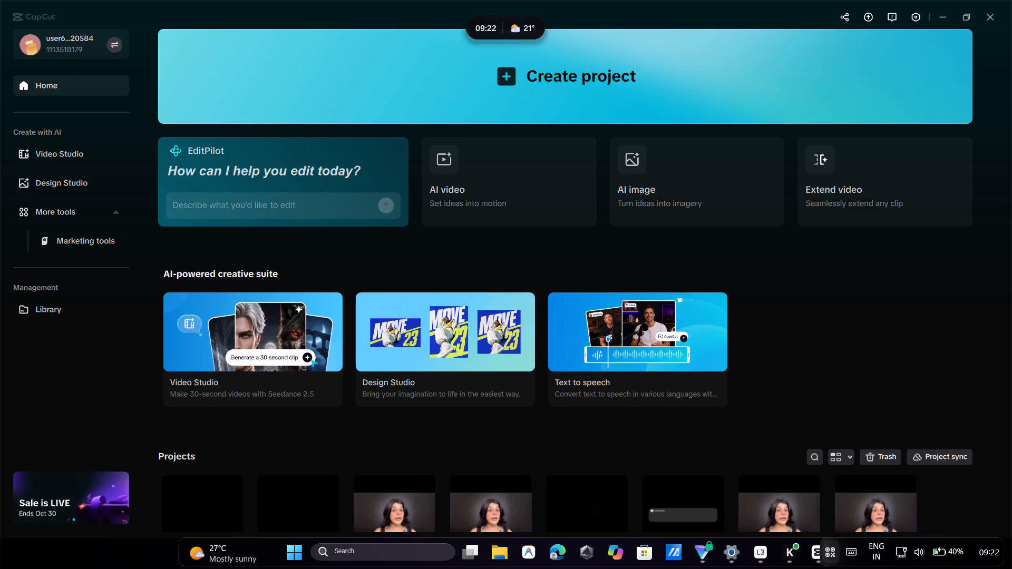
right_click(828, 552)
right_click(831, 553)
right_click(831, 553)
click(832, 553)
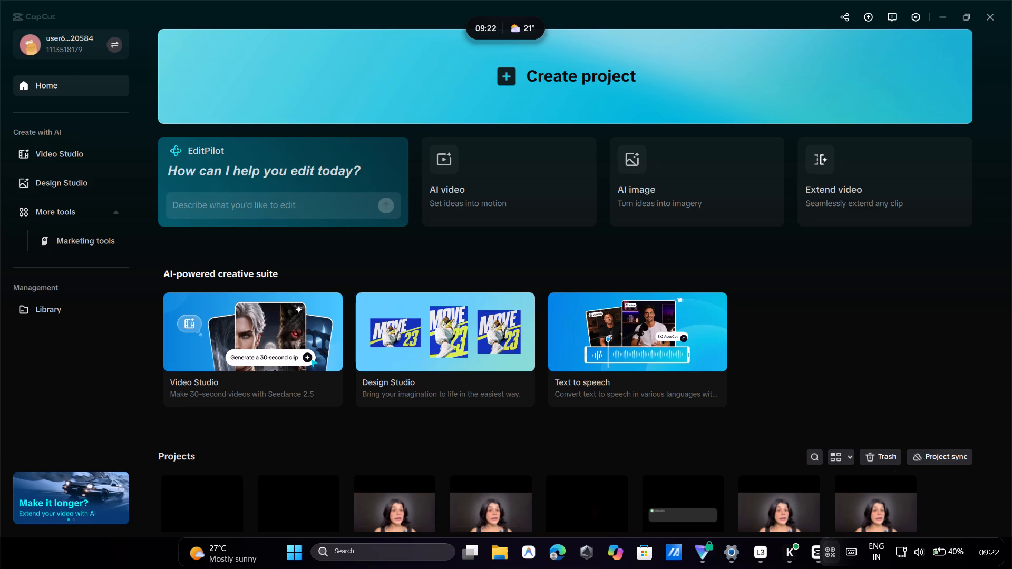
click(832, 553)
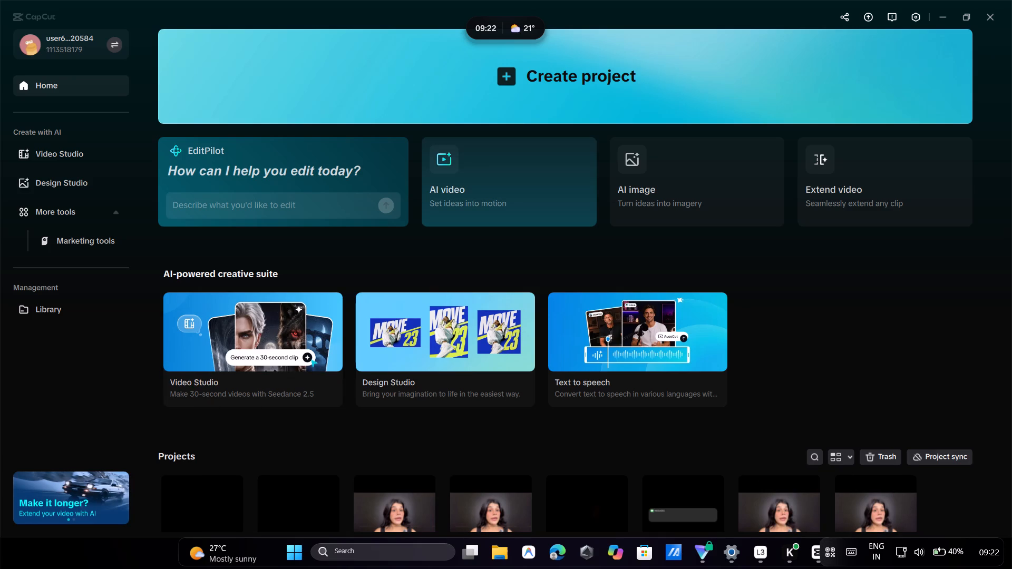
Open the existing project 1028 from the Projects list.
scroll(489, 201, down, 2)
scroll(502, 279, up, 1)
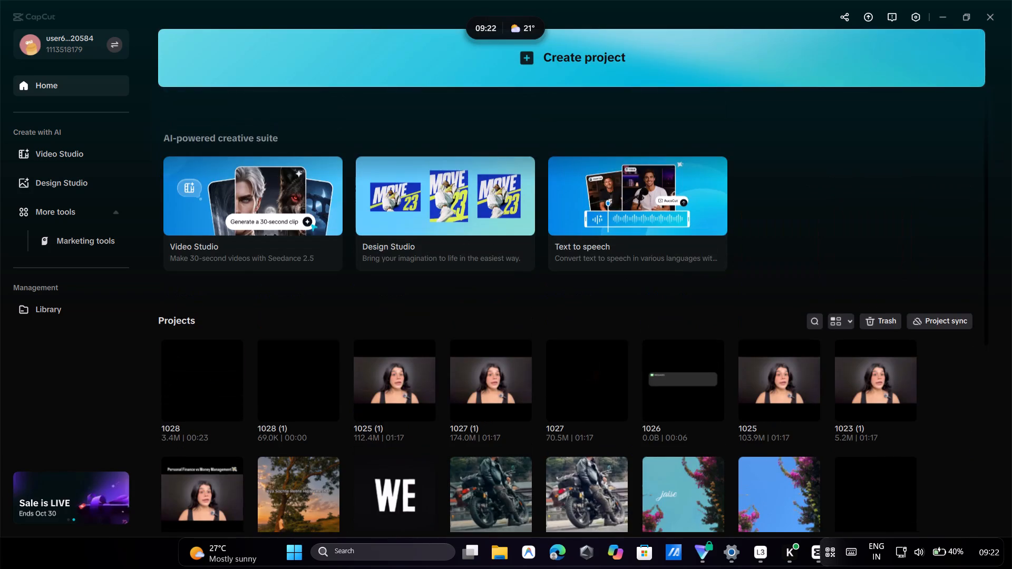
scroll(502, 279, up, 1)
scroll(433, 318, down, 2)
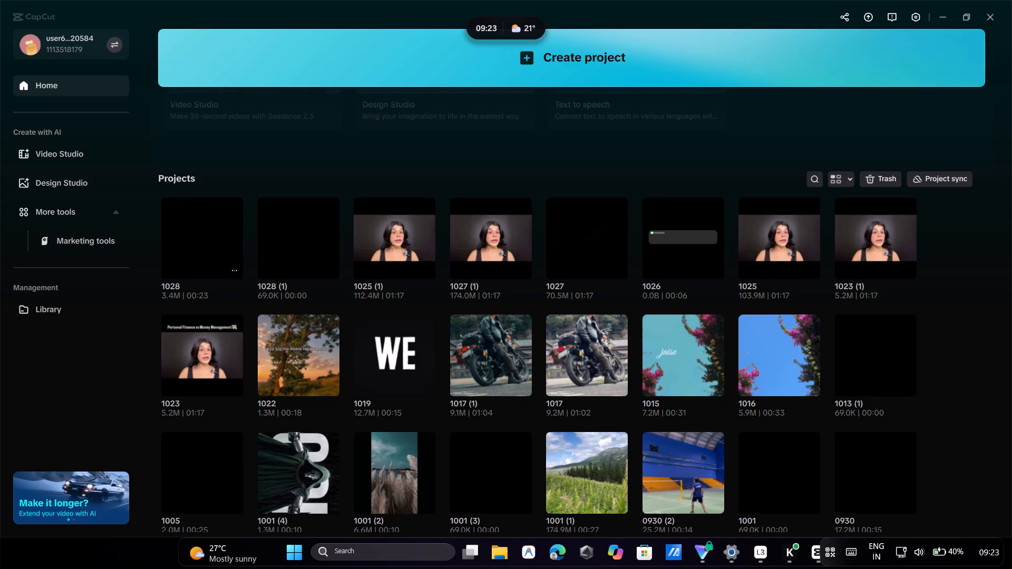
click(193, 254)
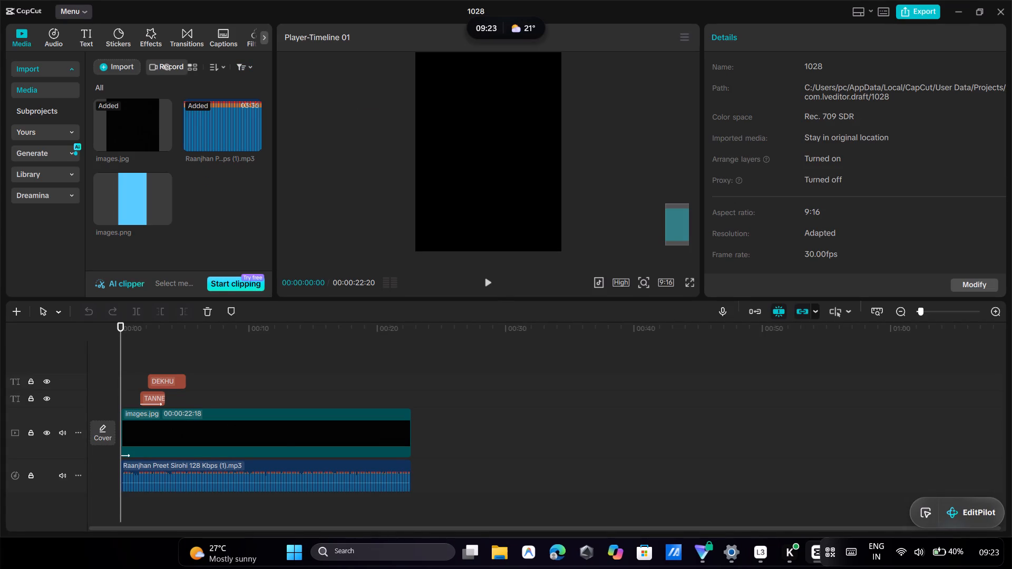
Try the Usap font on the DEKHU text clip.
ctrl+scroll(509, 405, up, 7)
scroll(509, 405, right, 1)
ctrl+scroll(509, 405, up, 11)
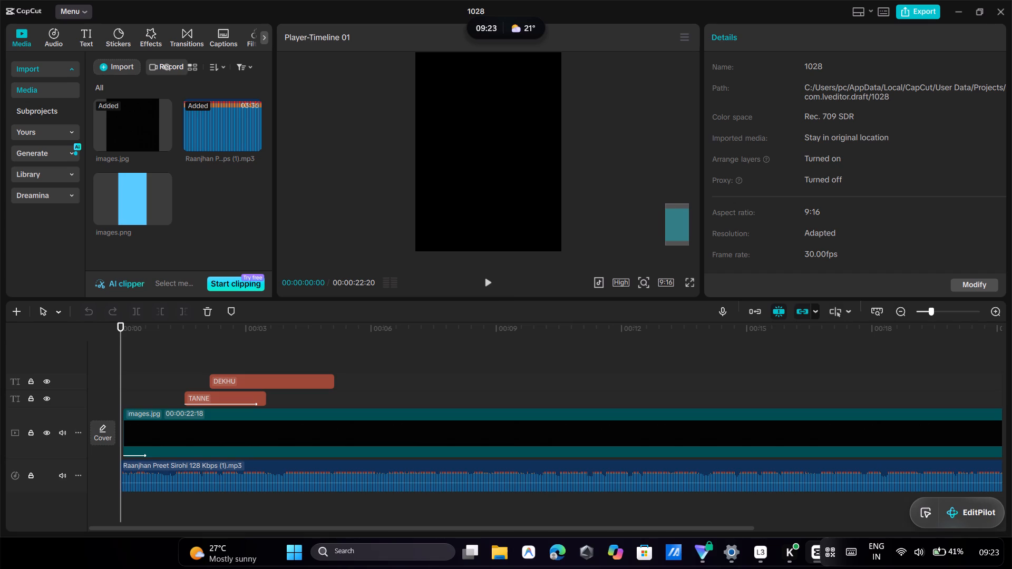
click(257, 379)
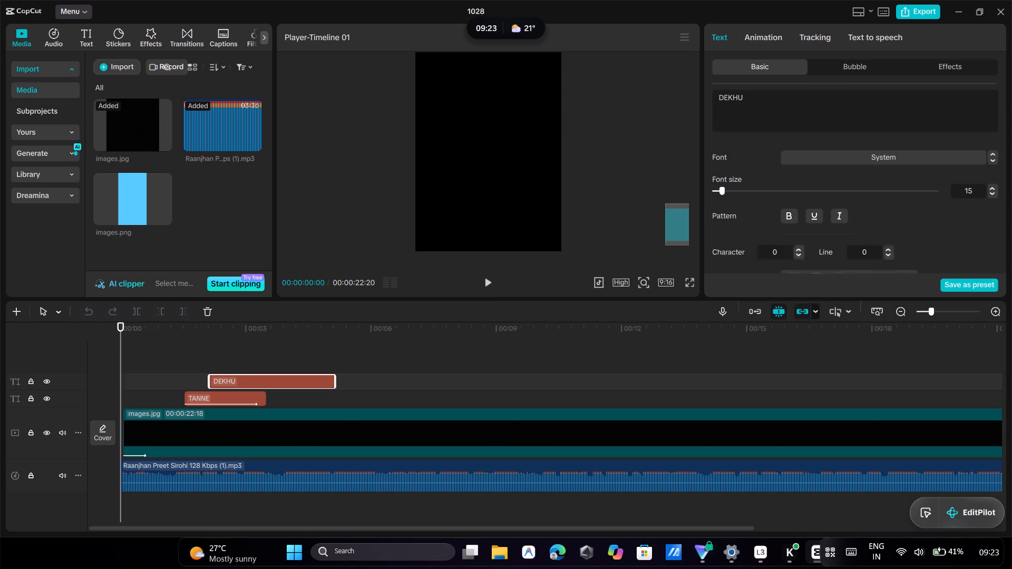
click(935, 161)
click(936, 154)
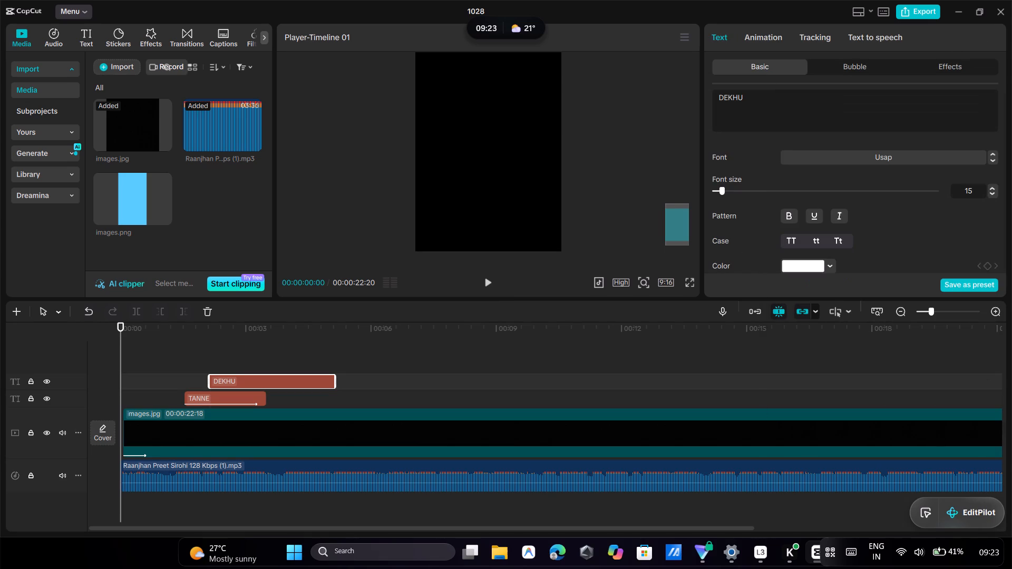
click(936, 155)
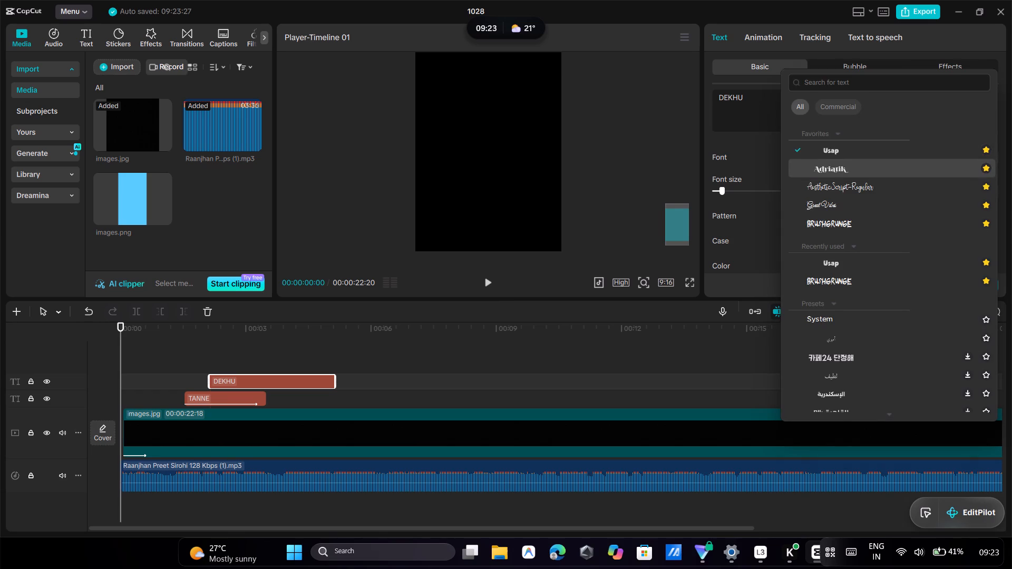
With the playhead at about 00:00:02:16, set the DEKHU text's font to Adriatik from the favorite fonts.
click(227, 344)
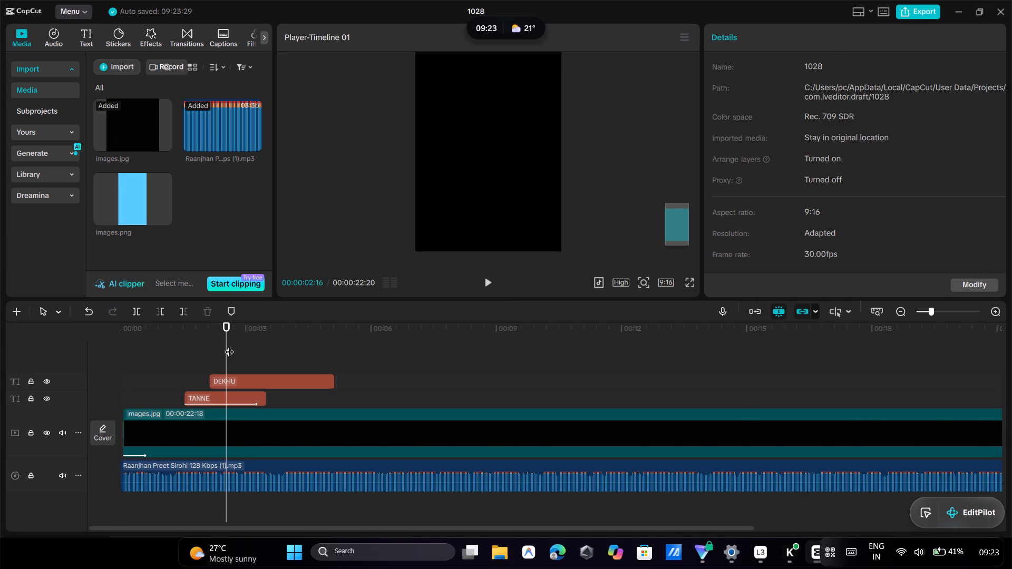
click(286, 382)
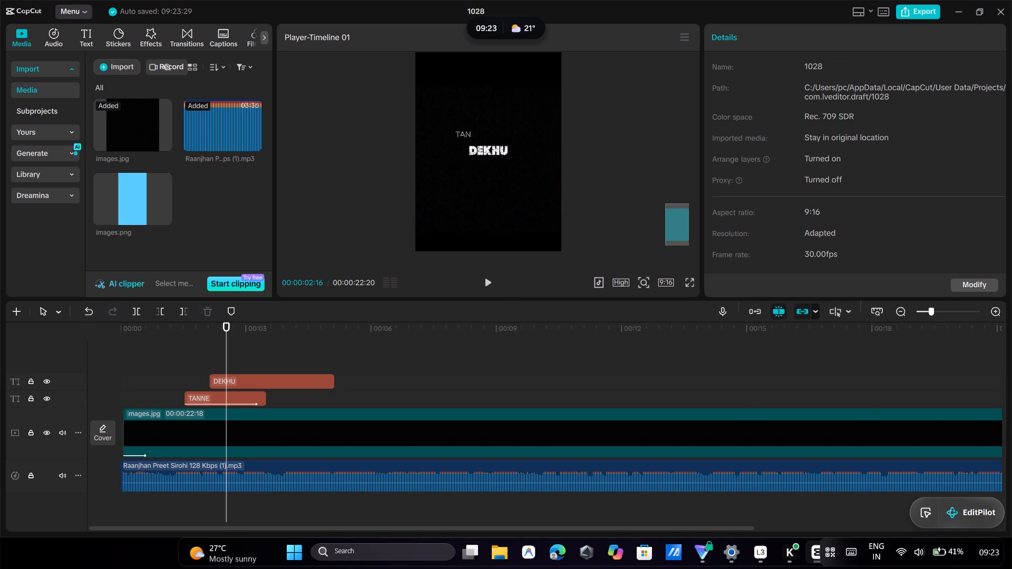
click(899, 156)
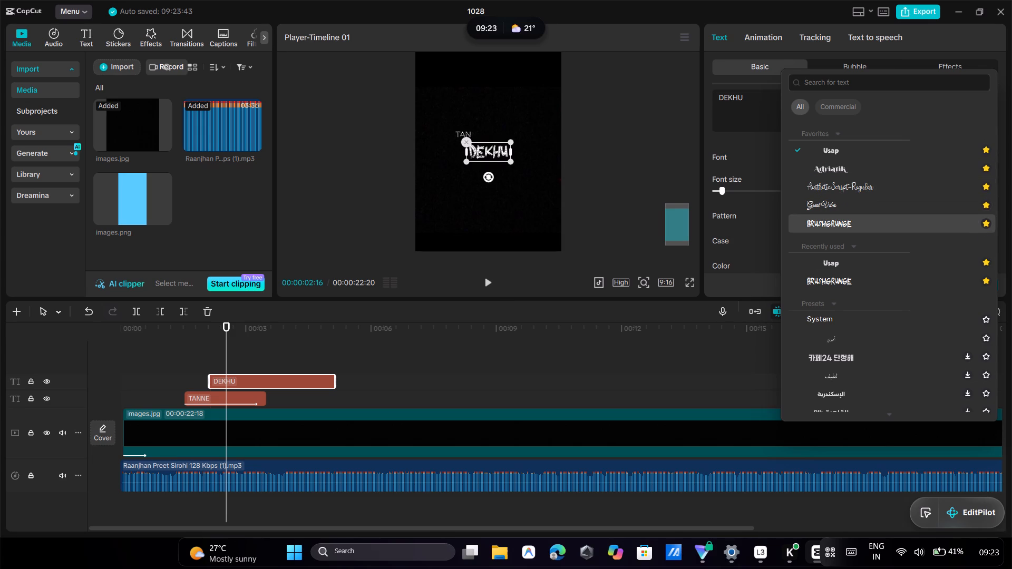
click(824, 168)
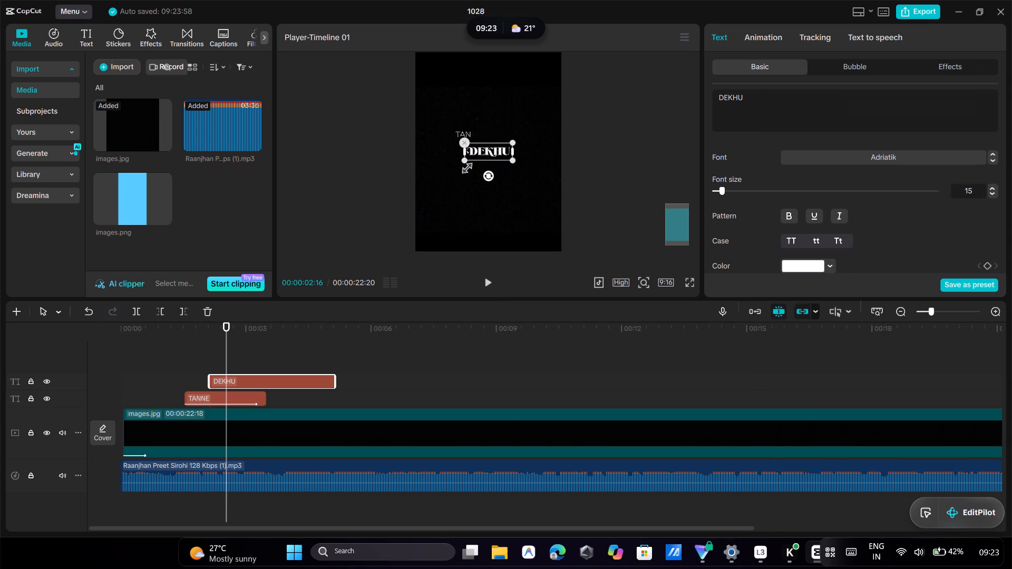
Enlarge the DEKHU text slightly in the preview.
drag(513, 161, 518, 165)
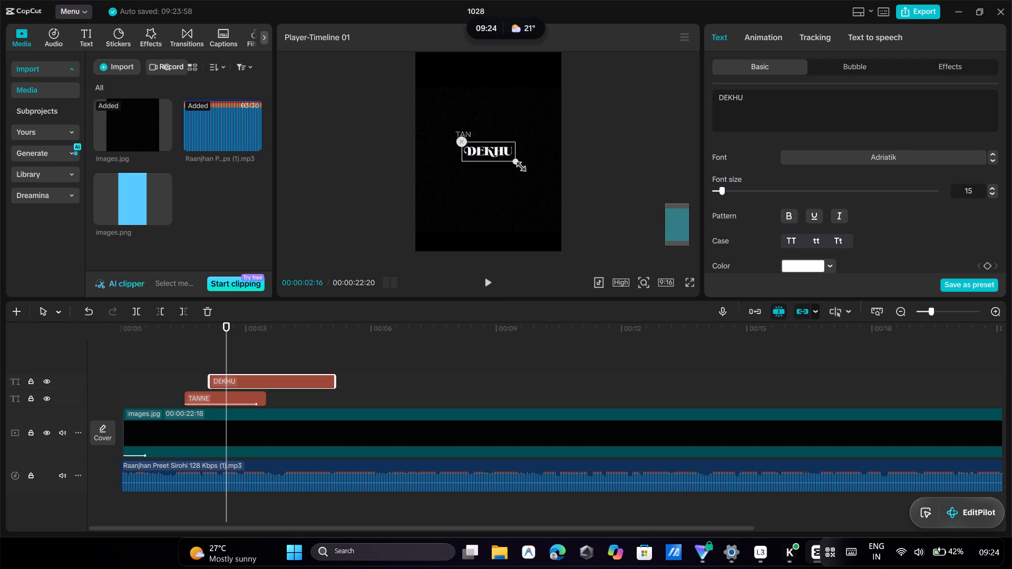
drag(518, 165, 519, 167)
click(519, 196)
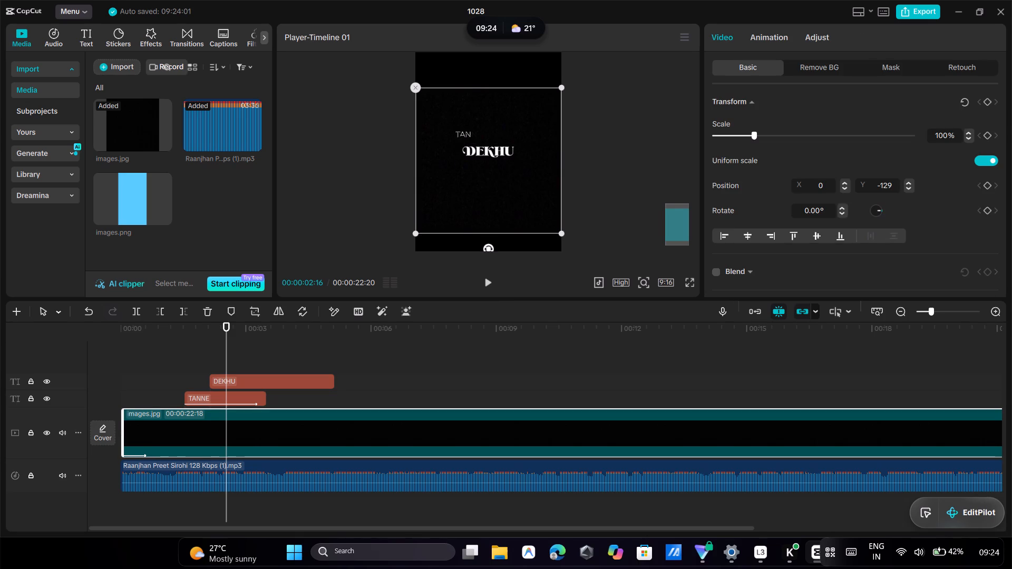
Park the playhead at about 00:00:03:02 and nudge the TANNE text clip slightly forward in time on its track.
click(221, 397)
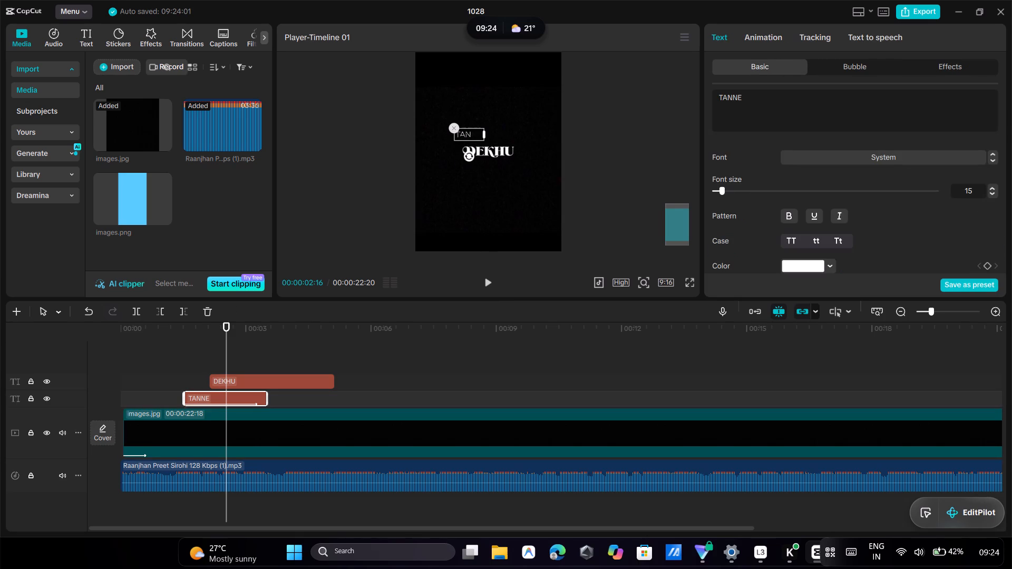
click(194, 368)
drag(196, 364, 250, 365)
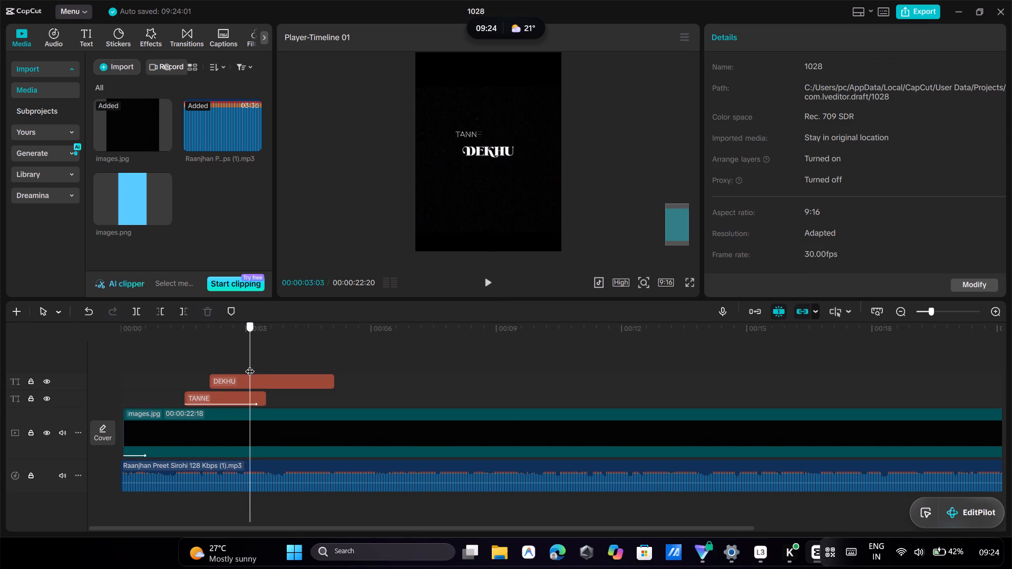
drag(250, 365, 261, 365)
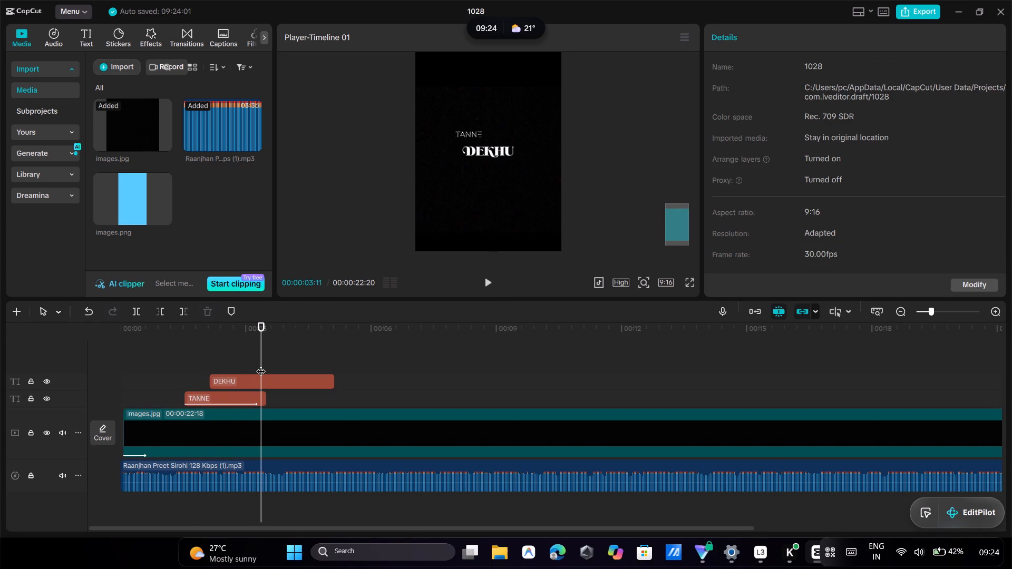
drag(261, 365, 248, 368)
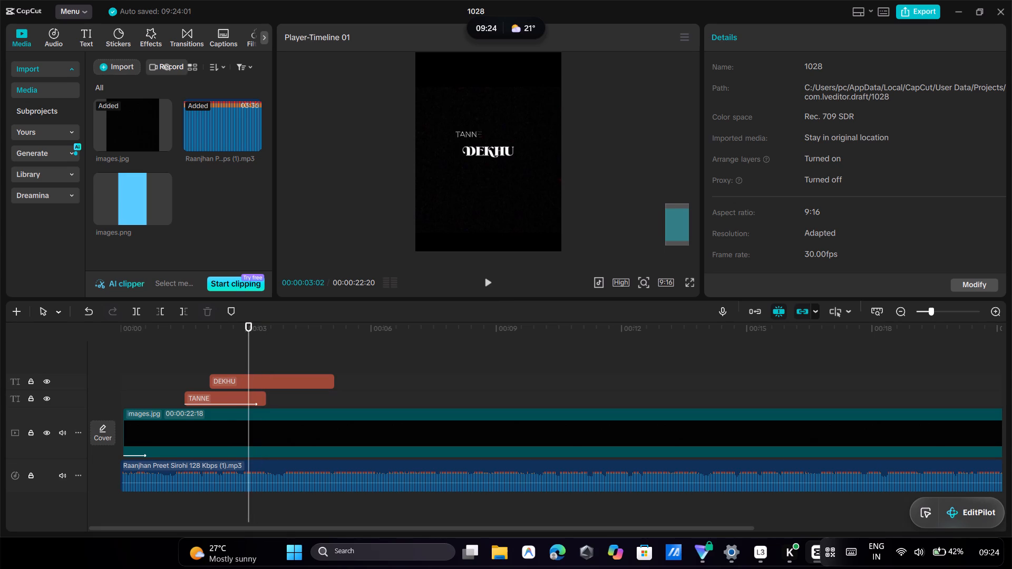
click(256, 402)
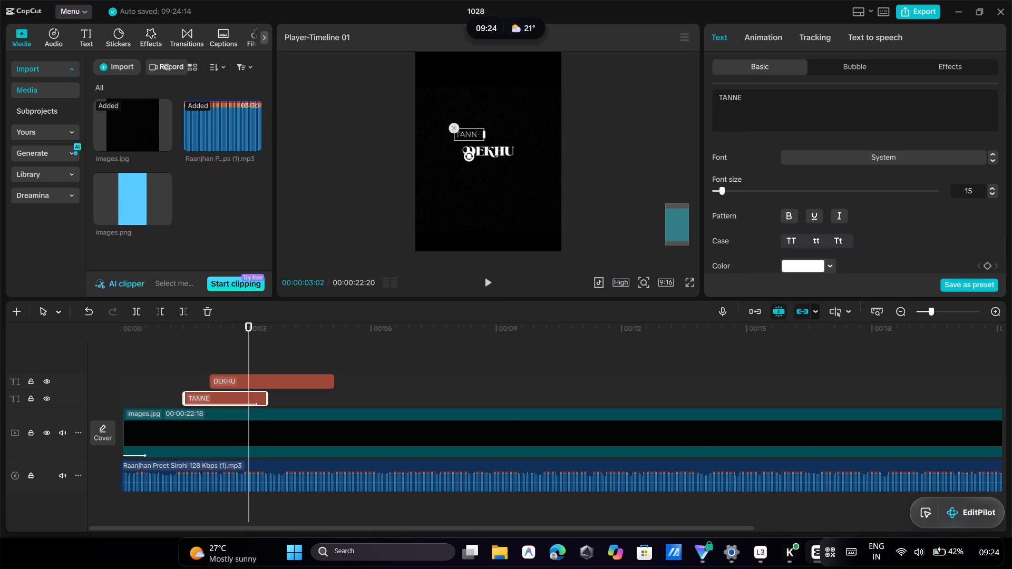
click(256, 402)
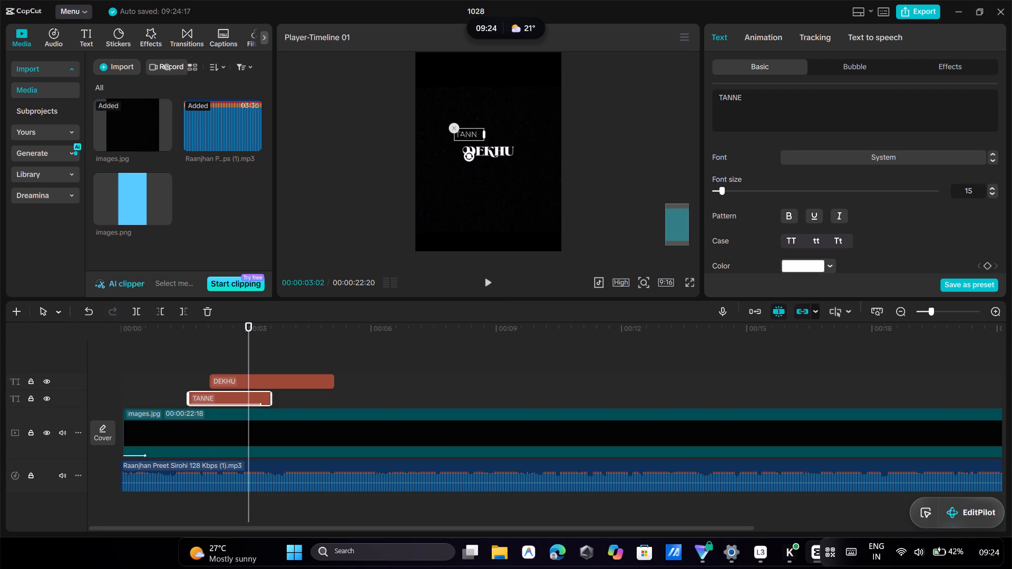
Search the fonts for "coppins light" and set the TANNE text's font to Montserrat-Light.
scroll(827, 209, down, 1)
scroll(827, 209, up, 1)
click(875, 155)
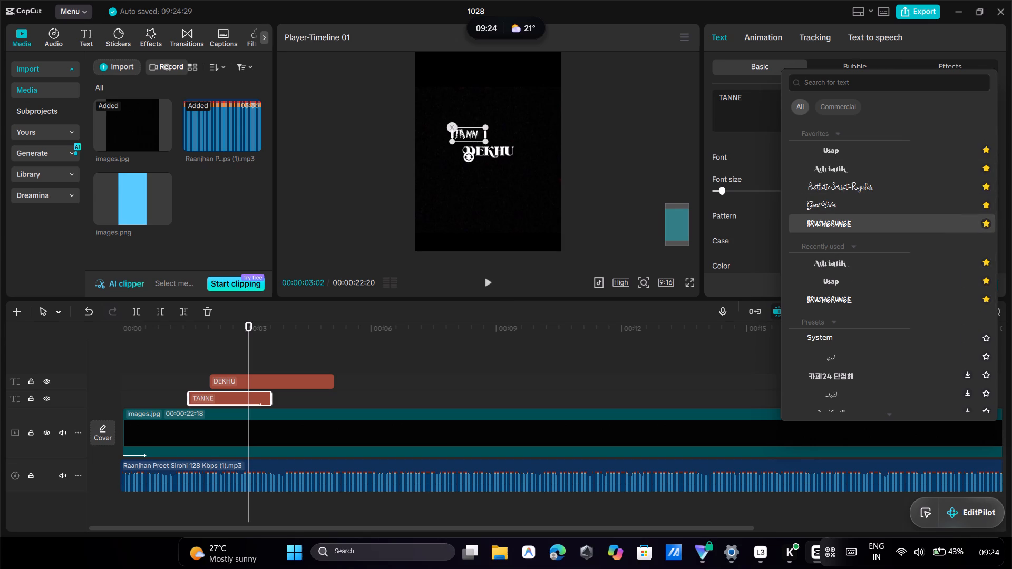
scroll(897, 175, down, 2)
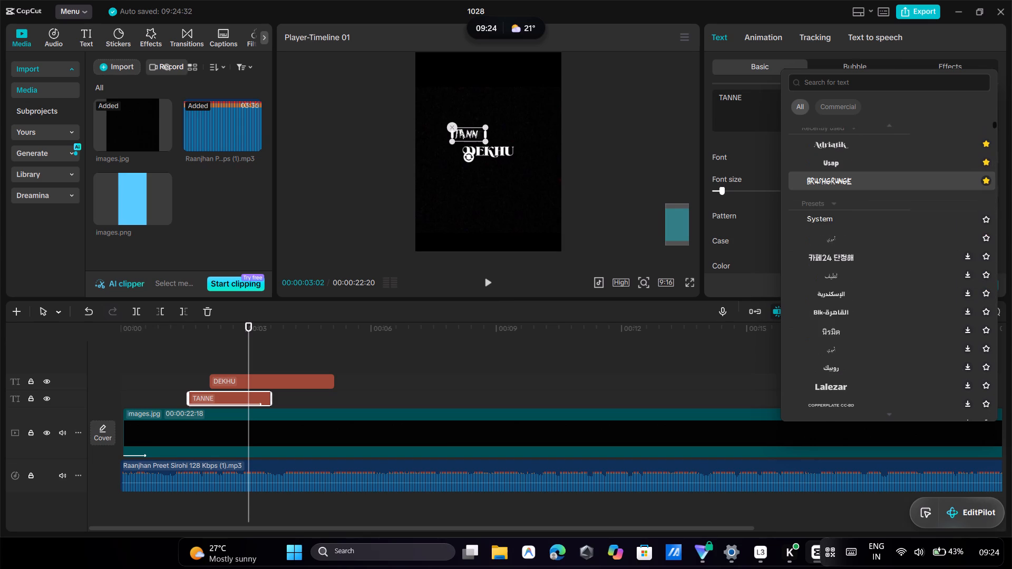
scroll(897, 175, up, 3)
click(881, 78)
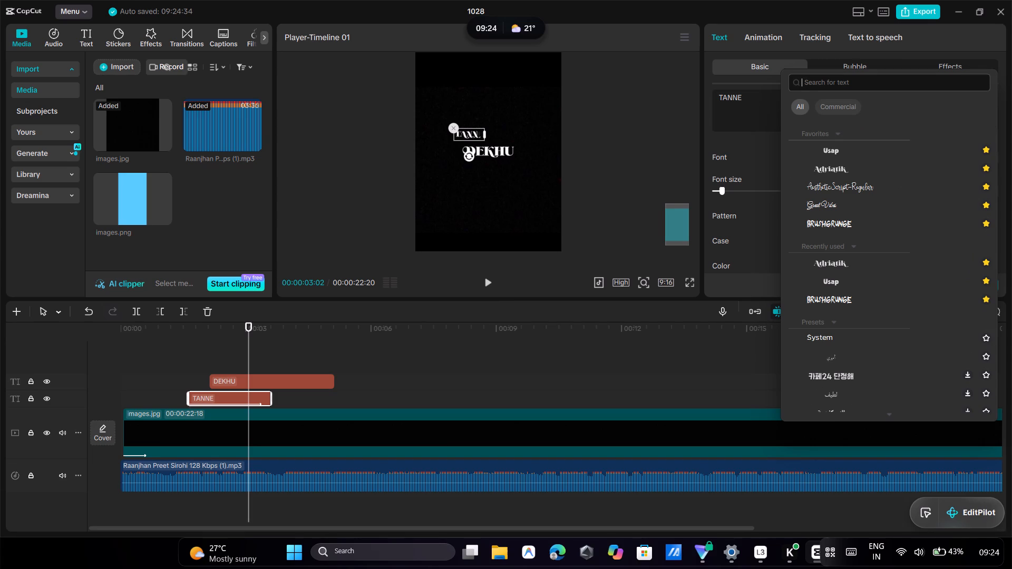
text(coppins)
key(space)
text(light)
key(Return)
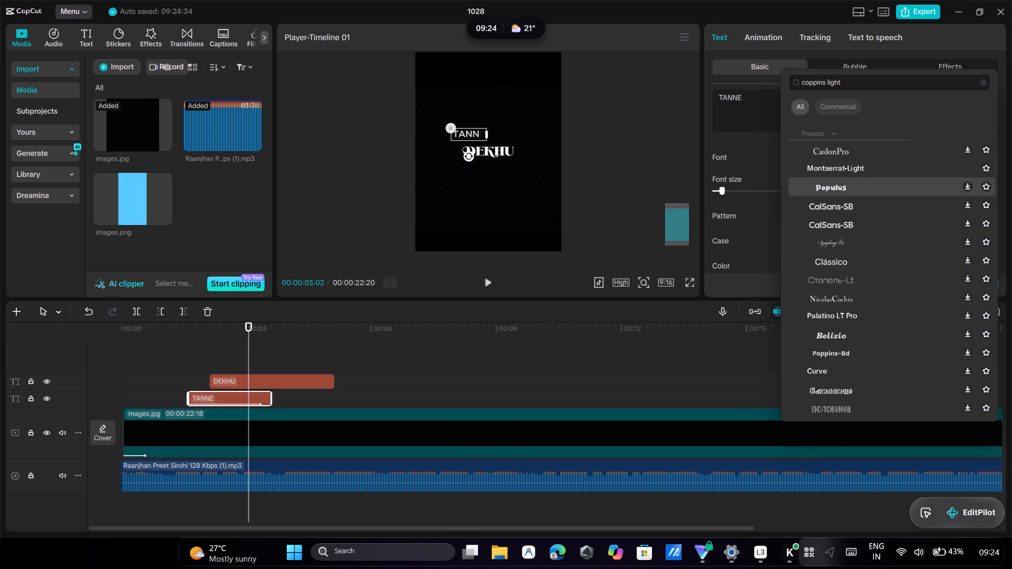
click(877, 176)
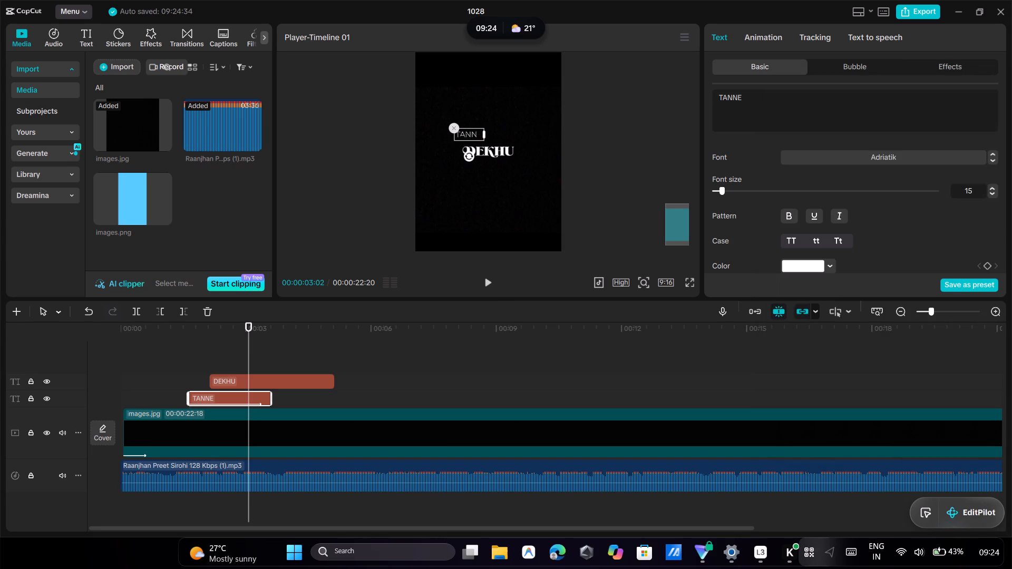
Change the DEKHU text's color to turquoise, hex 00FFD5, and close the color picker.
click(322, 377)
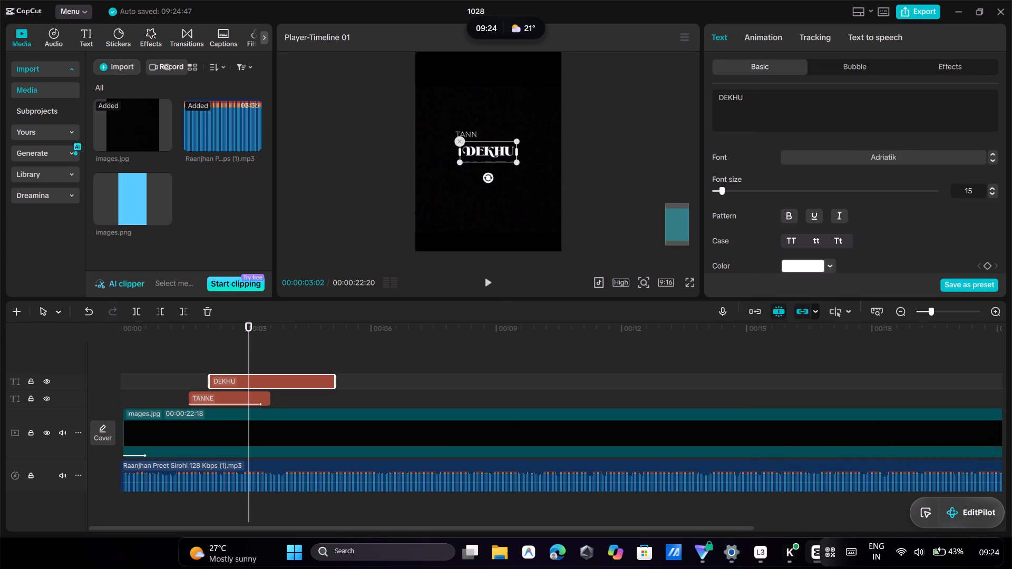
scroll(804, 224, down, 1)
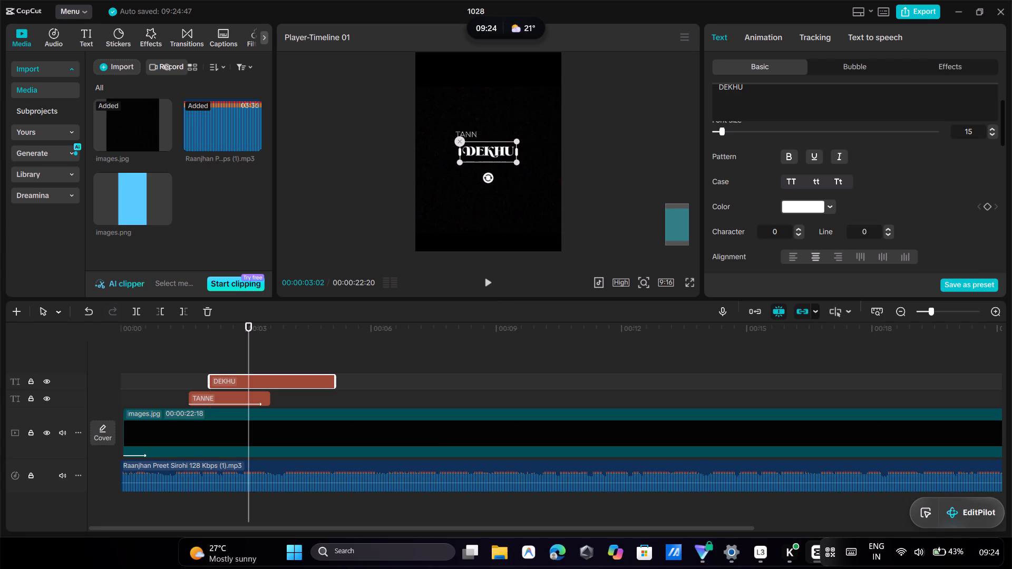
click(830, 208)
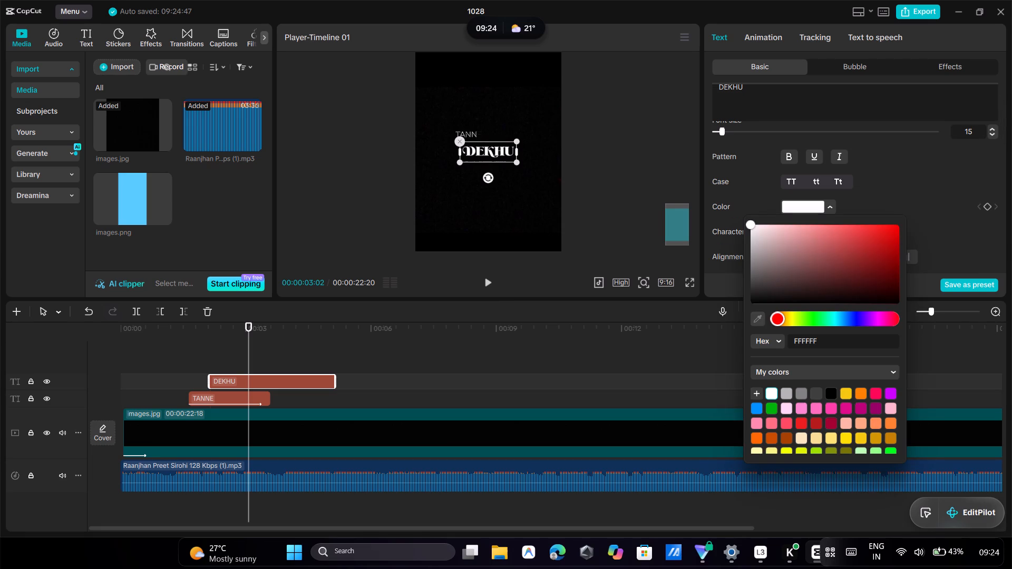
click(835, 319)
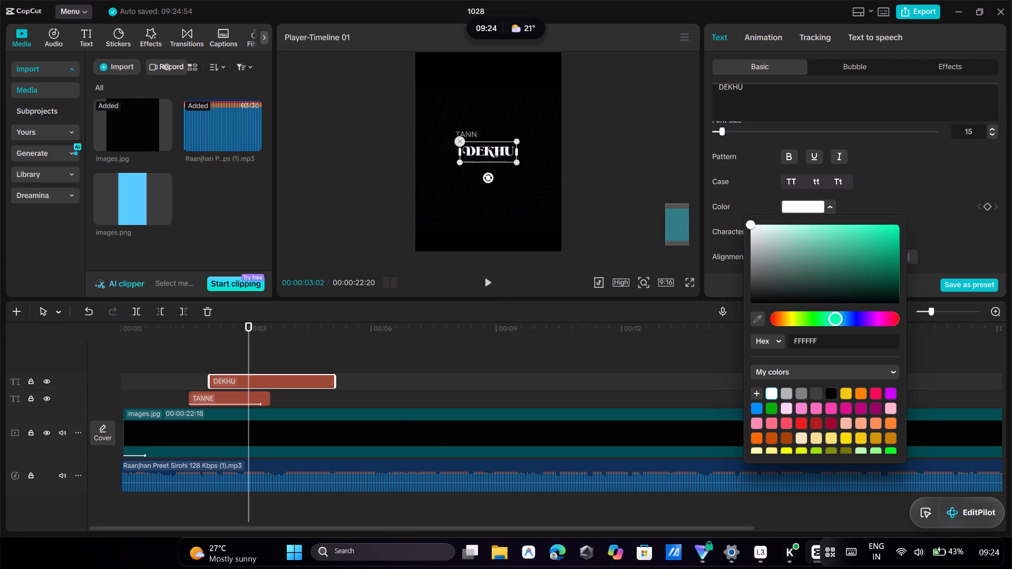
drag(832, 319, 835, 324)
drag(835, 324, 839, 324)
click(894, 230)
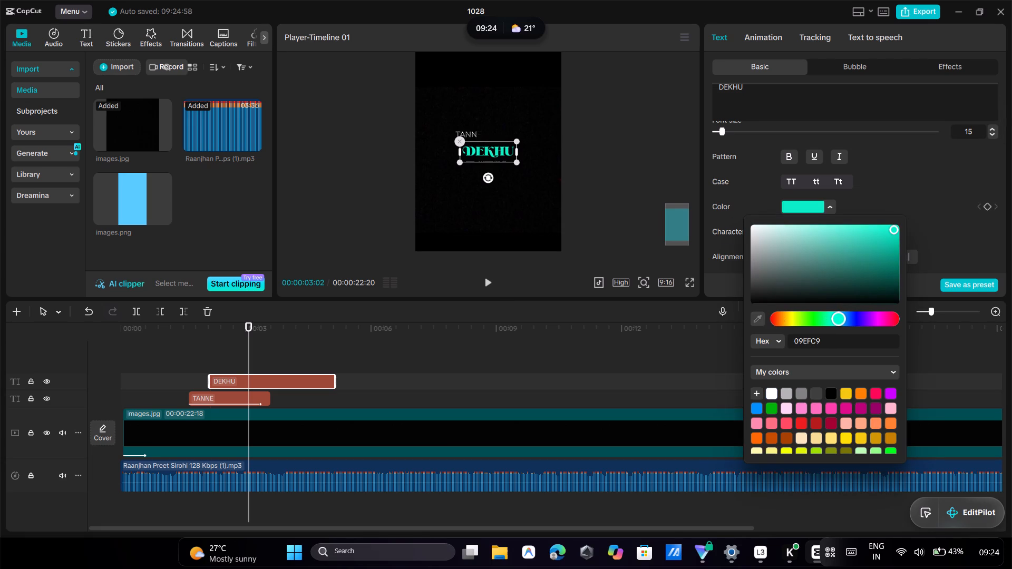
drag(894, 230, 907, 224)
click(590, 212)
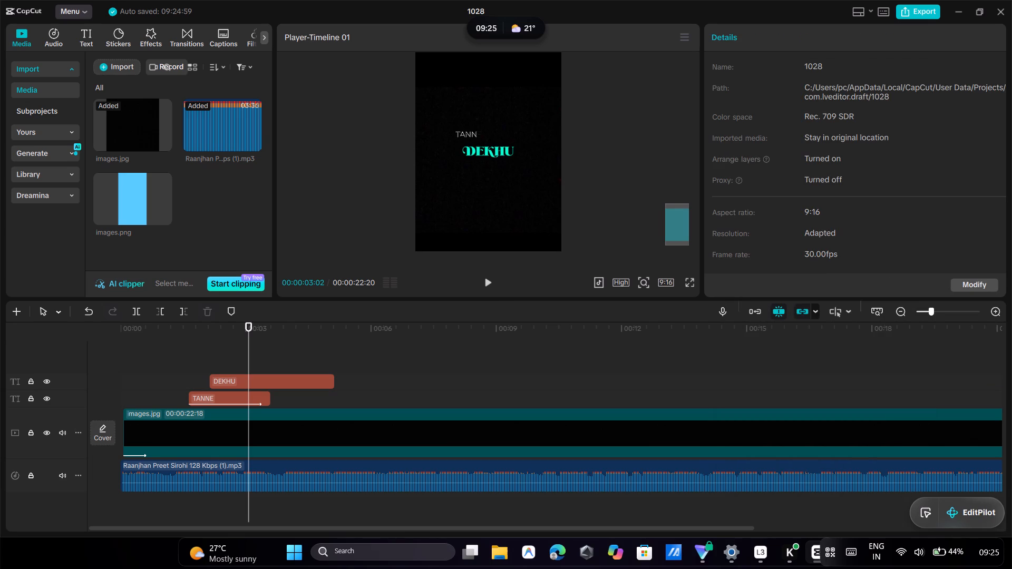
Move the DEKHU text slightly upward in the preview, keeping it centered horizontally, and deselect it.
double_click(485, 152)
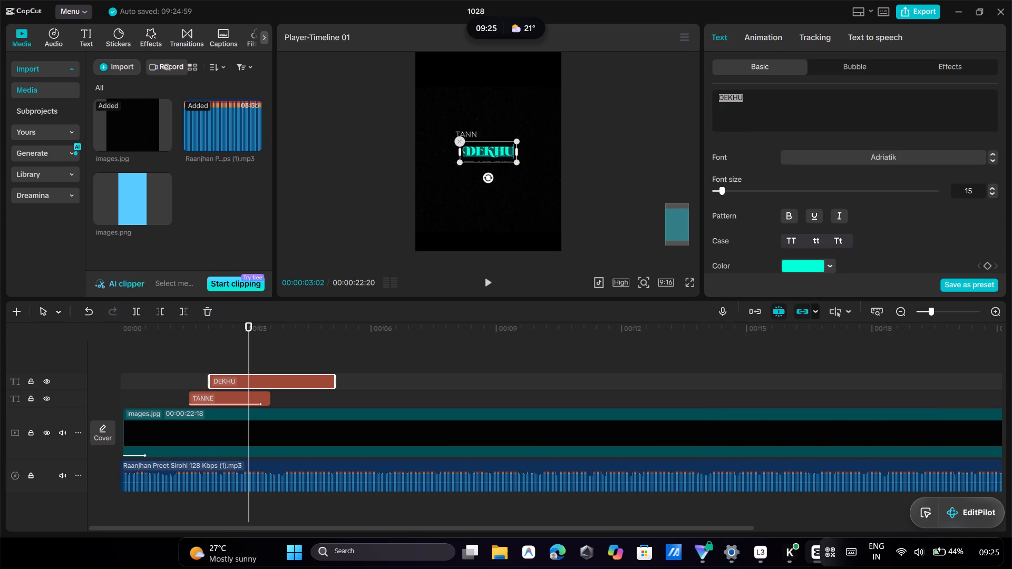
click(489, 151)
click(570, 156)
click(495, 152)
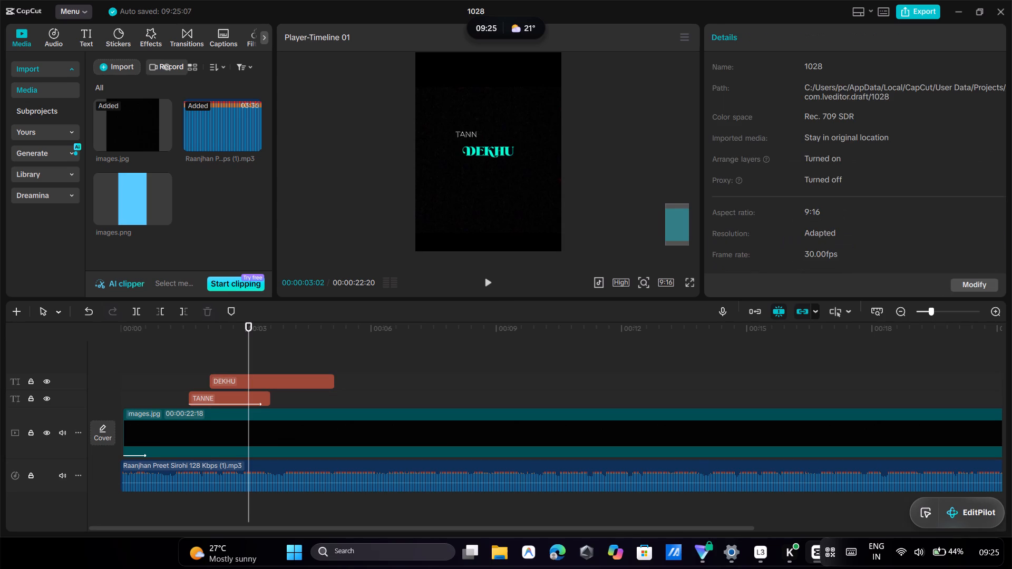
click(493, 152)
click(492, 151)
drag(590, 151, 585, 152)
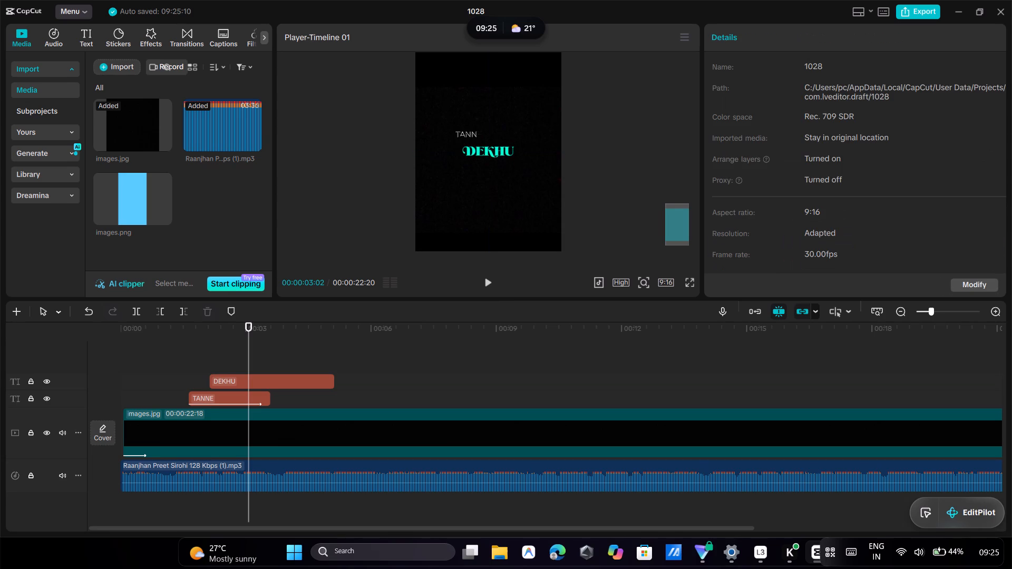
click(497, 150)
click(498, 151)
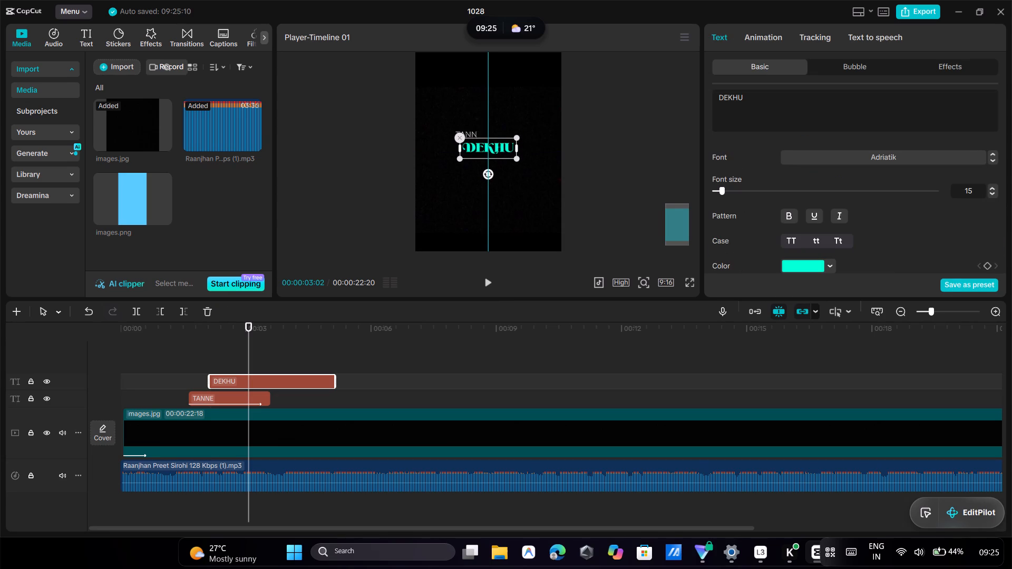
click(568, 140)
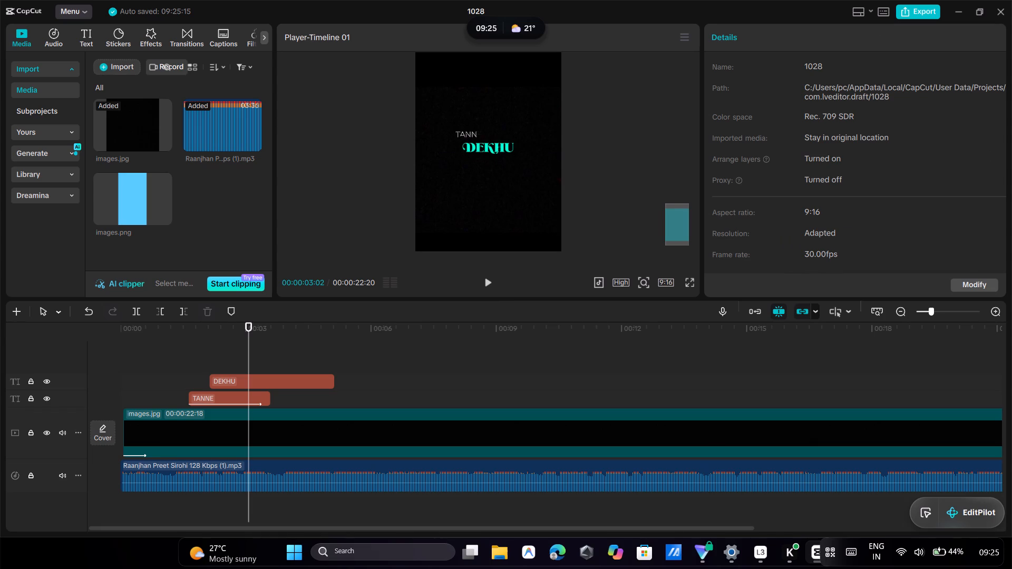
Move the TANNE text slightly left and down in the preview so it sits just above the start of DEKHU.
click(463, 131)
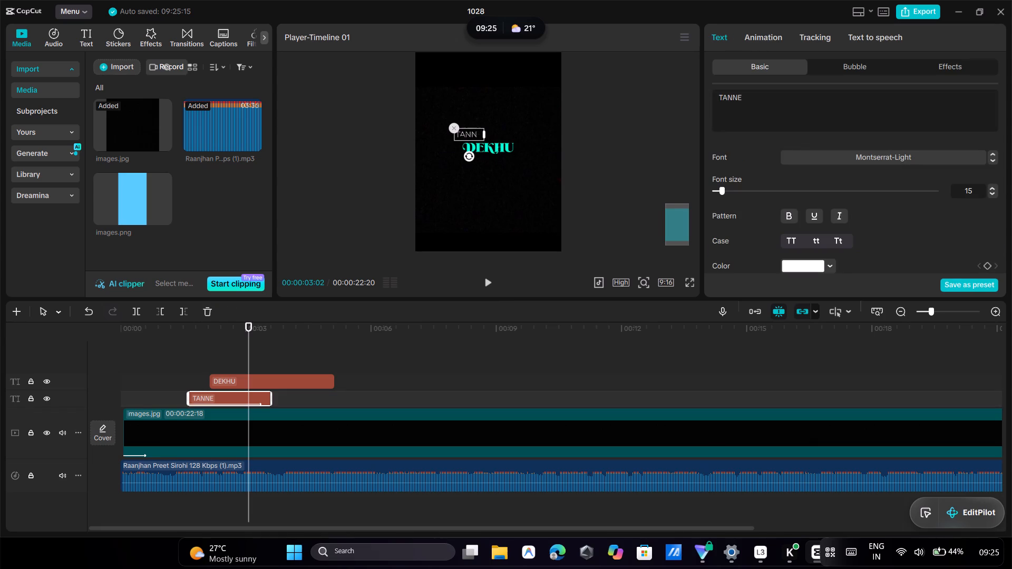
drag(462, 132, 457, 134)
click(599, 132)
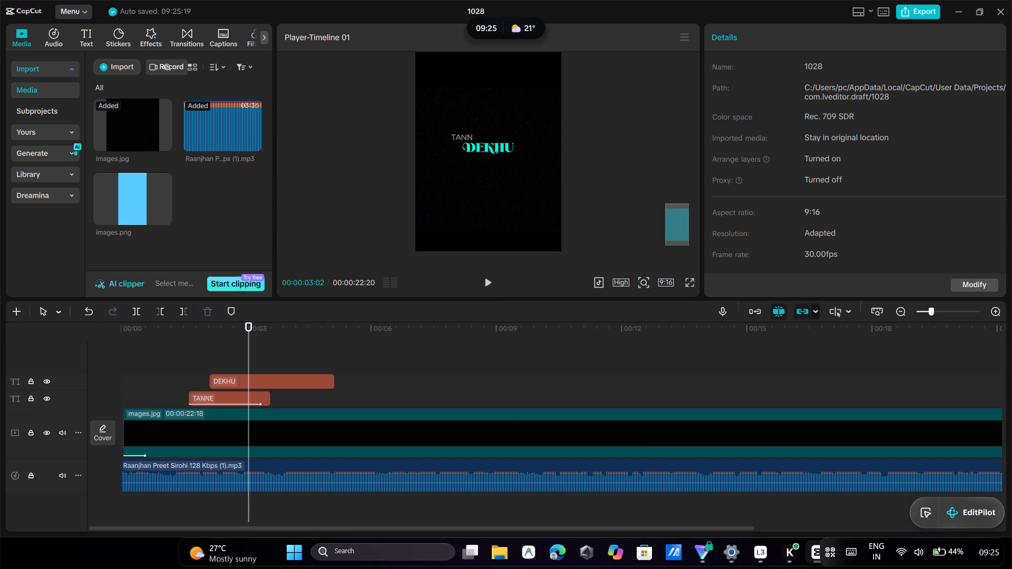
Apply the Fade In entrance animation from the favorites to the DEKHU text clip.
click(154, 360)
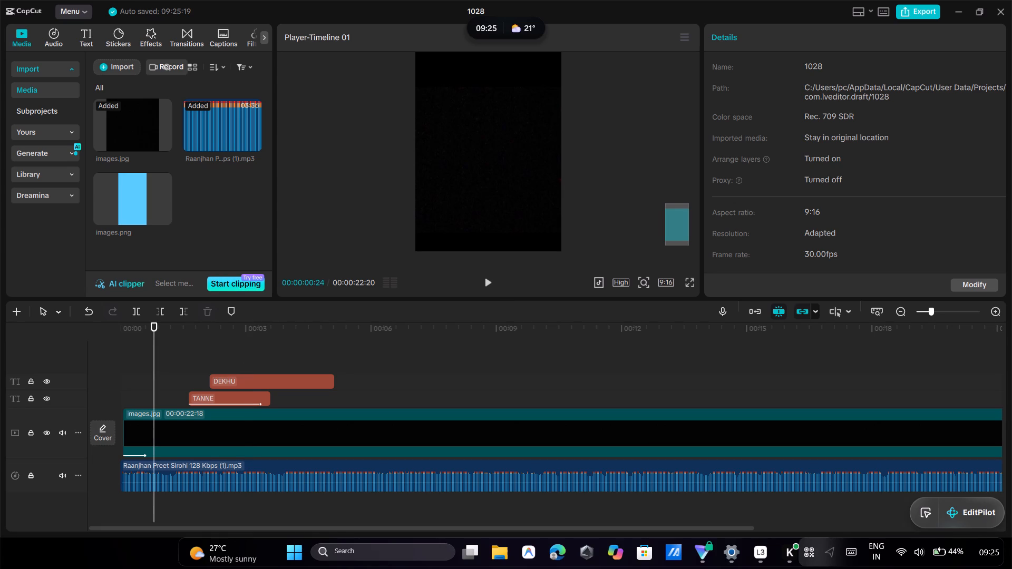
click(264, 377)
click(766, 34)
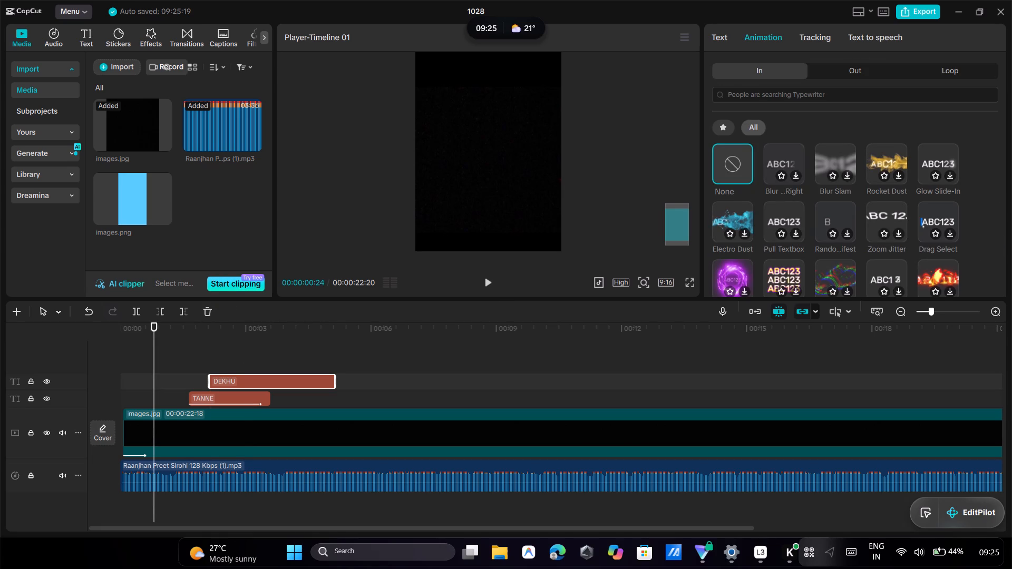
click(719, 124)
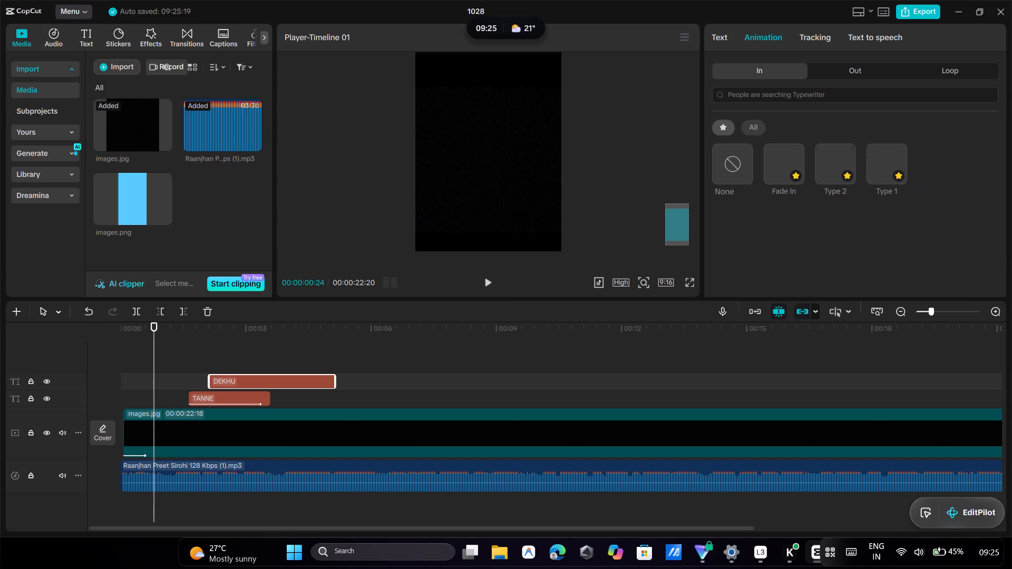
click(772, 164)
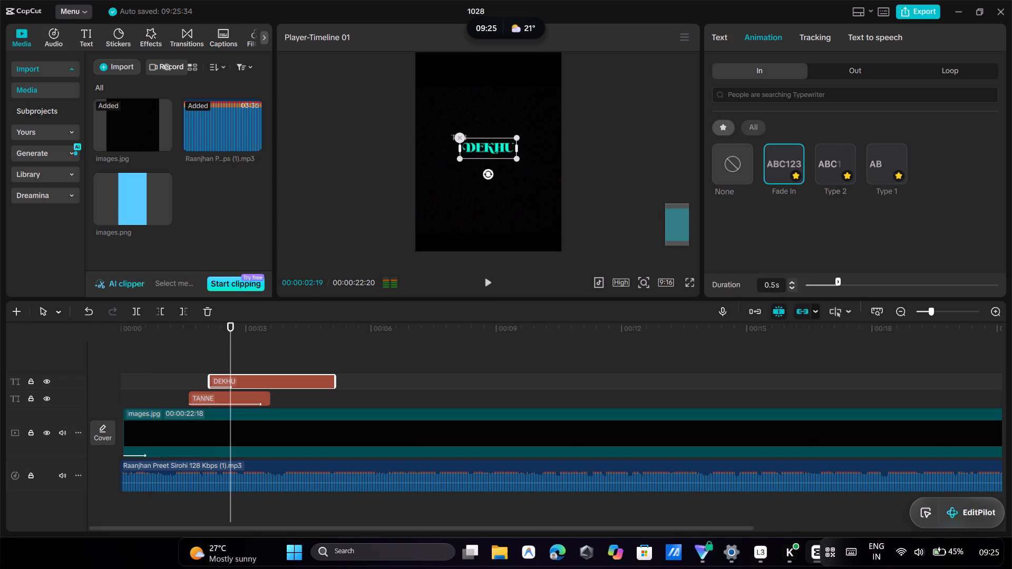
click(824, 153)
click(783, 160)
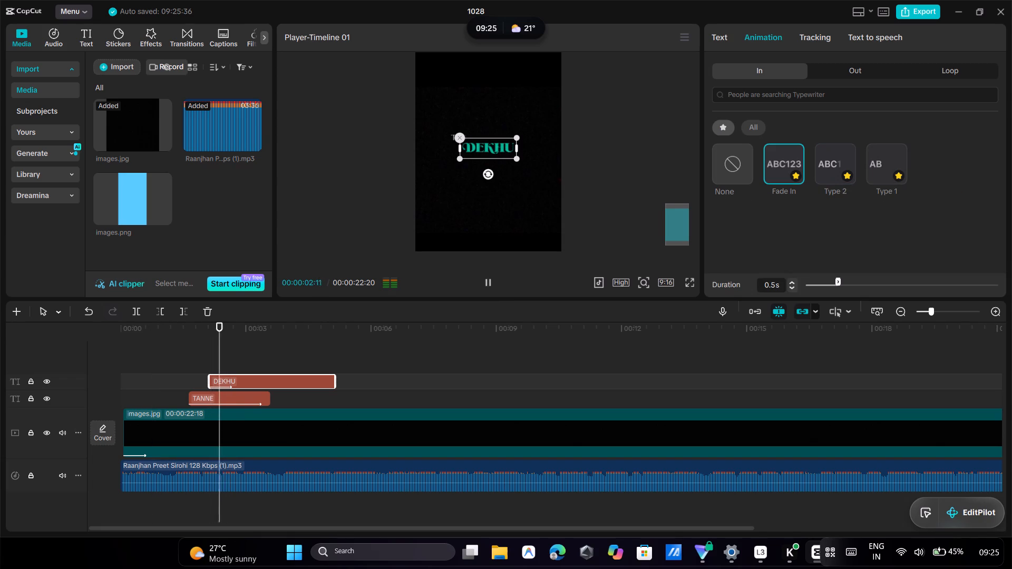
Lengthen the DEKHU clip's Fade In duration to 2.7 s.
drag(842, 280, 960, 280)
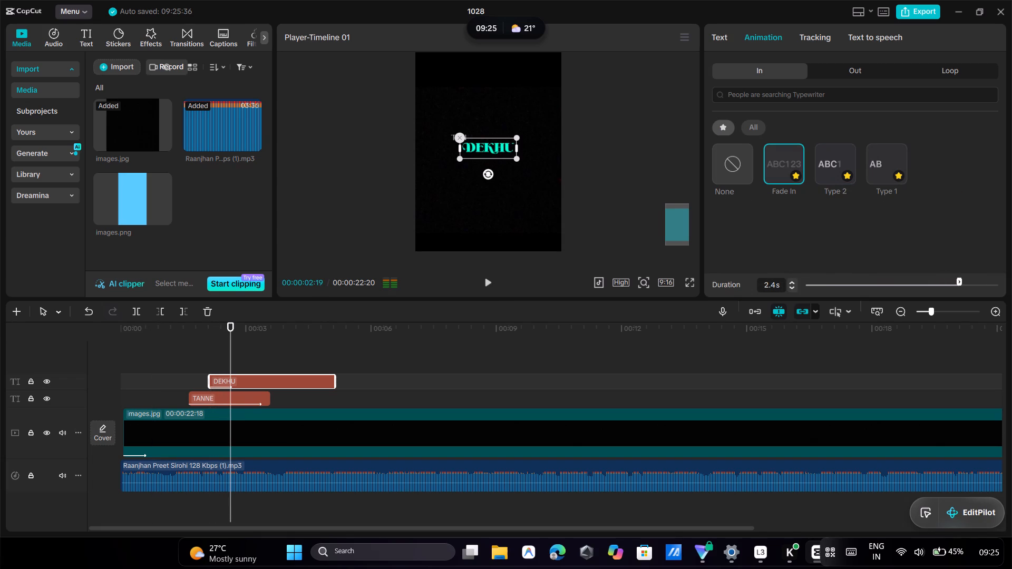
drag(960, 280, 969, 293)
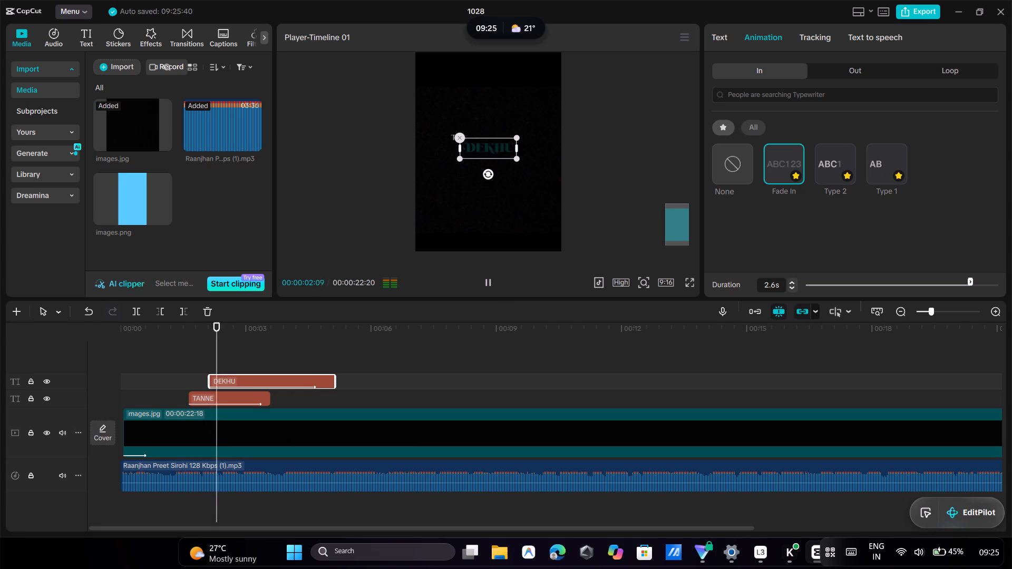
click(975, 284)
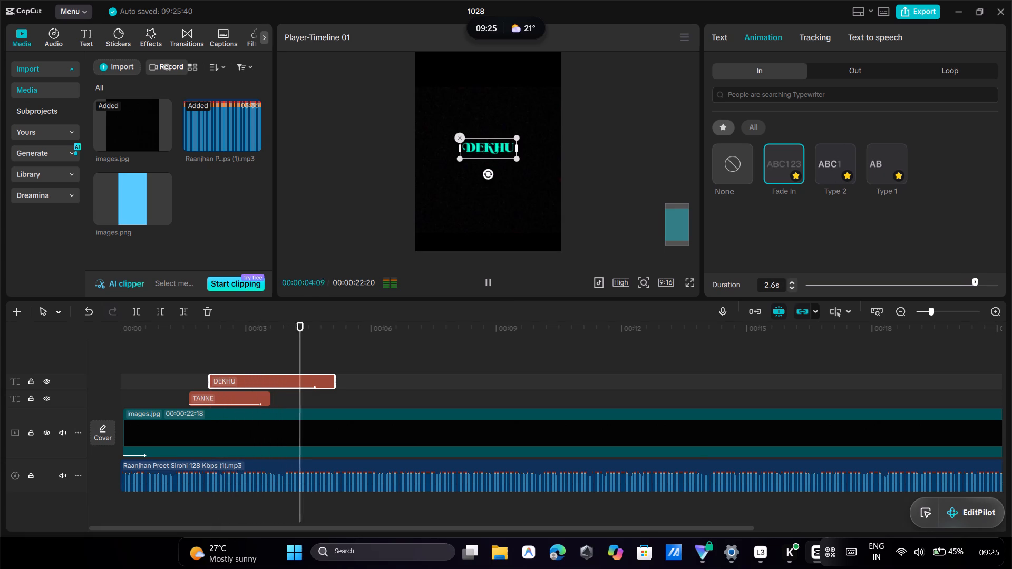
Check the TANNE clip's entrance animation settings, and set the DEKHU clip's Fade In duration to 2.4 s.
click(170, 358)
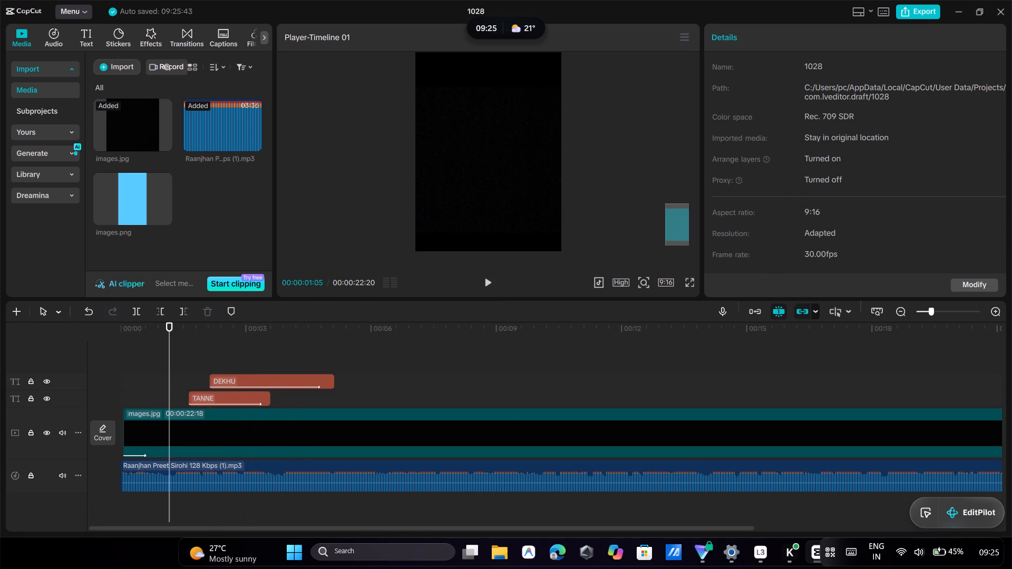
click(232, 394)
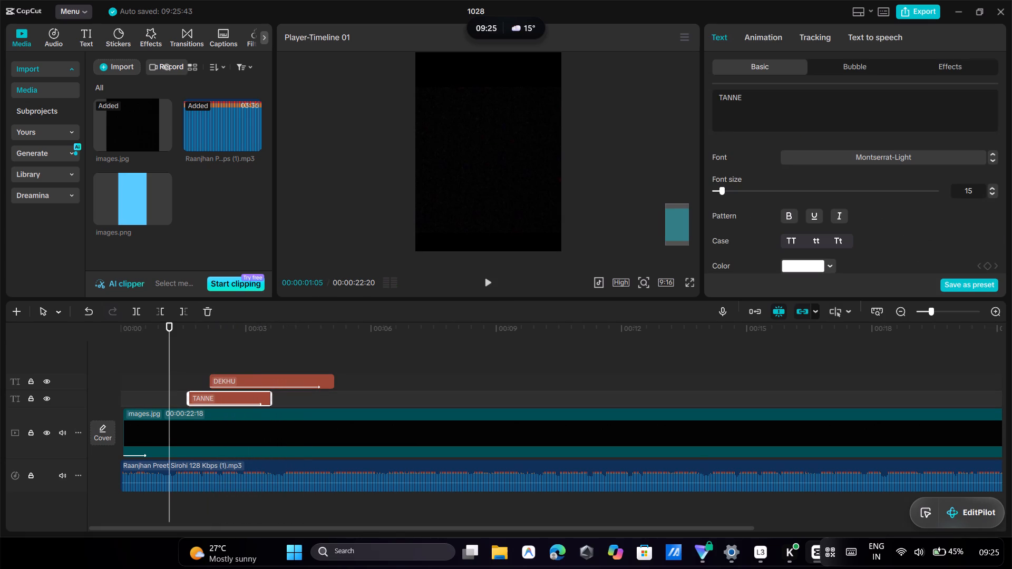
click(771, 43)
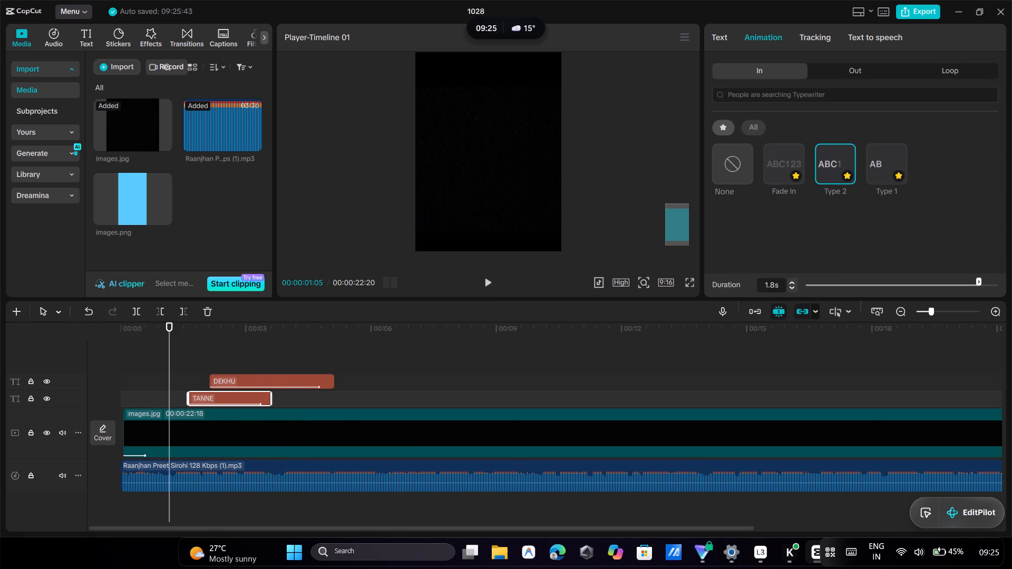
click(294, 376)
click(748, 36)
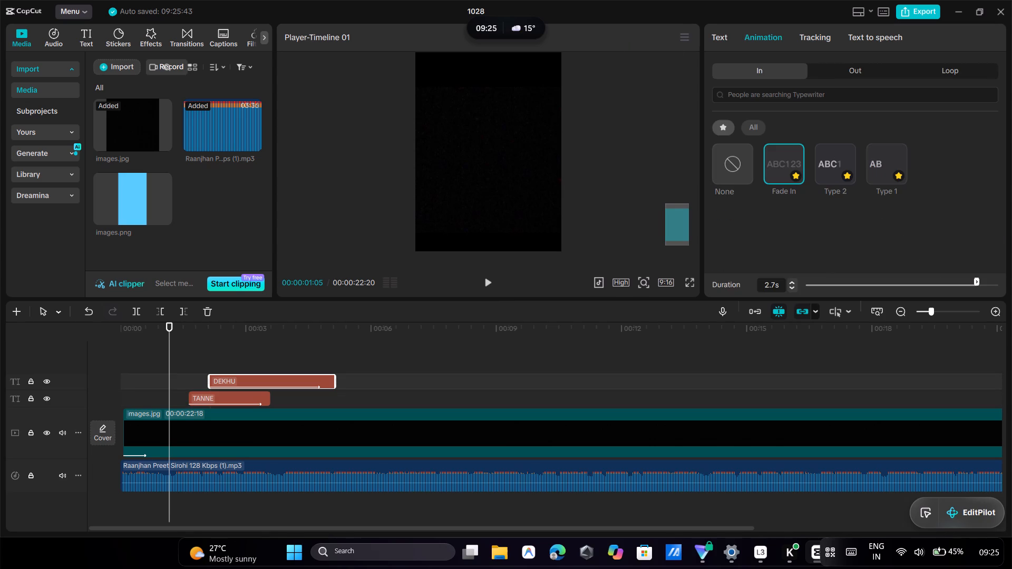
click(964, 284)
triple_click(960, 284)
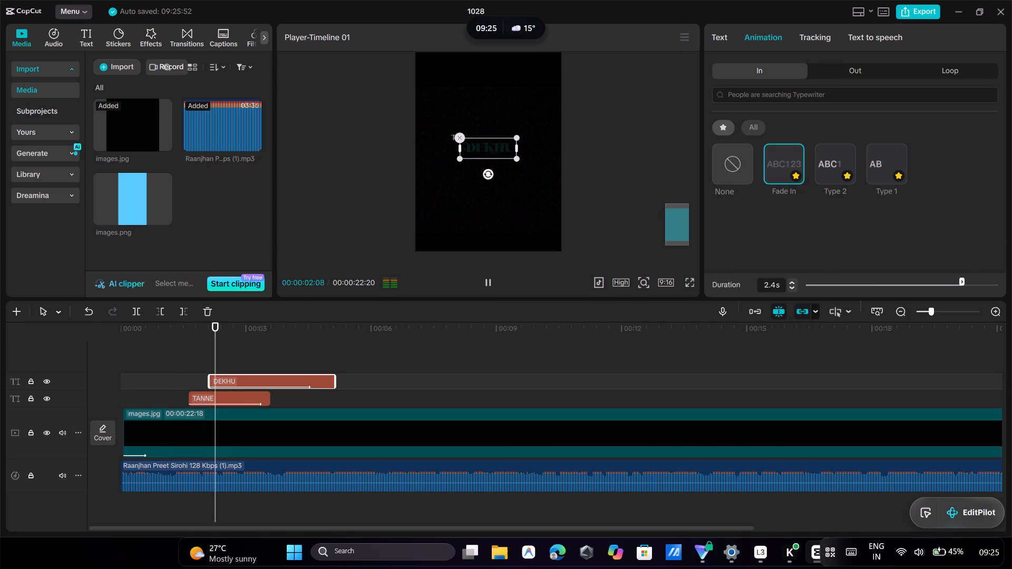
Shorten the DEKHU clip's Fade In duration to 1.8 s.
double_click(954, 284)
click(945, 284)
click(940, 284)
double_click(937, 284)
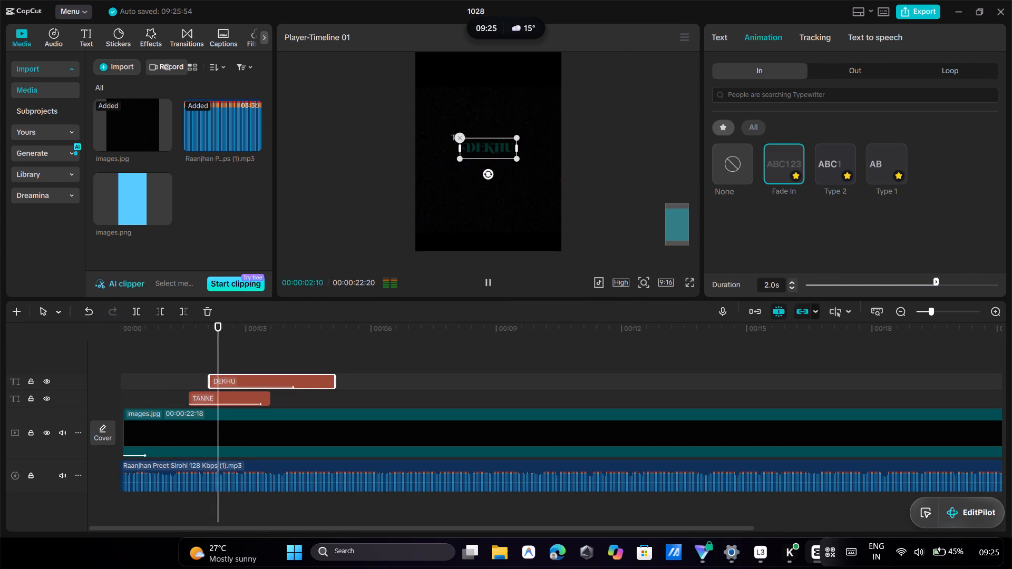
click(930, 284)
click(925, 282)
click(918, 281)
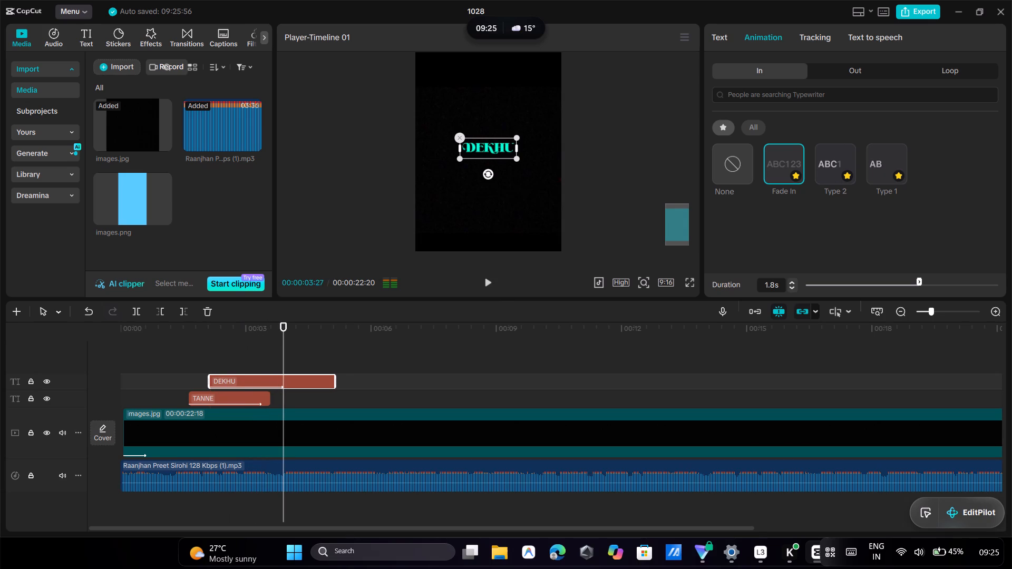
Trim the end of the DEKHU clip to about 4.5 s on the timeline and play back the result.
drag(333, 381, 306, 391)
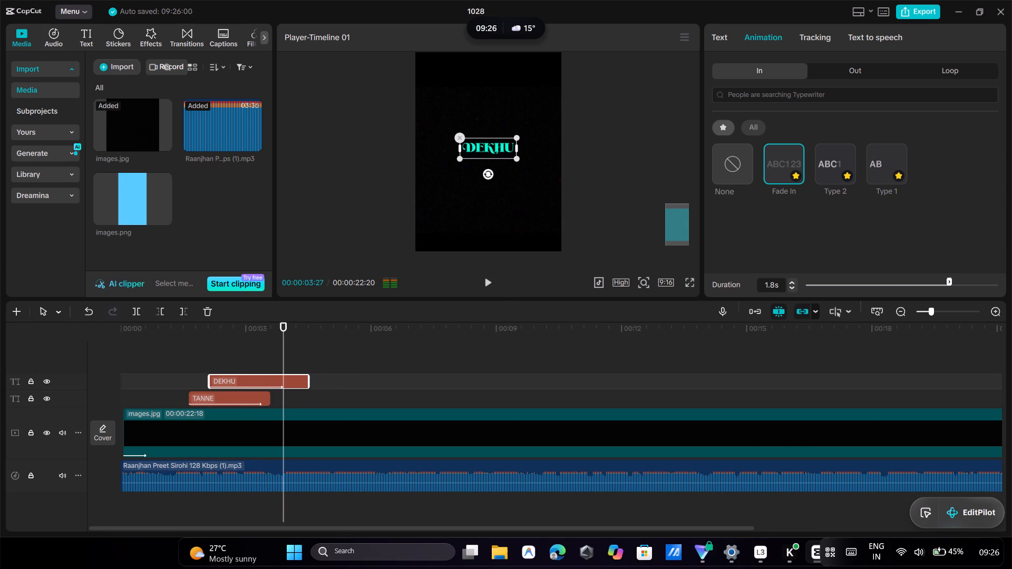
click(143, 364)
click(133, 355)
click(475, 283)
click(486, 283)
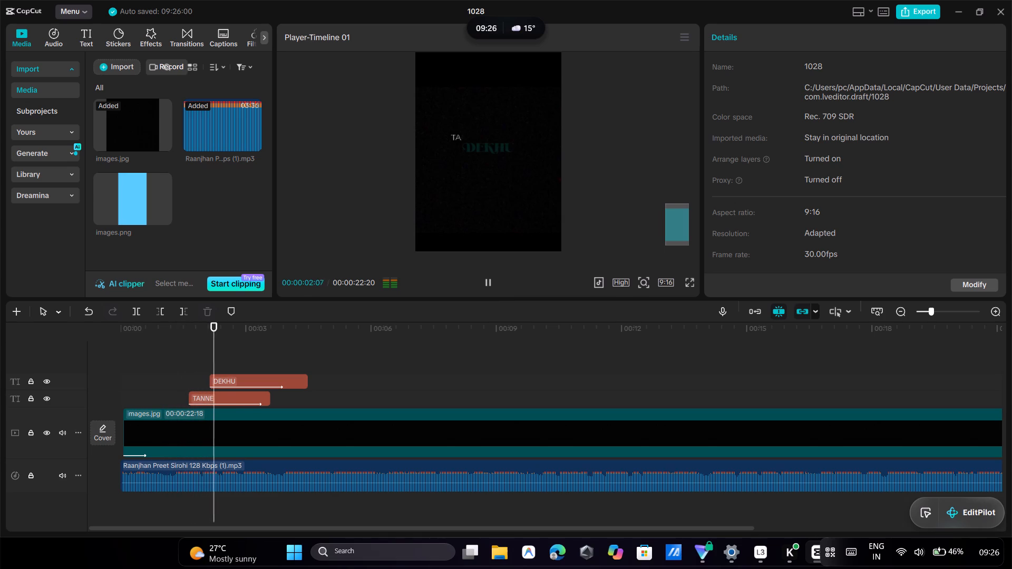
Shift the TANNE clip earlier on the timeline so it starts at about 1.3 s.
click(164, 373)
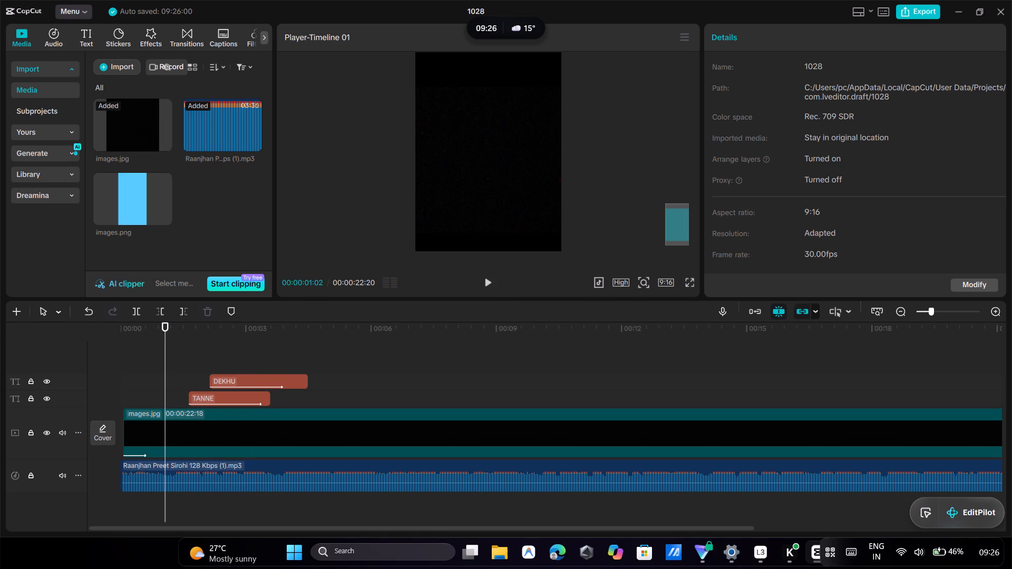
click(492, 279)
click(492, 280)
click(221, 399)
drag(225, 398, 224, 398)
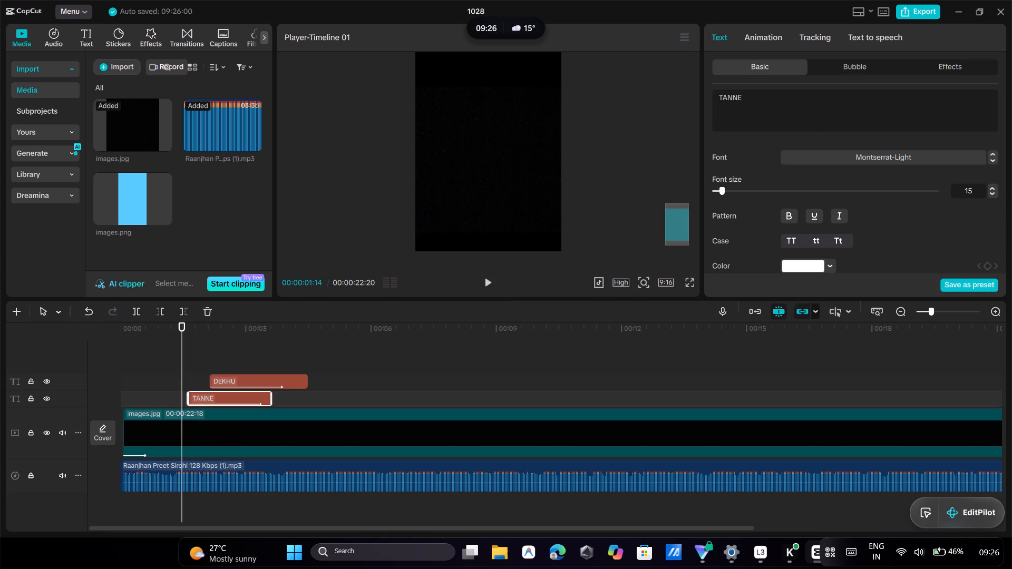
drag(224, 398, 215, 398)
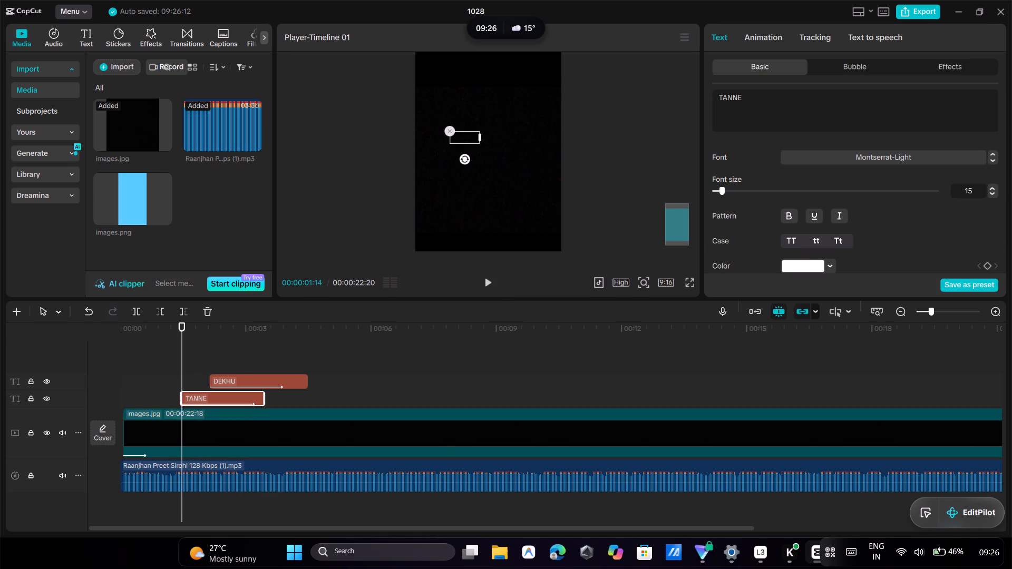
click(125, 347)
click(200, 397)
click(204, 398)
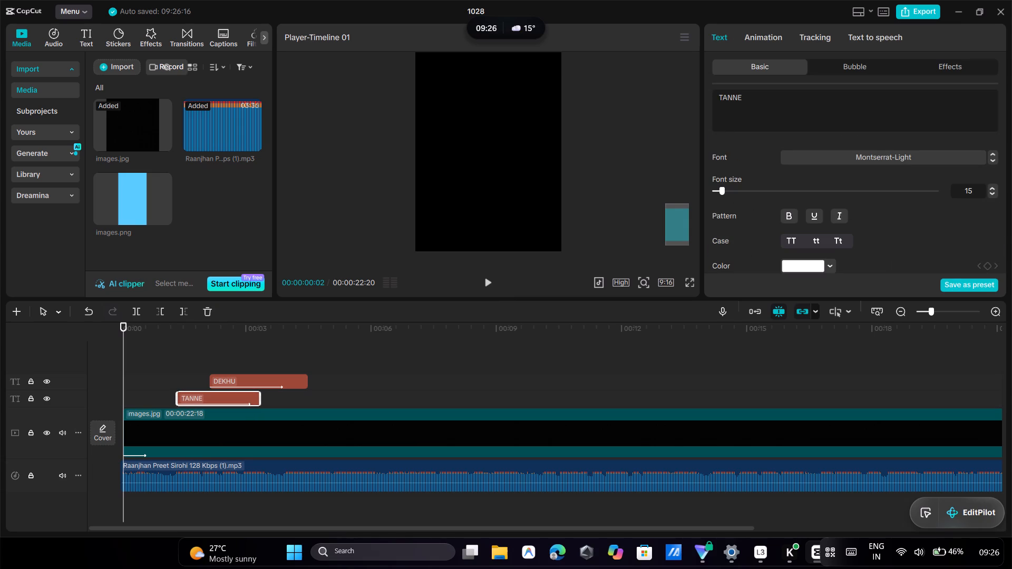
Play back the opening and shorten the TANNE clip's Type 2 entrance animation to 1.0 s.
click(490, 281)
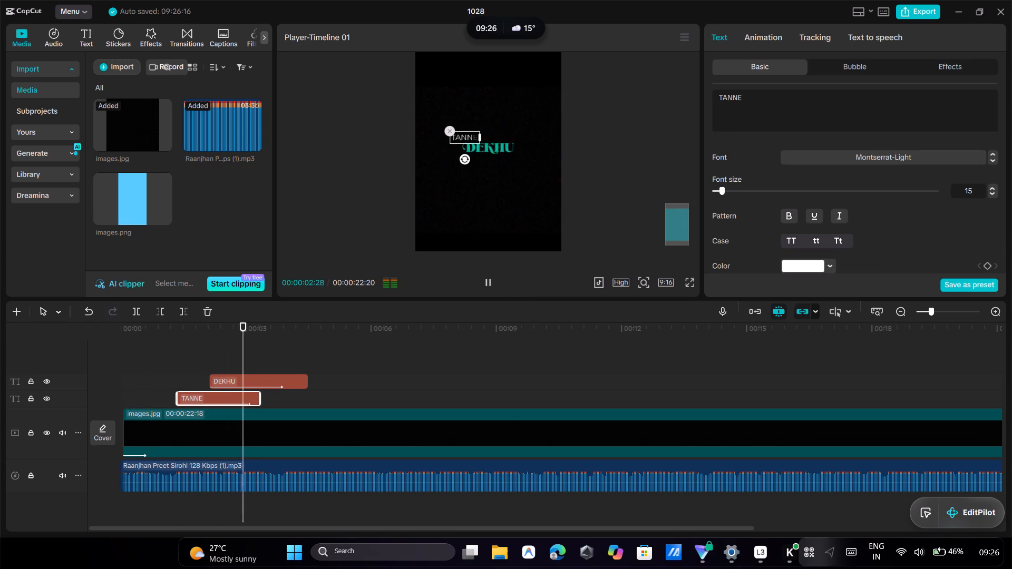
click(206, 355)
click(203, 393)
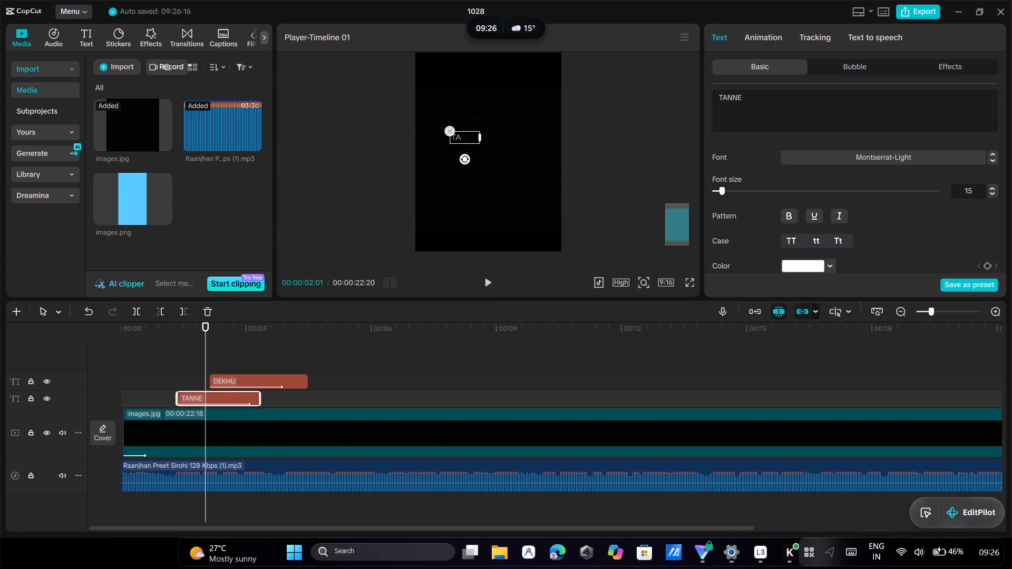
click(754, 28)
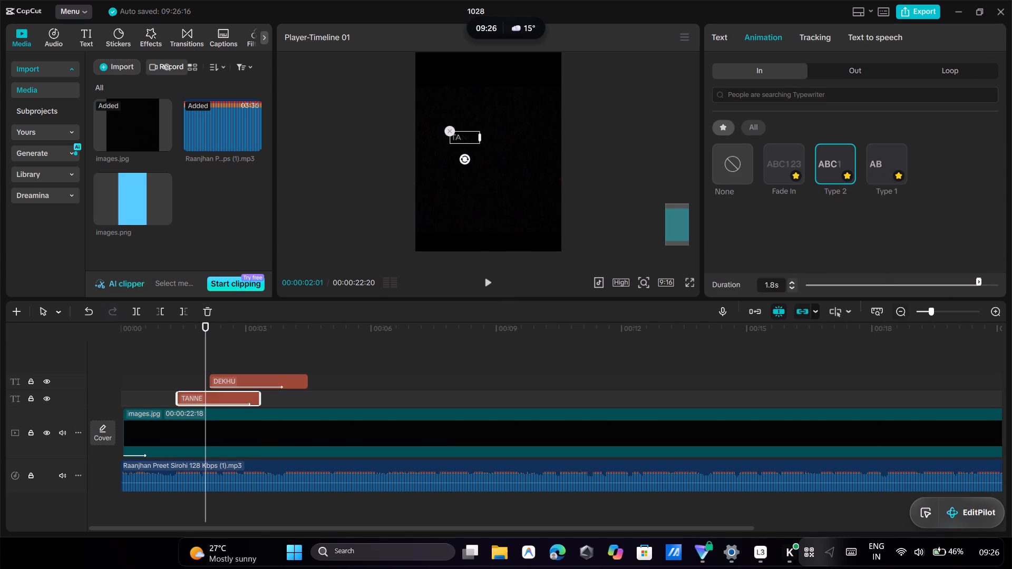
click(898, 286)
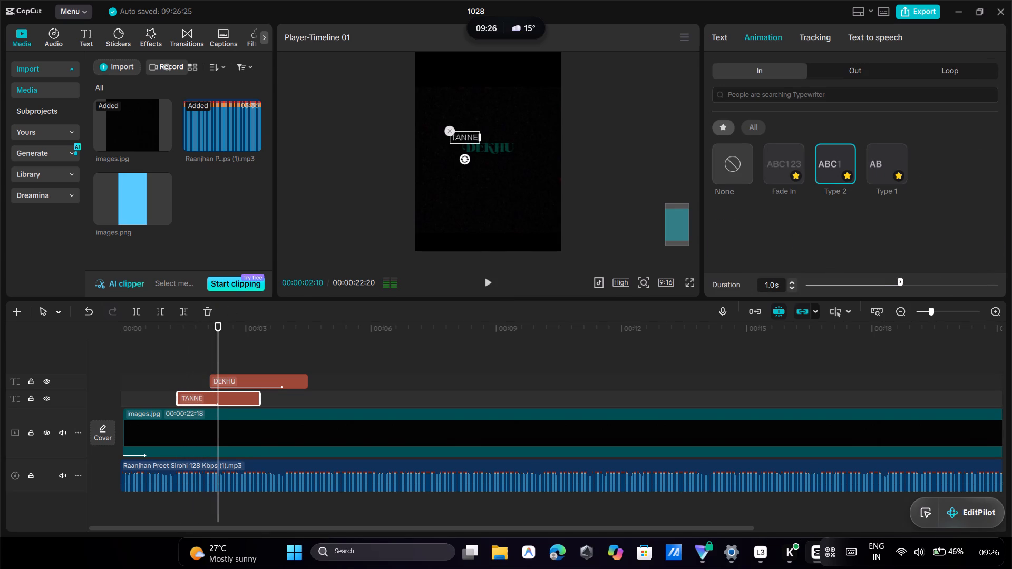
Play back both text clips and set the DEKHU clip's Fade In duration to 1.4 s.
click(483, 281)
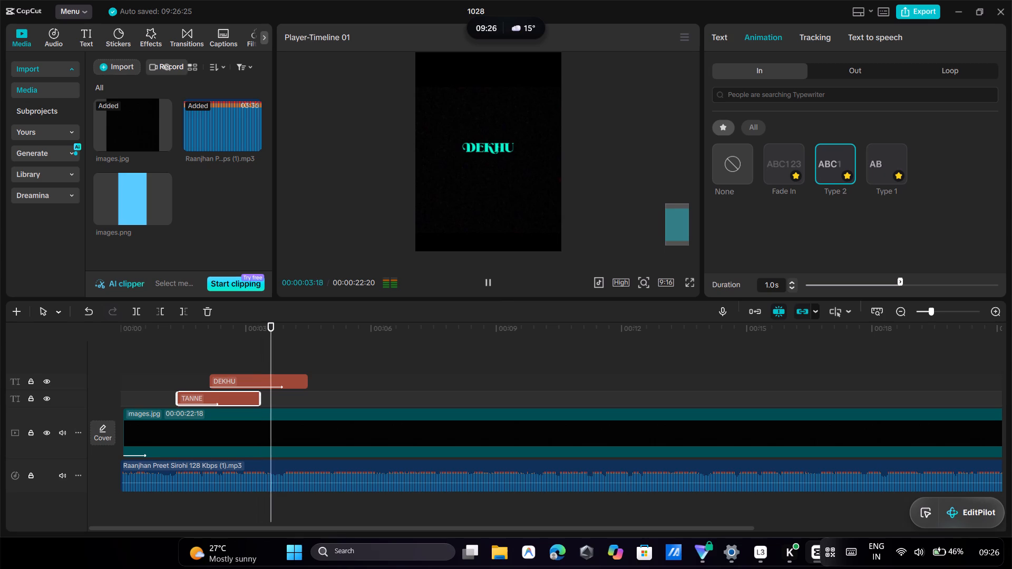
click(486, 279)
click(277, 381)
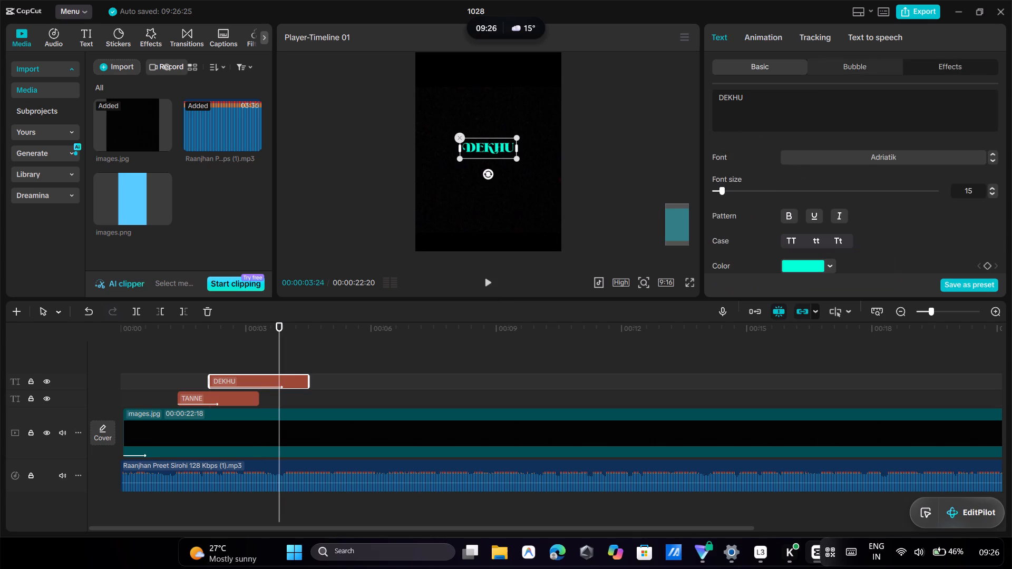
click(766, 32)
click(928, 290)
click(916, 283)
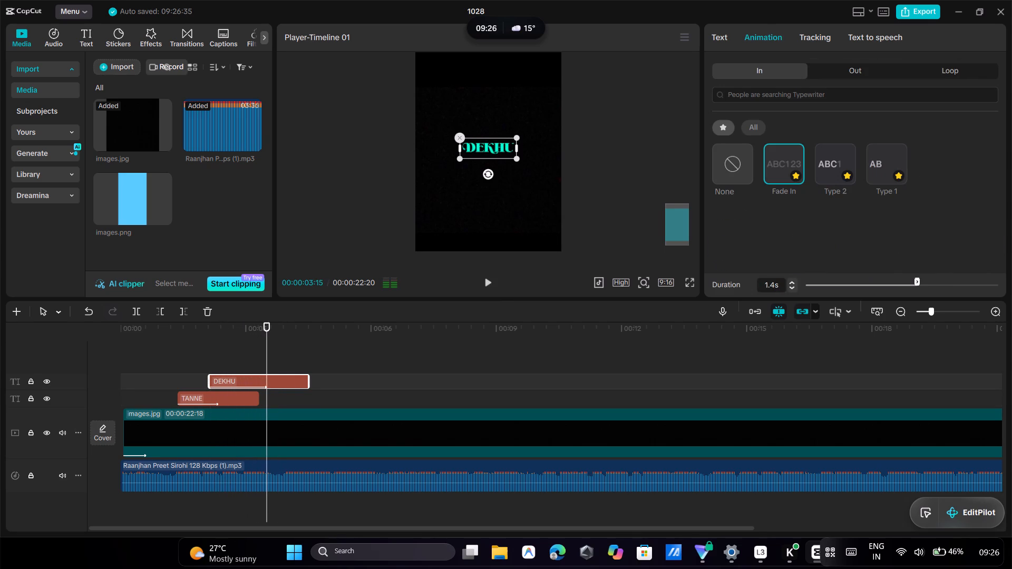
Add a default text clip at 00:00:03:04, above the DEKHU clip.
click(251, 358)
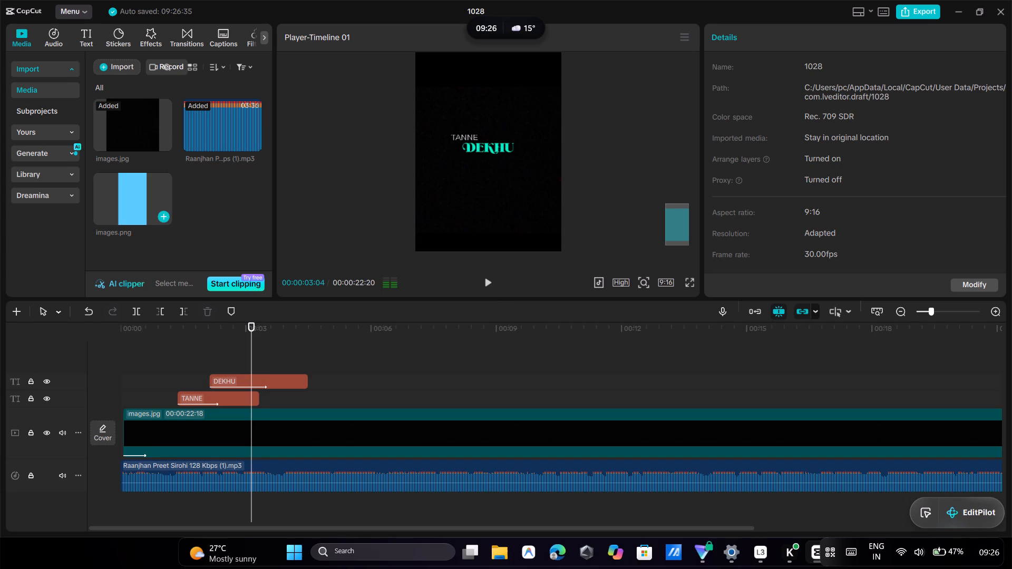
click(83, 41)
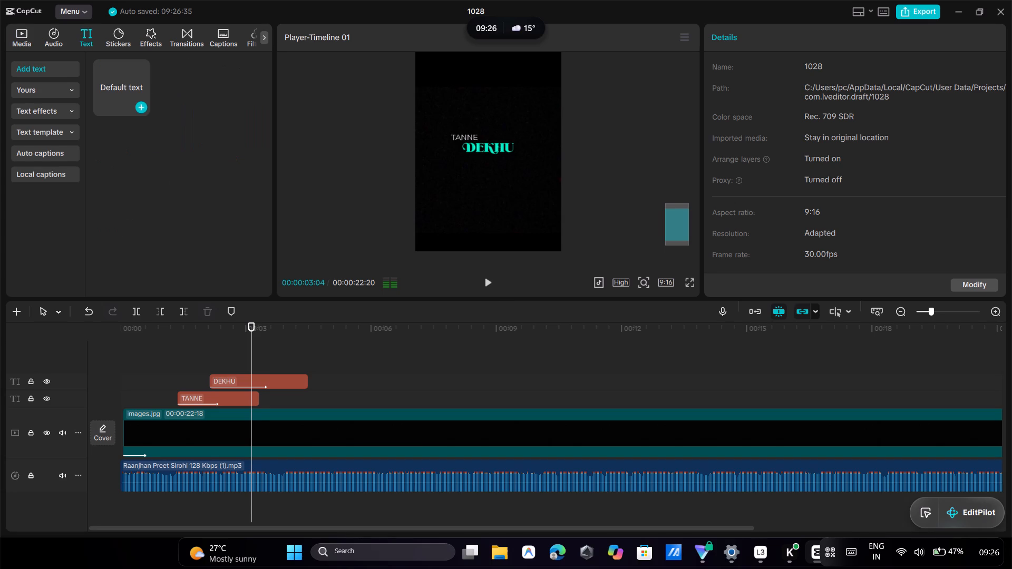
click(143, 109)
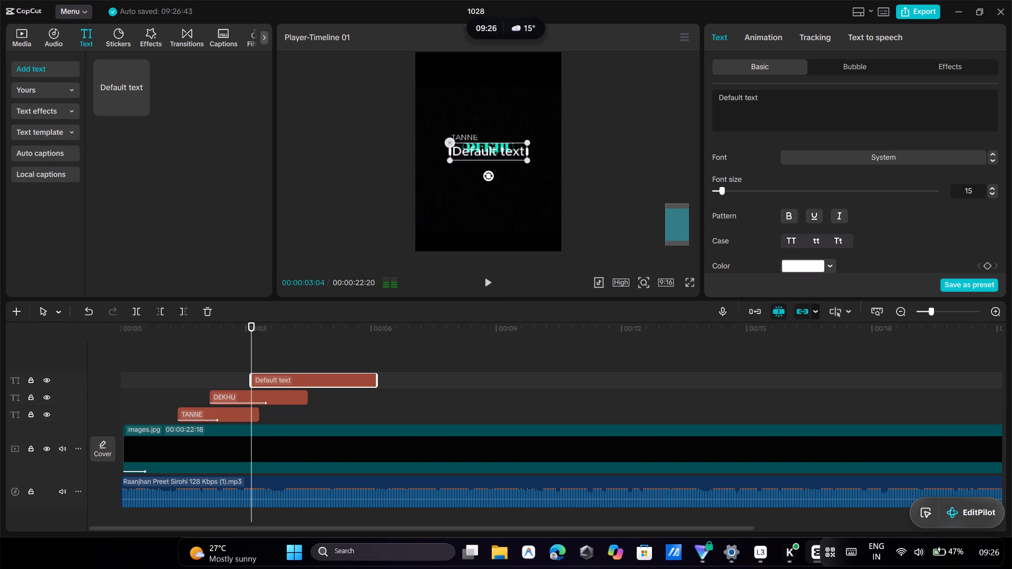
Replace the default text with "toh" and set its case to uppercase.
click(797, 105)
key(BackSpace)
key(BackSpace)
key(BackSpace)
key(BackSpace)
key(BackSpace)
key(BackSpace)
key(BackSpace)
key(BackSpace)
key(BackSpace)
key(BackSpace)
key(BackSpace)
key(BackSpace)
key(BackSpace)
key(BackSpace)
key(BackSpace)
key(BackSpace)
key(BackSpace)
key(BackSpace)
key(BackSpace)
key(BackSpace)
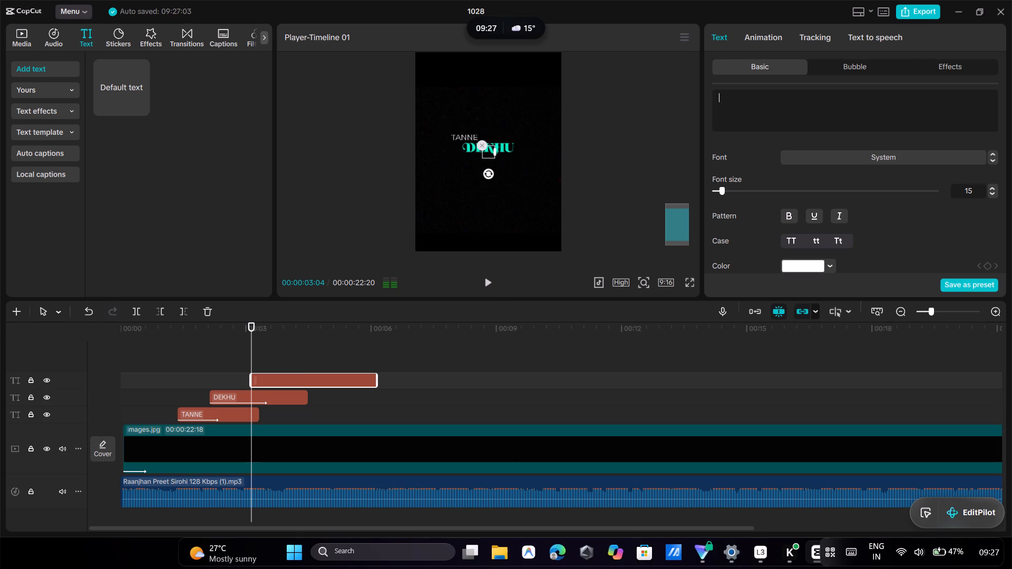
text(t0o)
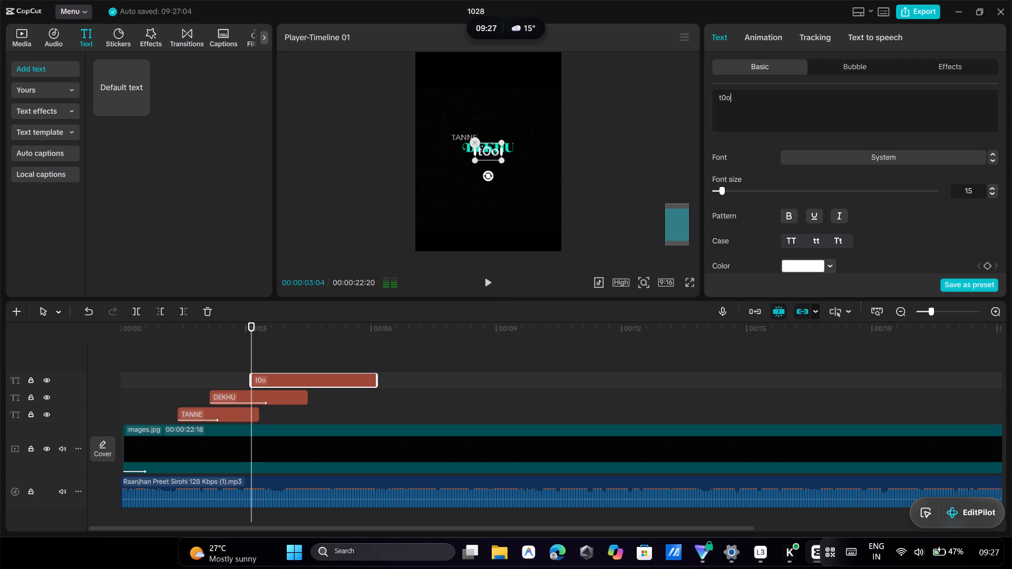
key(BackSpace)
key(BackSpace)
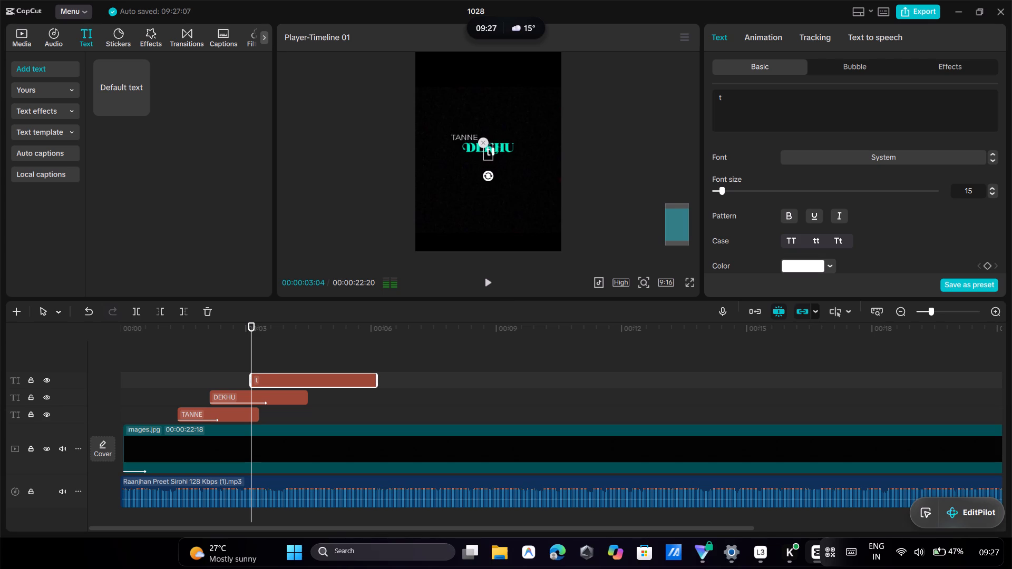
key(h)
key(BackSpace)
text(oh)
click(791, 240)
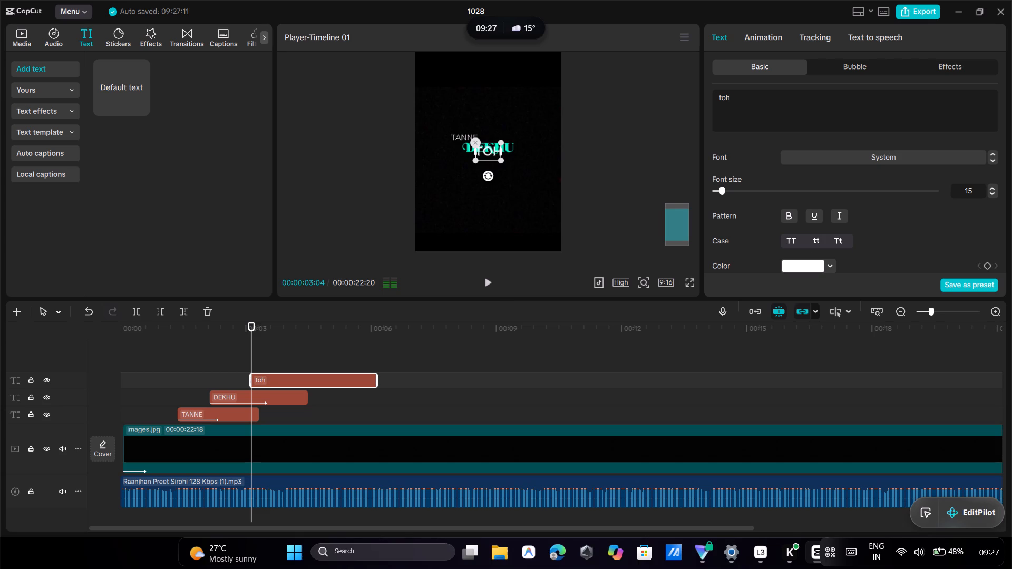
Add the Montserrat font to the favorites and apply it to the TOH text.
click(843, 164)
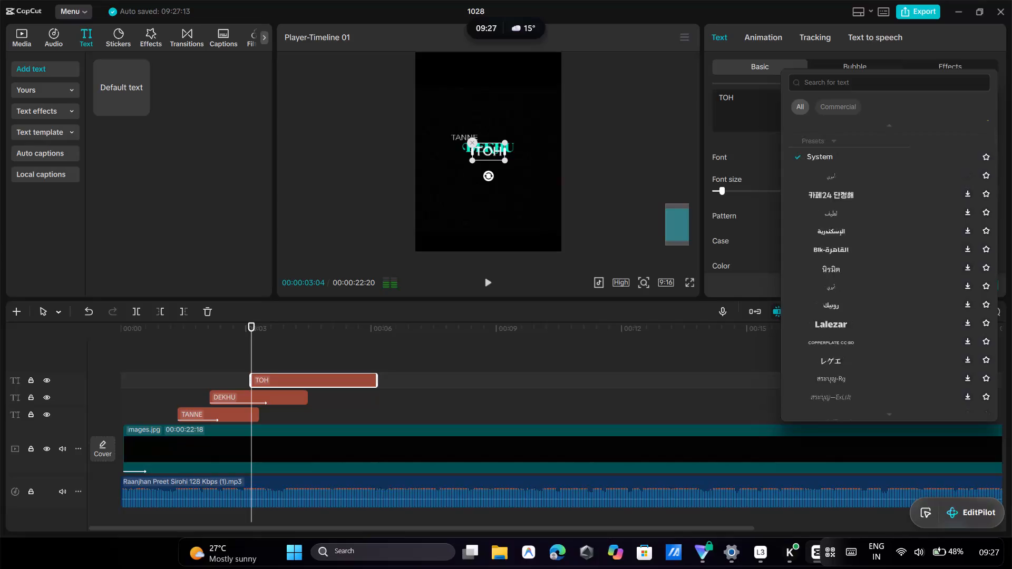
scroll(863, 166, up, 3)
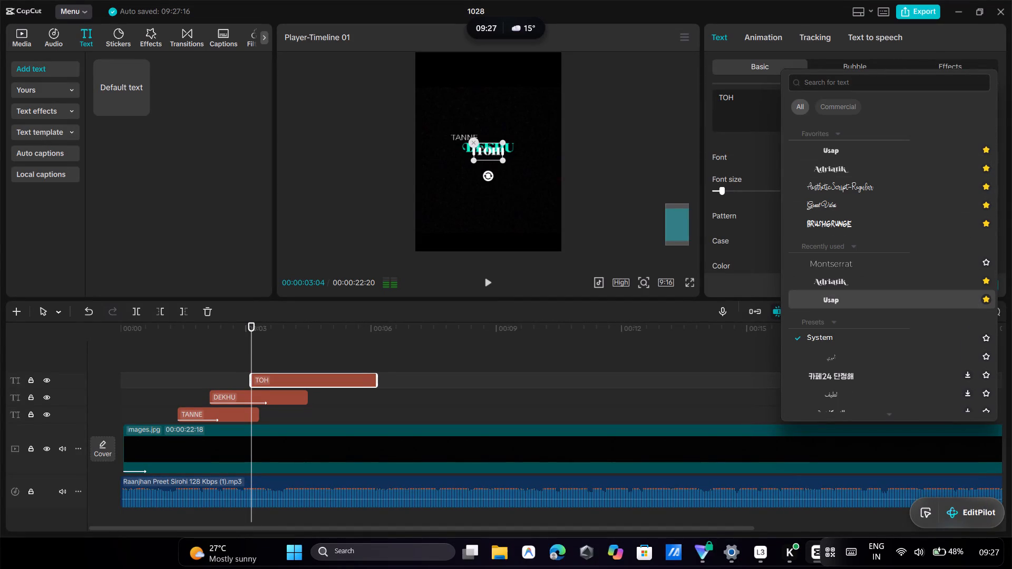
scroll(851, 292, up, 3)
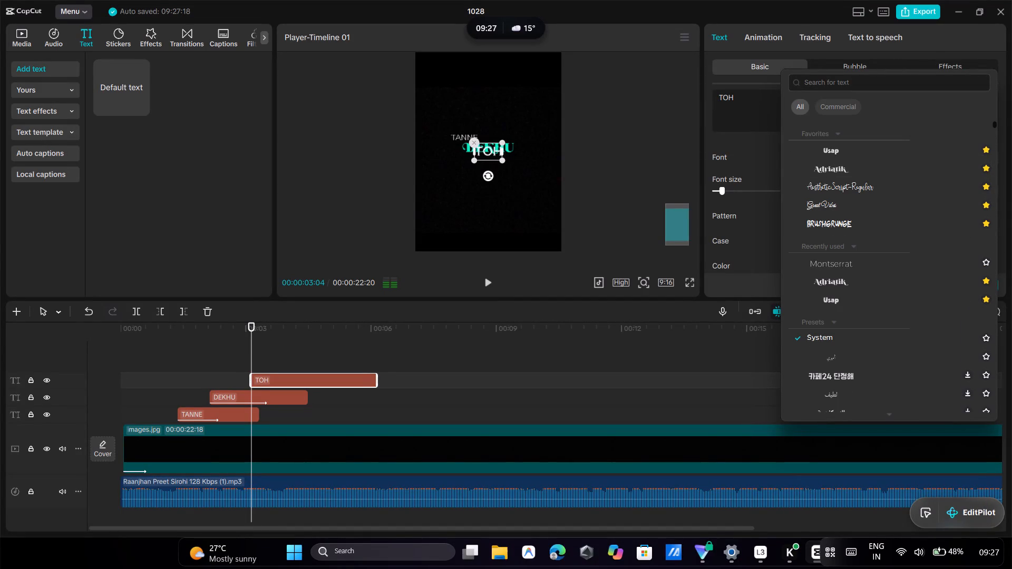
click(988, 260)
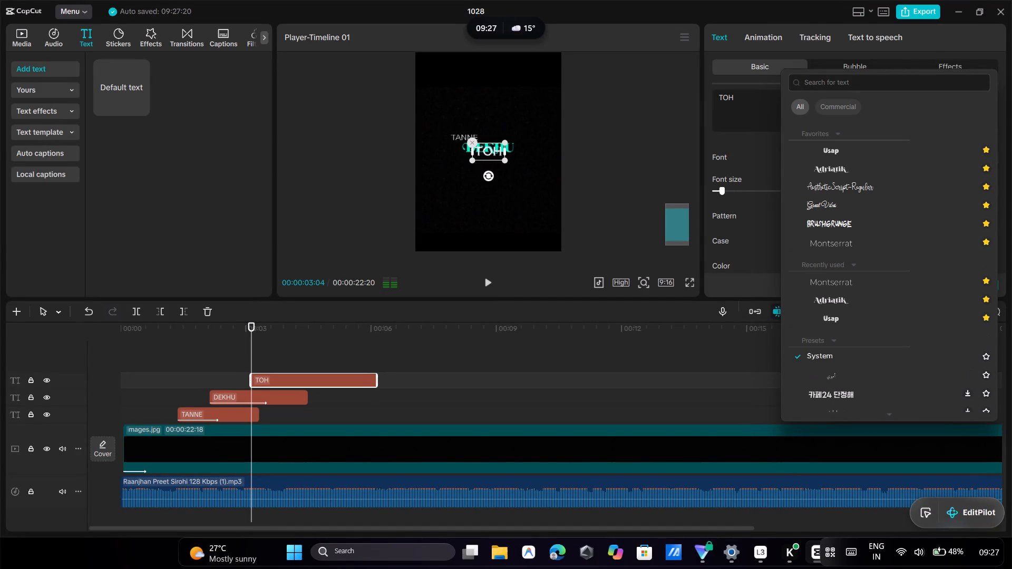
click(842, 247)
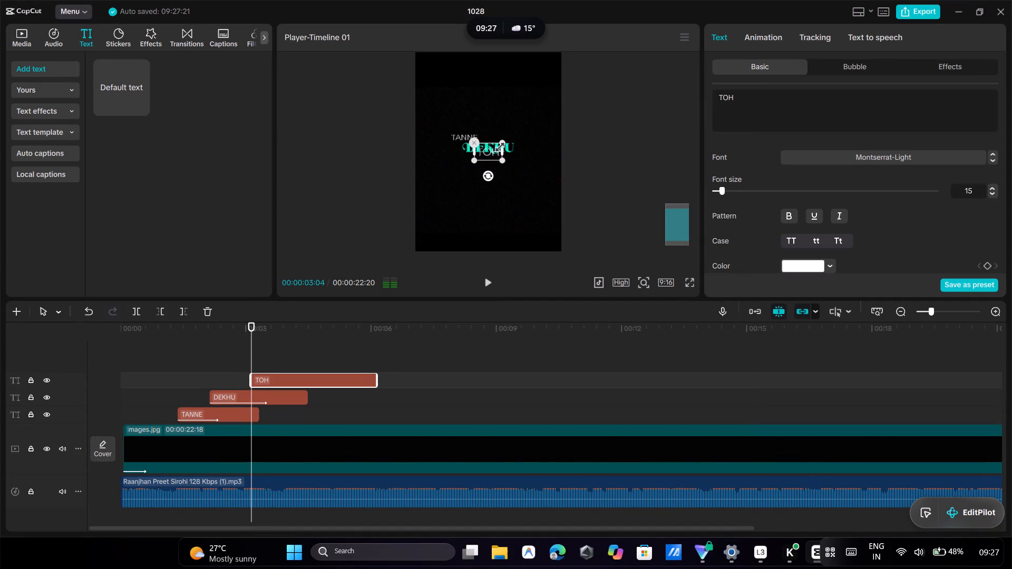
Move the TOH text in the preview so it sits just below the end of DEKHU.
drag(489, 151, 514, 155)
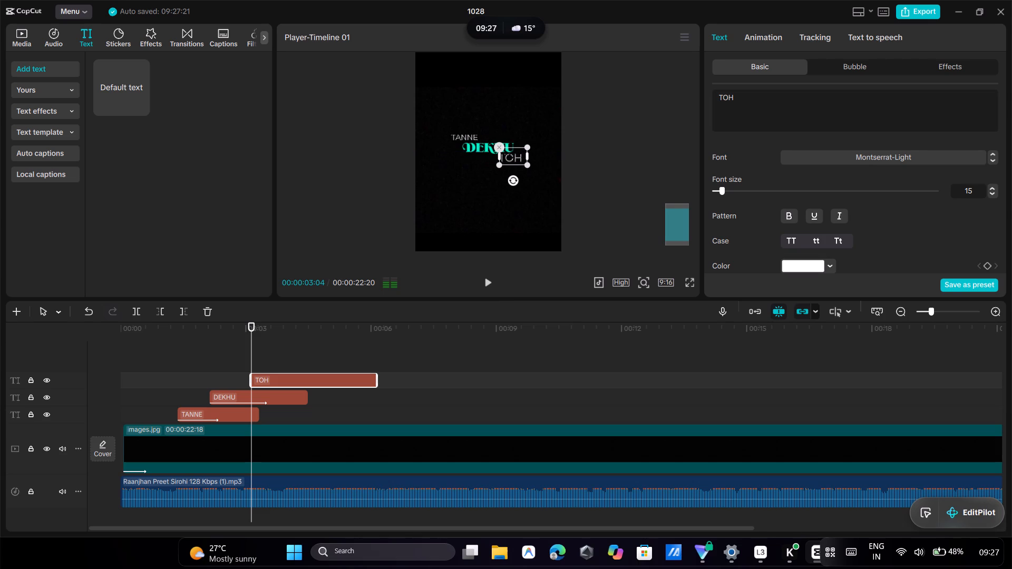
drag(514, 155, 515, 156)
click(599, 155)
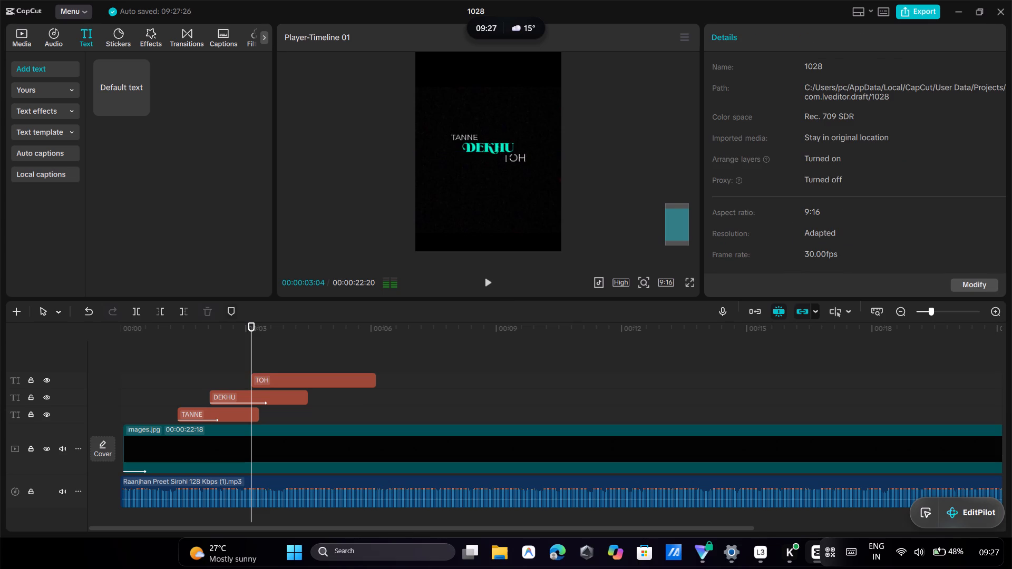
Apply the Fade In entrance animation to the TOH clip with a duration of 1.4 s.
double_click(136, 381)
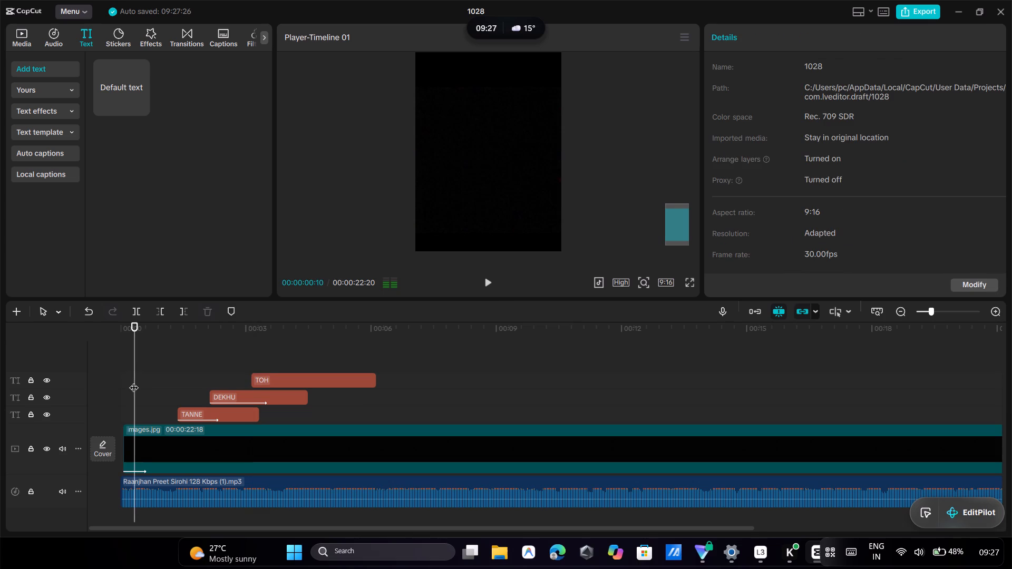
click(308, 382)
click(774, 29)
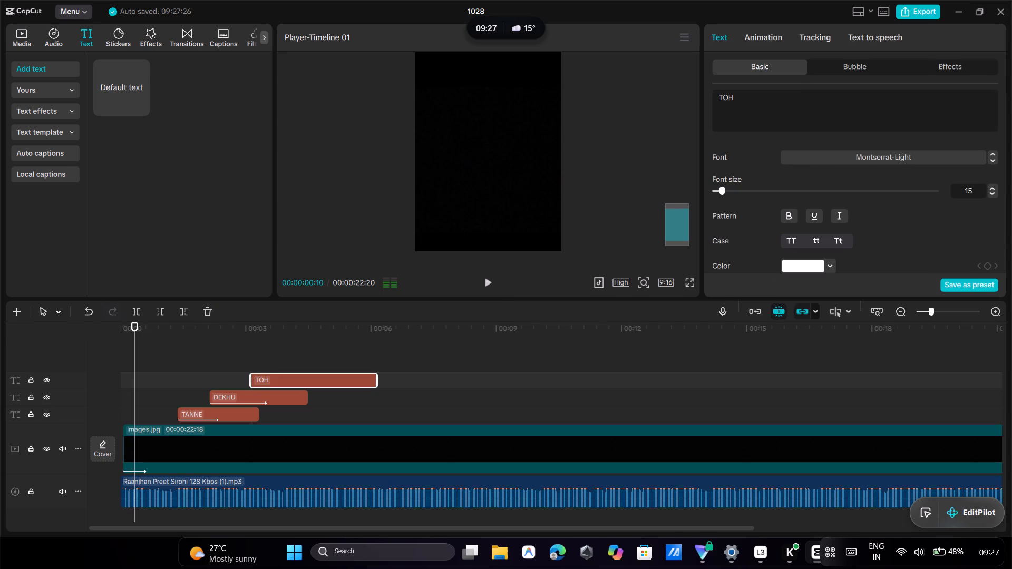
click(788, 153)
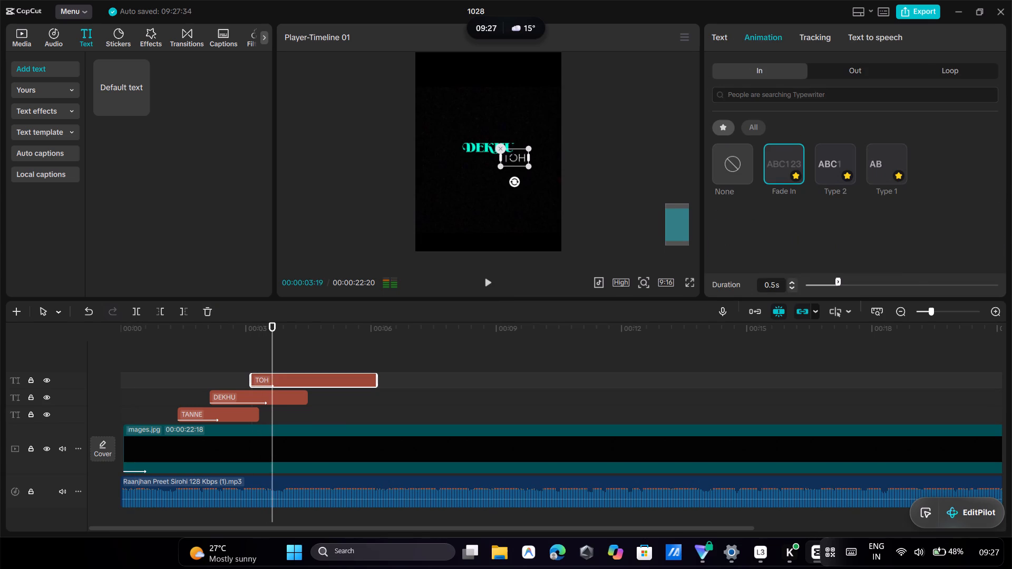
click(913, 287)
click(920, 282)
click(899, 283)
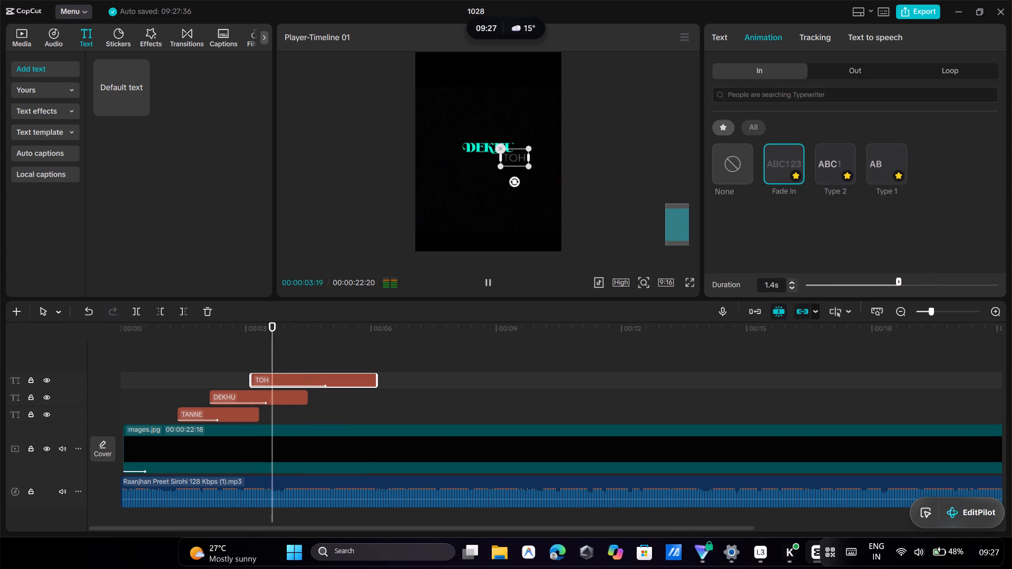
Shorten the TOH clip's Fade In entrance animation to 0.8 s and play the text sequence back from the start.
click(889, 285)
click(885, 285)
click(881, 285)
click(872, 285)
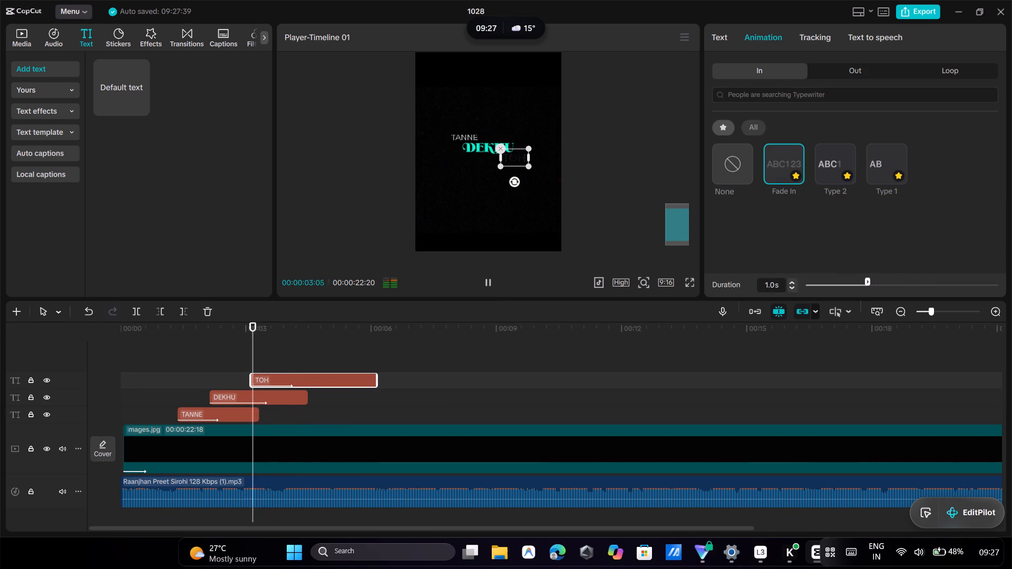
click(858, 286)
drag(174, 352, 170, 352)
click(141, 349)
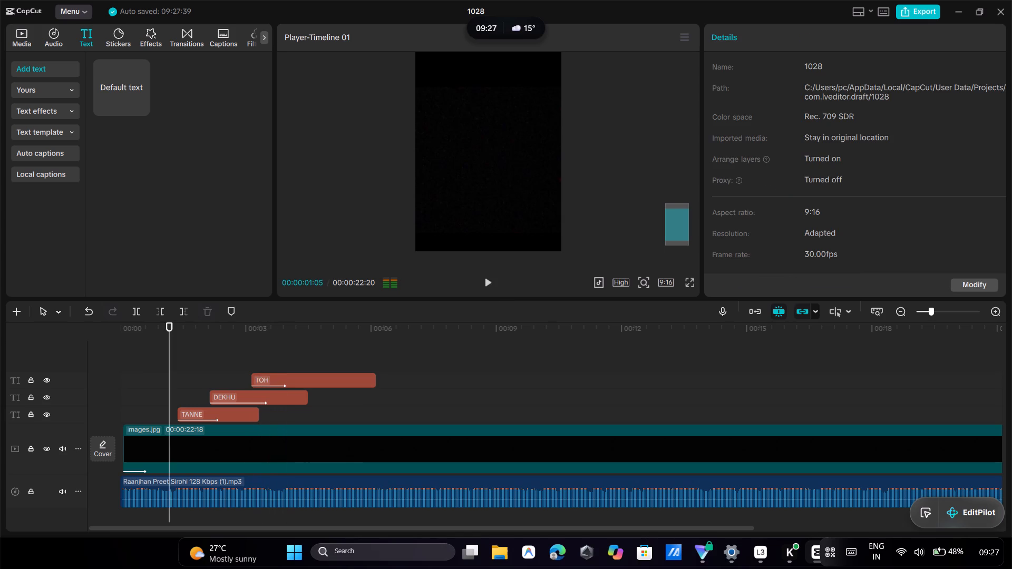
click(128, 352)
click(482, 282)
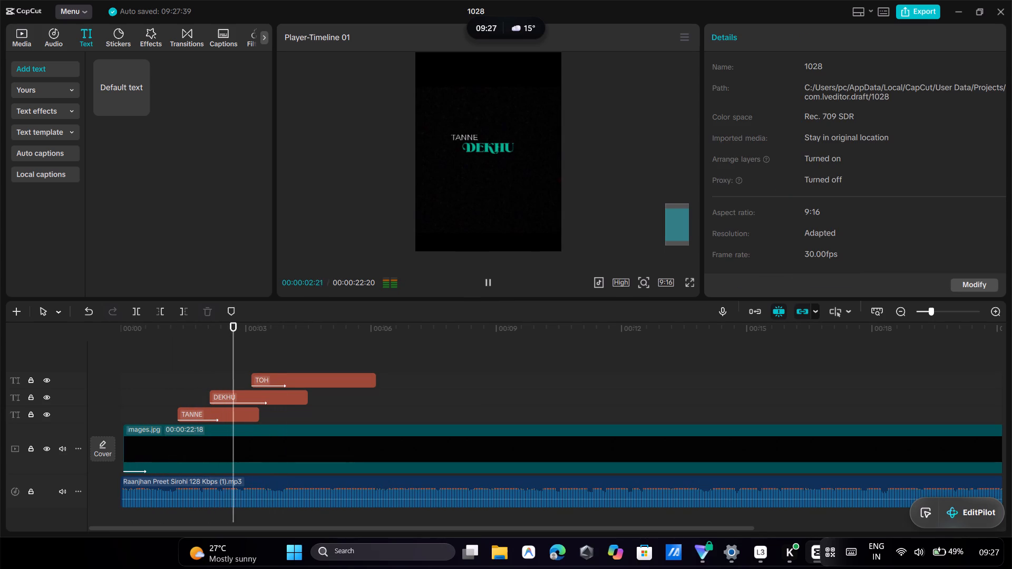
click(491, 287)
Shorten the TANNE clip's Type 2 entrance animation to a duration of 0.4 s.
click(212, 414)
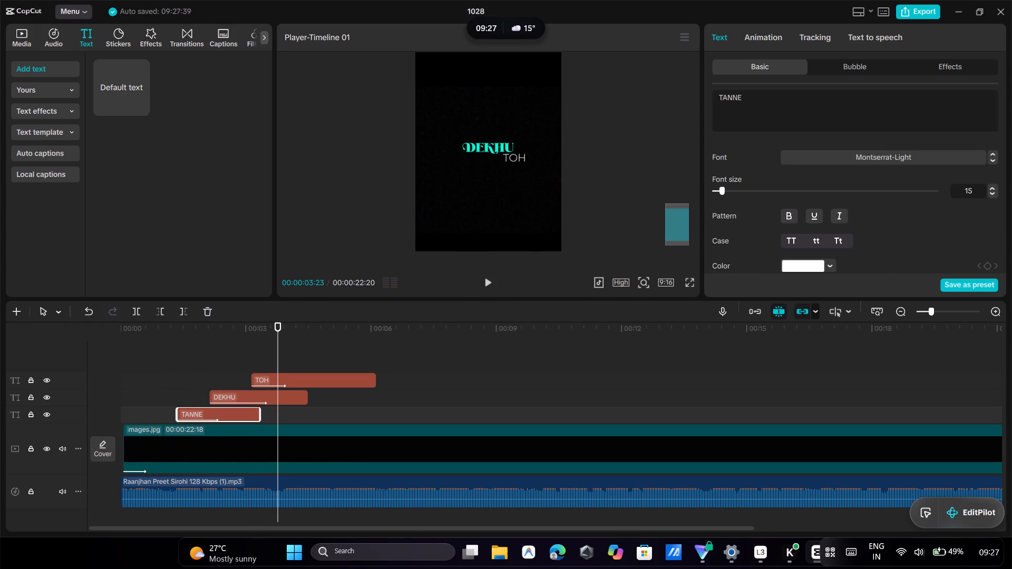
click(766, 33)
click(846, 284)
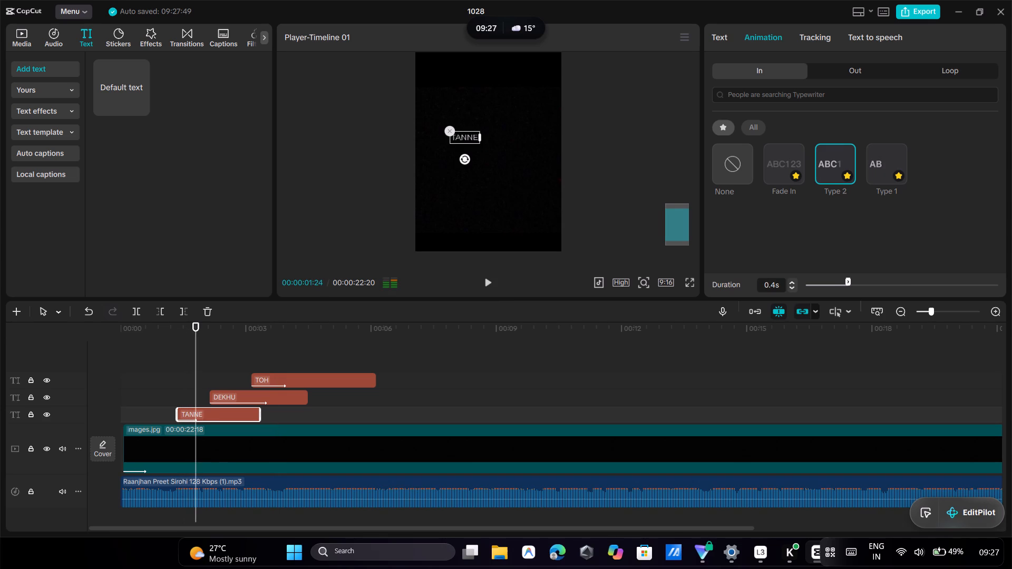
Shorten the DEKHU clip's Fade In entrance animation to 0.8 s and play the text sequence back.
click(240, 397)
click(762, 34)
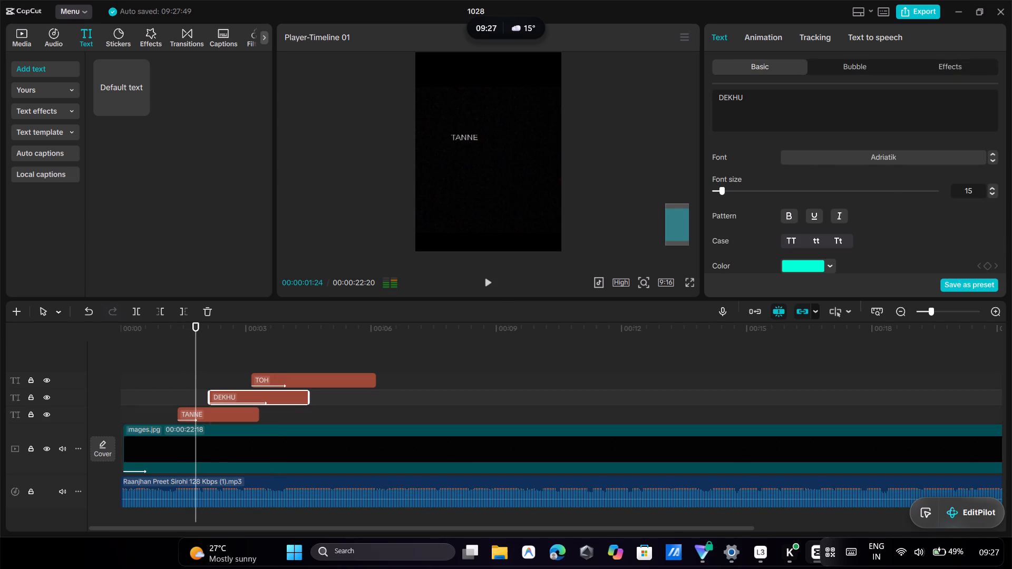
click(867, 281)
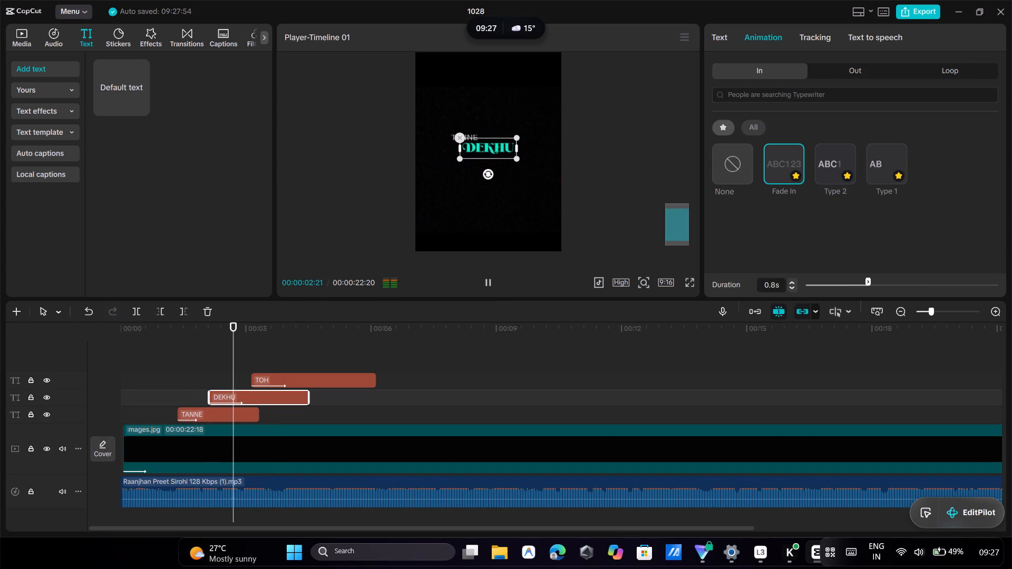
click(116, 364)
click(111, 366)
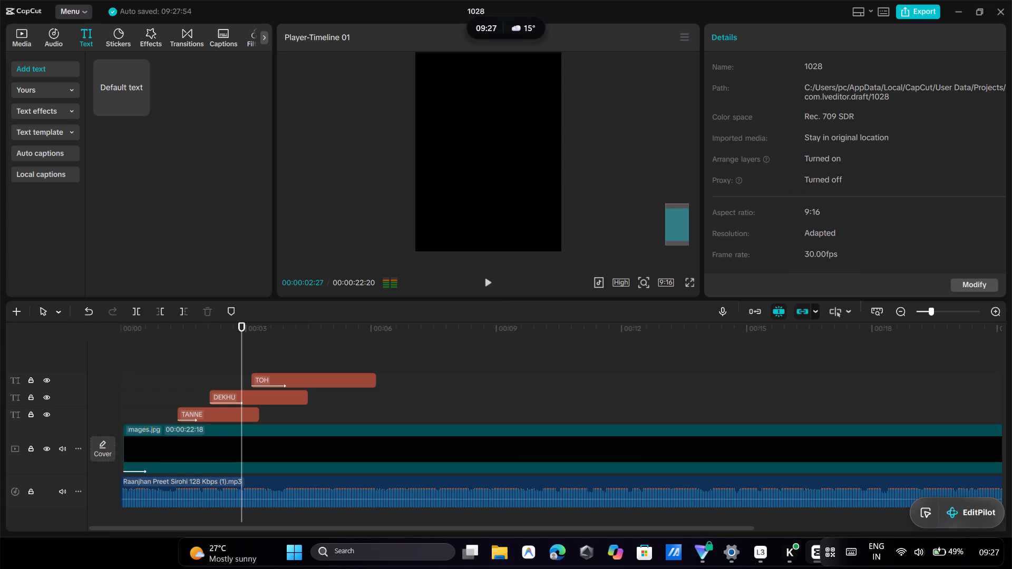
click(486, 280)
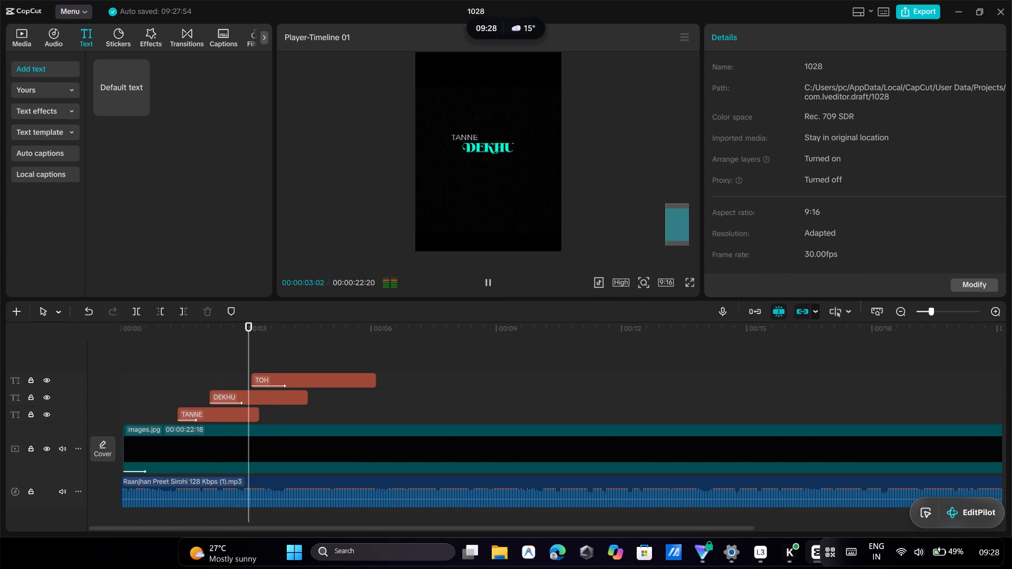
click(489, 279)
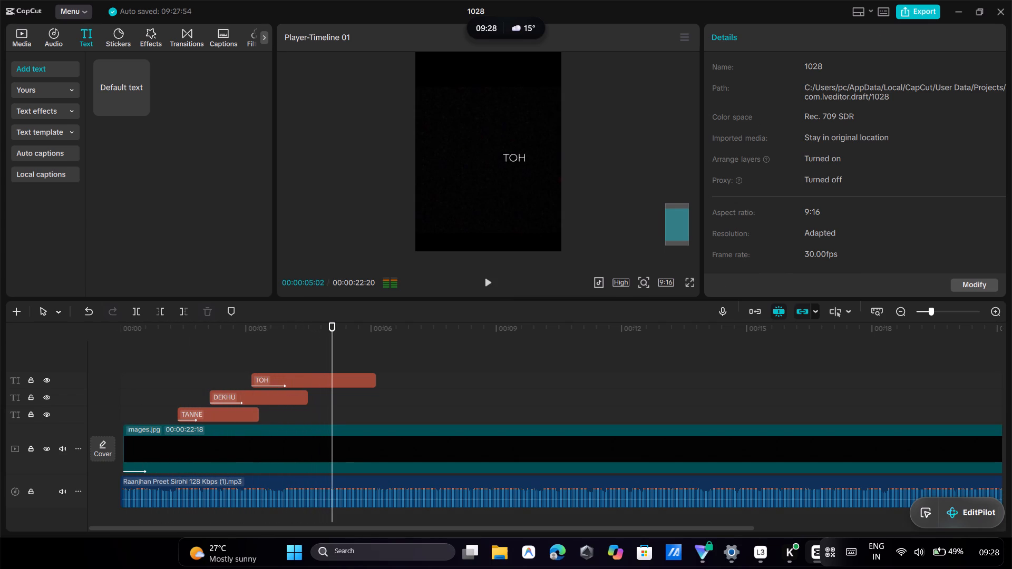
Change the TANNE clip's entrance animation to Fade In with a duration of 0.4 s.
click(221, 414)
click(771, 45)
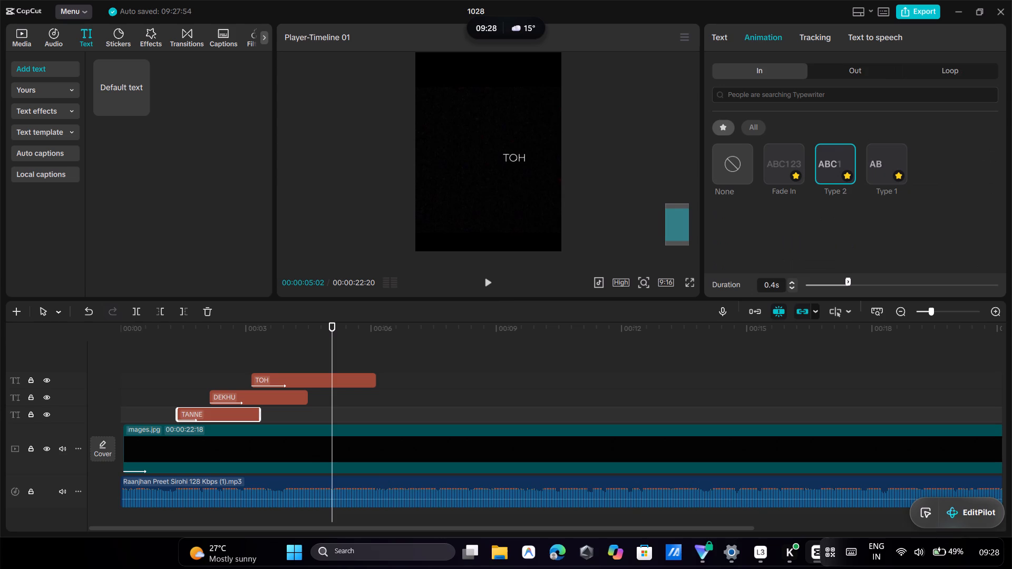
click(786, 154)
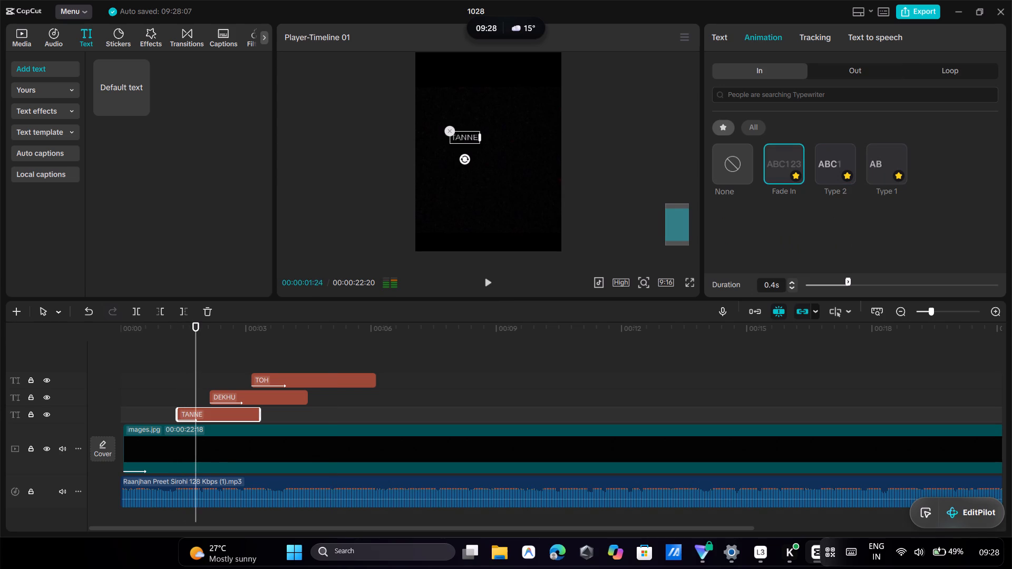
Check the entrance animation settings of the DEKHU and TOH clips and play back the lyric line against the music.
click(275, 396)
click(755, 34)
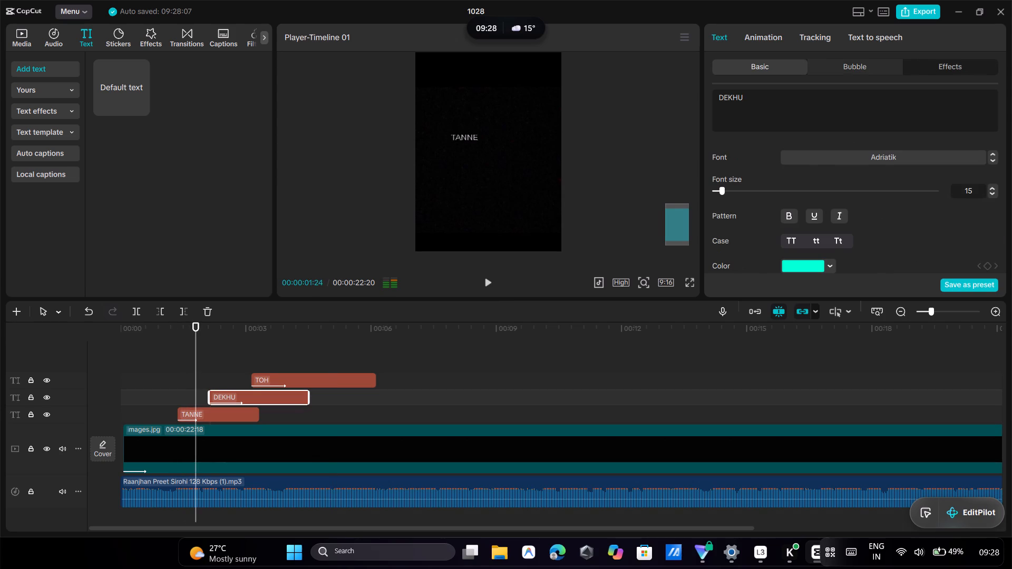
click(326, 379)
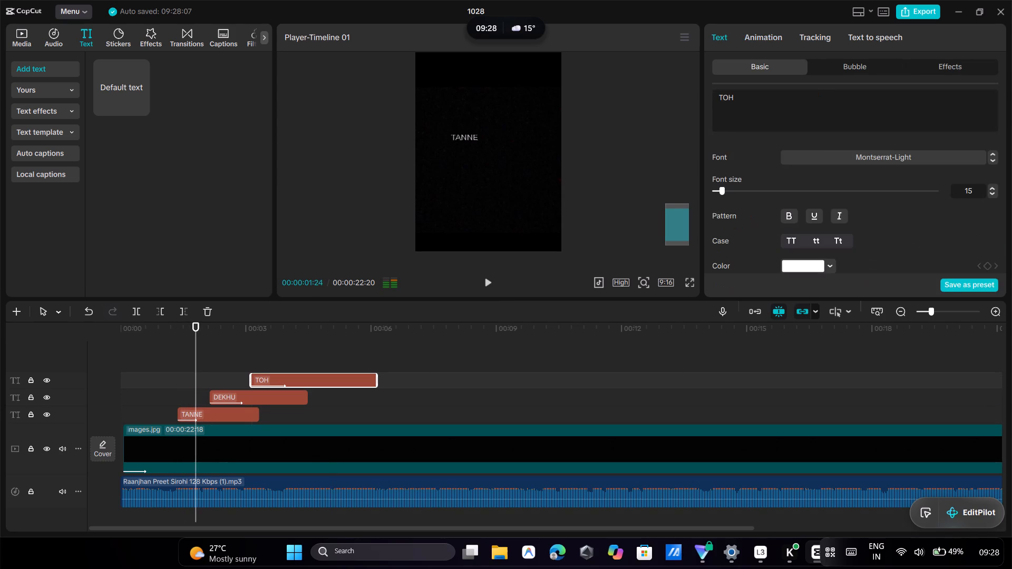
click(761, 34)
click(119, 361)
click(120, 355)
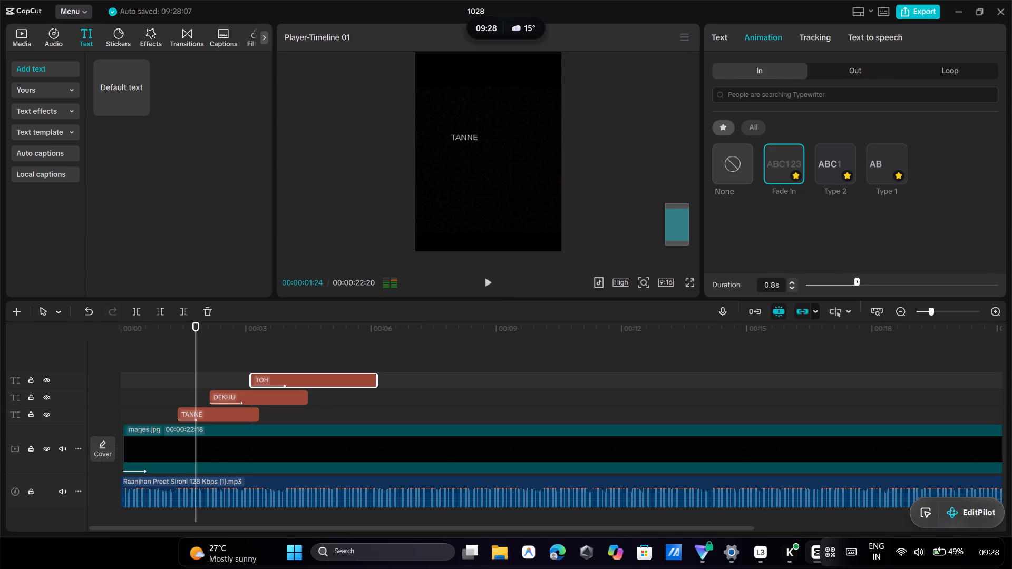
click(125, 352)
click(489, 280)
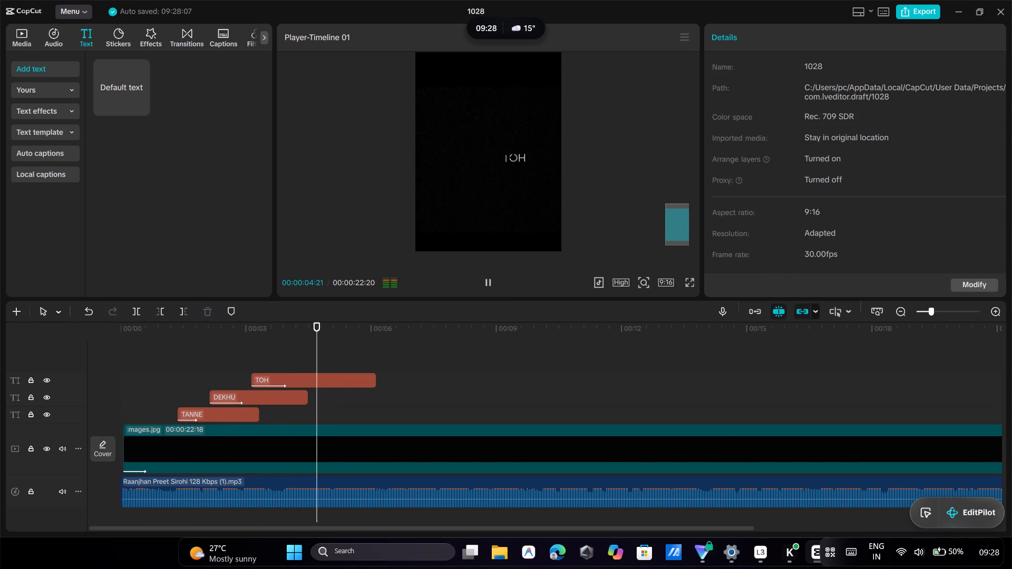
drag(491, 281, 477, 284)
click(185, 381)
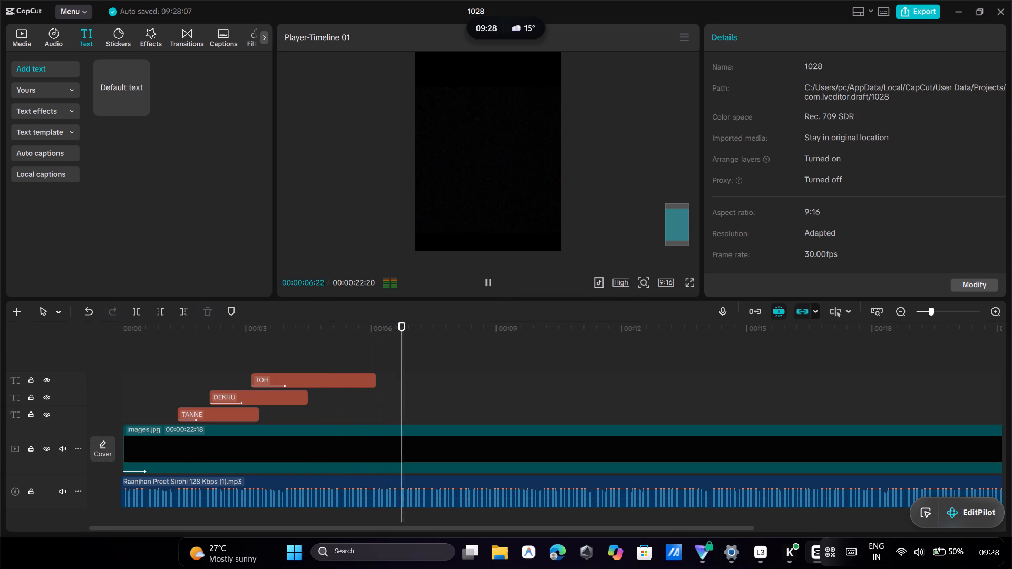
click(490, 287)
click(490, 287)
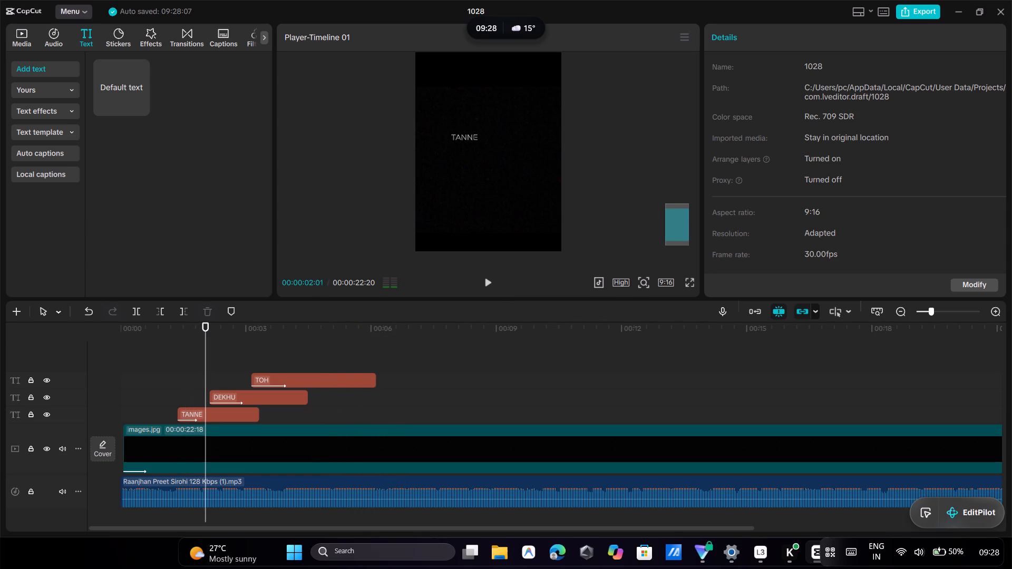
Move the DEKHU clip slightly earlier on its track so it starts at about 2 s.
drag(206, 373, 197, 373)
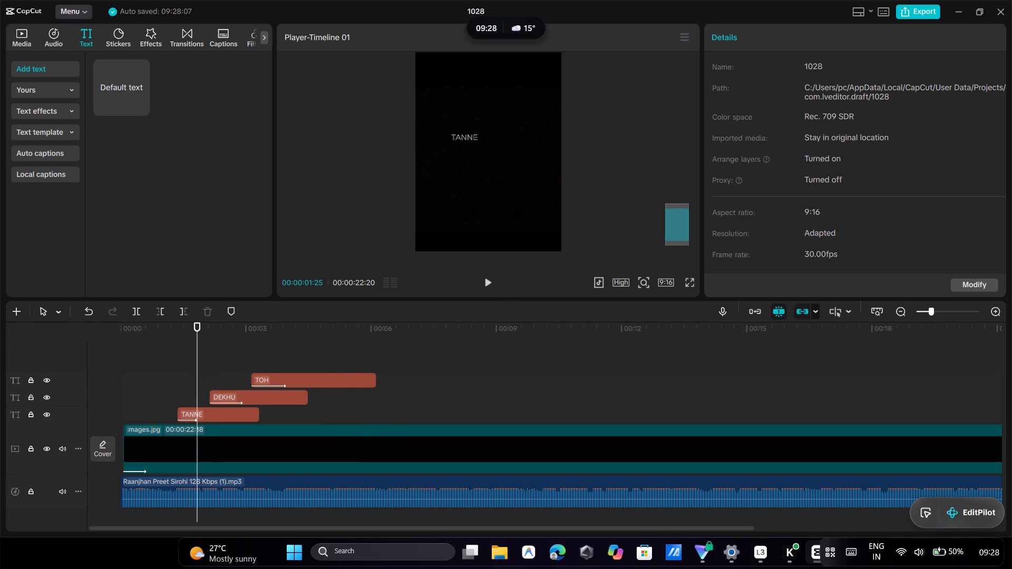
click(233, 397)
drag(250, 400, 244, 403)
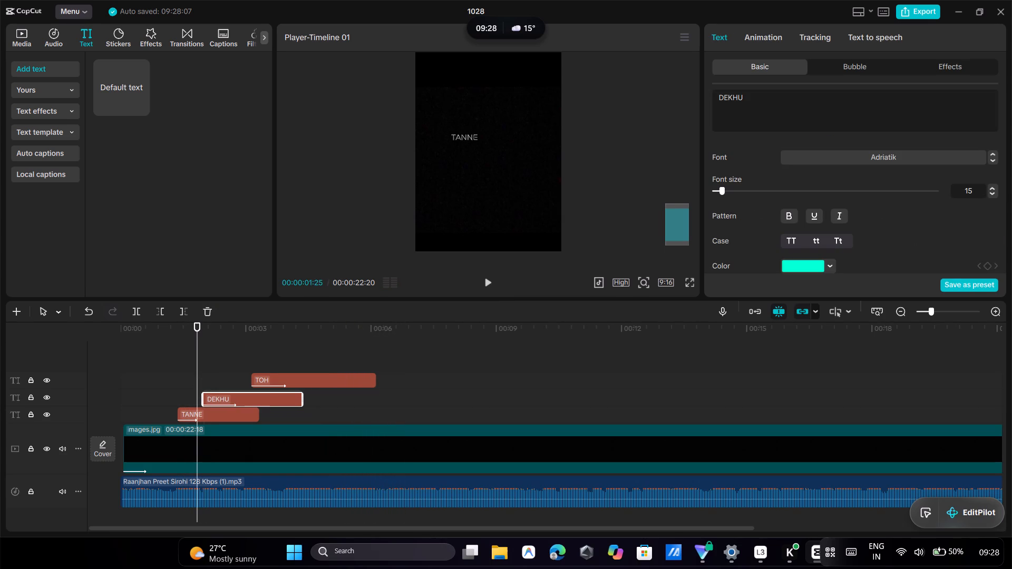
drag(244, 403, 245, 399)
Move the TOH clip slightly earlier so it starts just before 3 s, and play back the new timing.
click(279, 378)
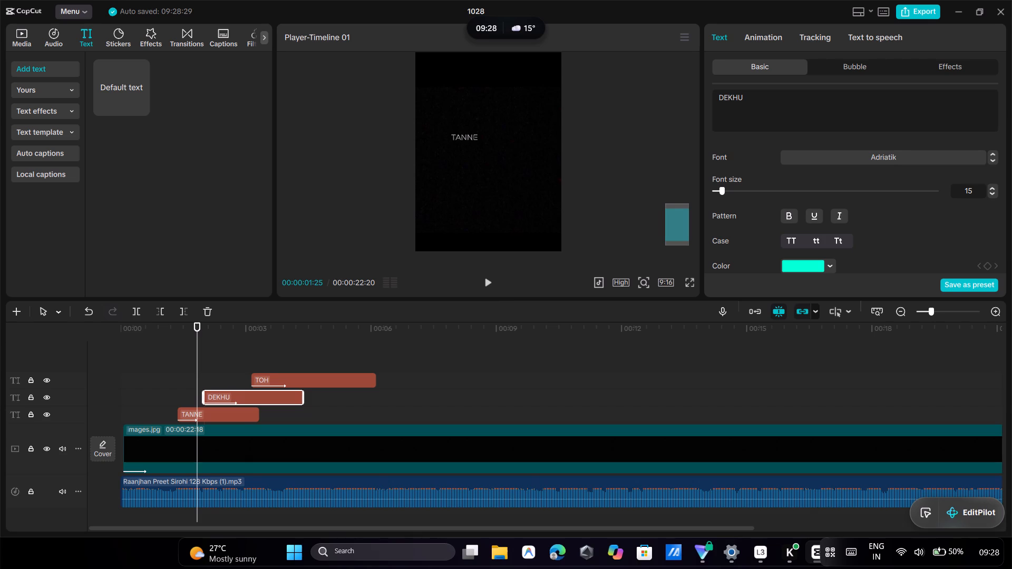
drag(295, 379, 285, 380)
click(151, 365)
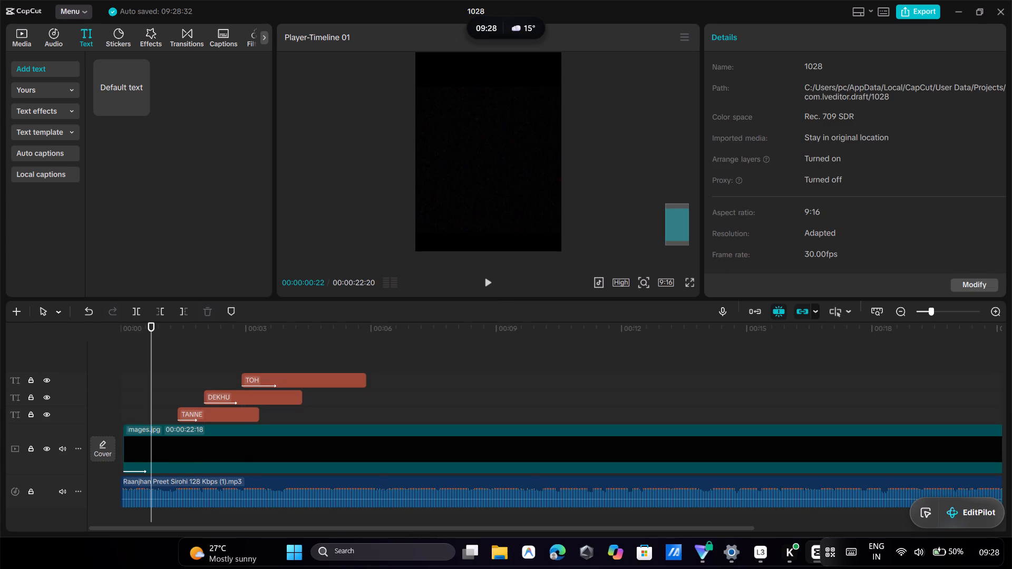
click(485, 284)
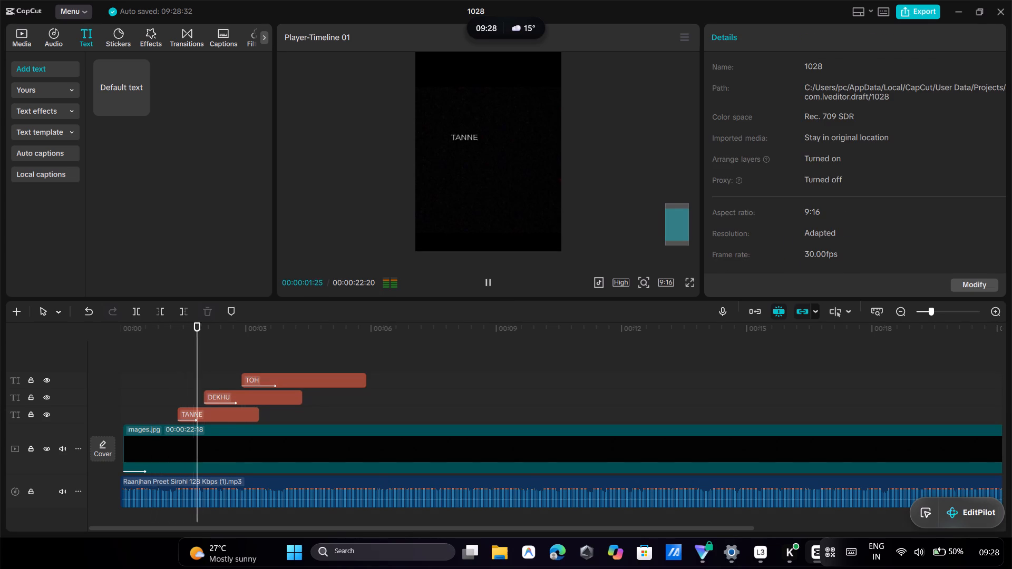
click(485, 284)
Shift the TANNE clip slightly earlier on its track and play the lyric line back to check its timing.
double_click(232, 412)
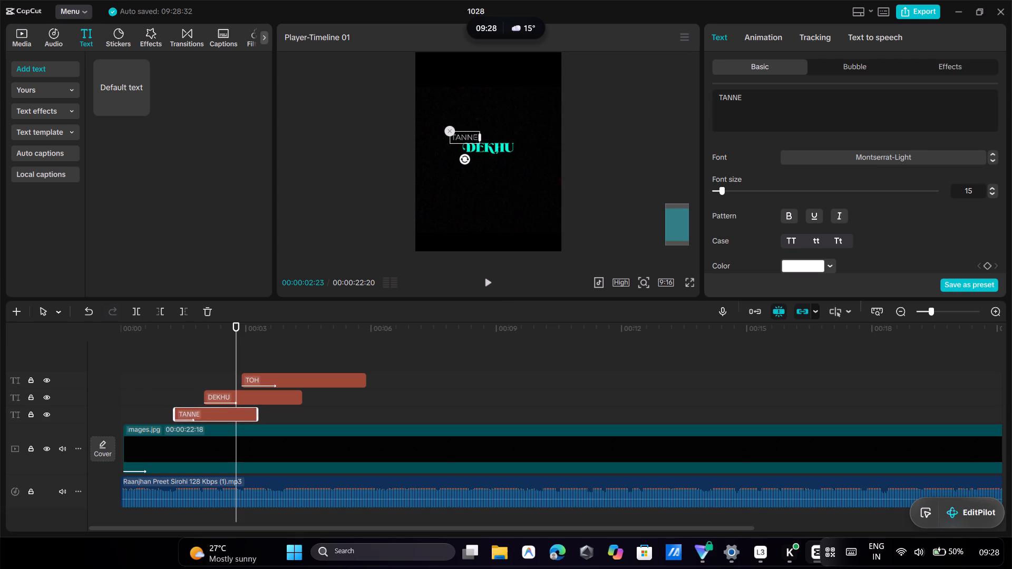
drag(149, 390, 153, 389)
click(488, 280)
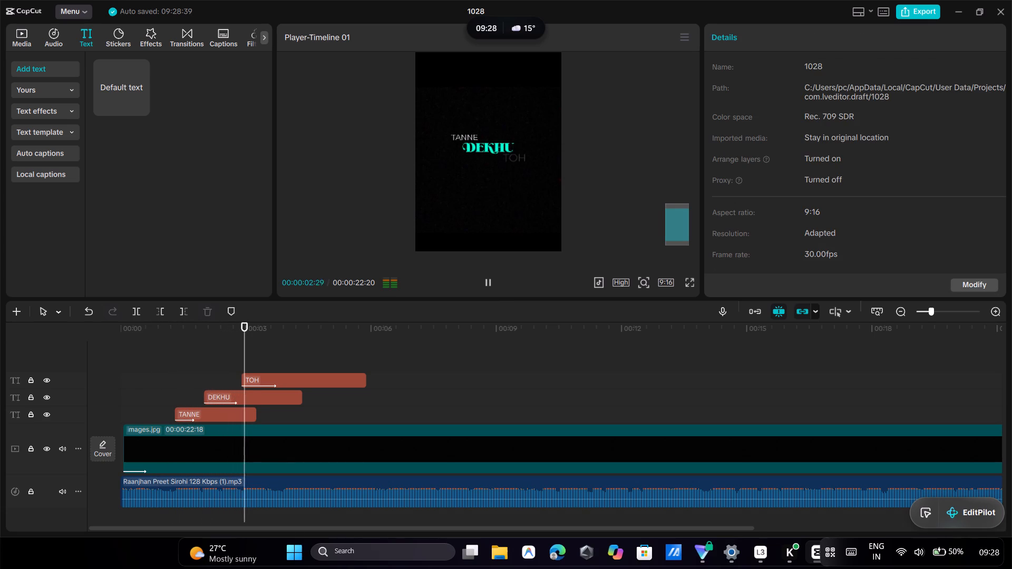
click(488, 282)
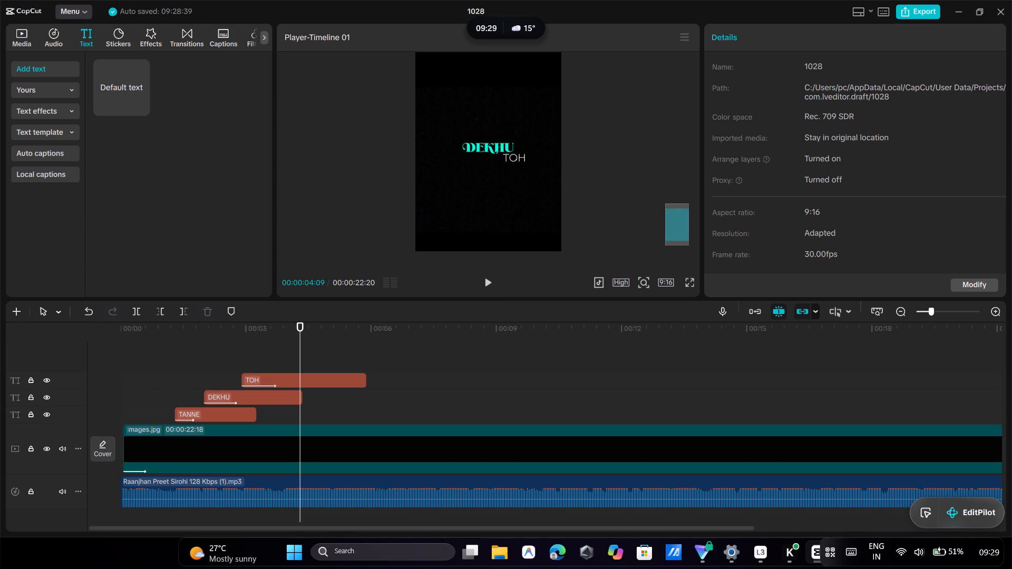
Replay the end of the lyric line to find the cut point, and trim the TOH and DEKHU clips to end at 00:00:03:28.
click(488, 278)
click(488, 278)
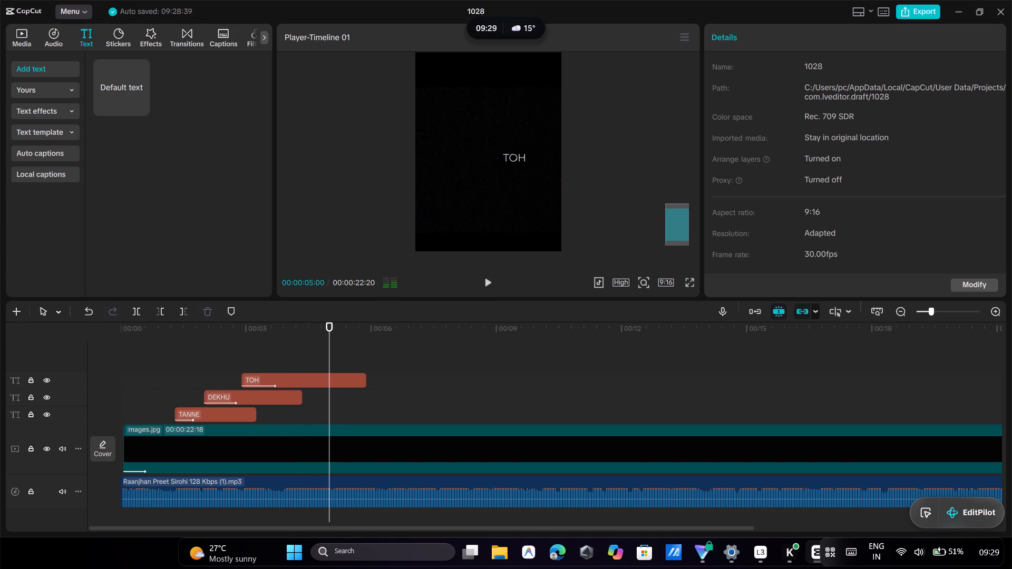
click(276, 372)
click(291, 352)
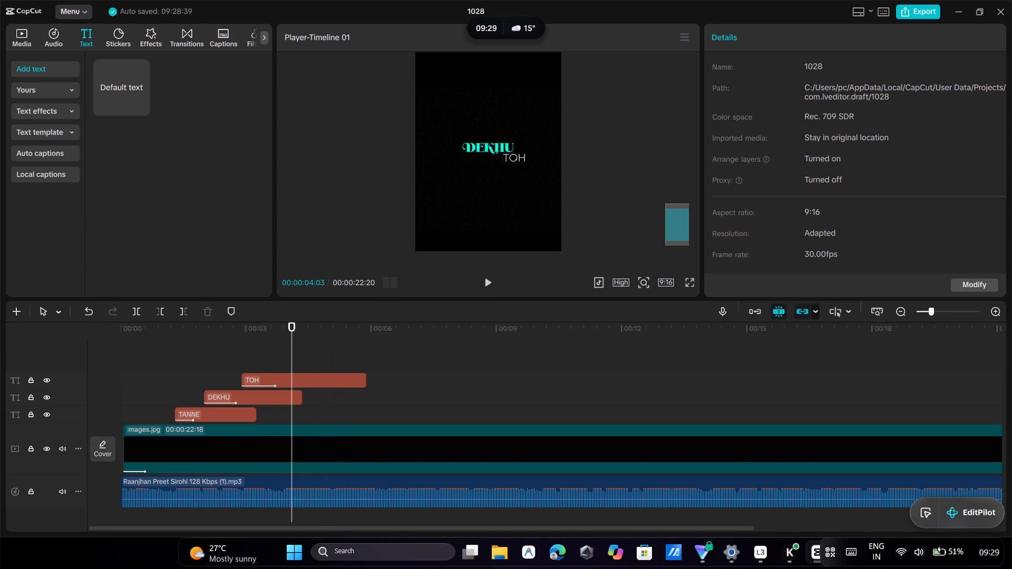
click(475, 280)
click(493, 278)
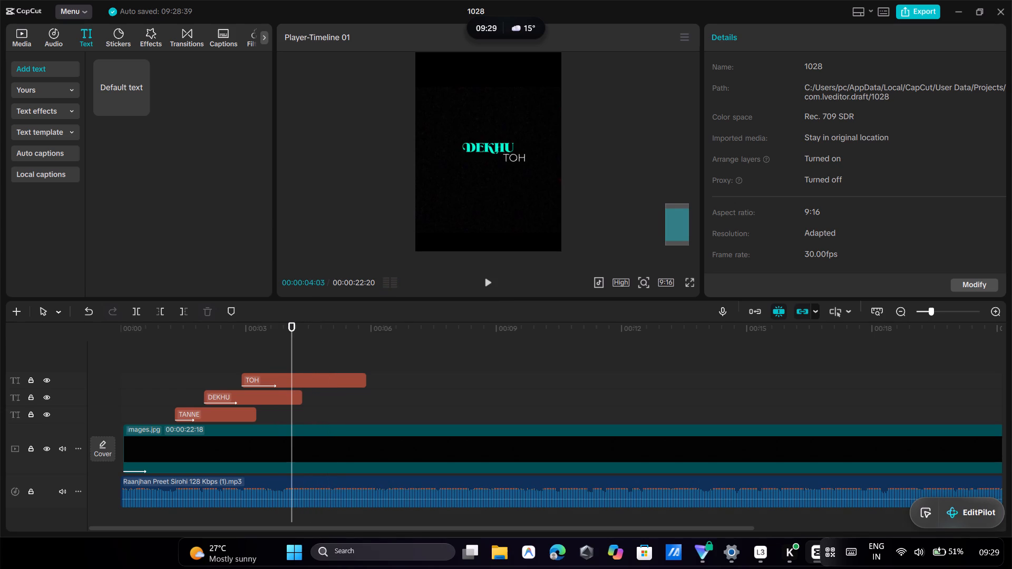
click(492, 278)
click(249, 346)
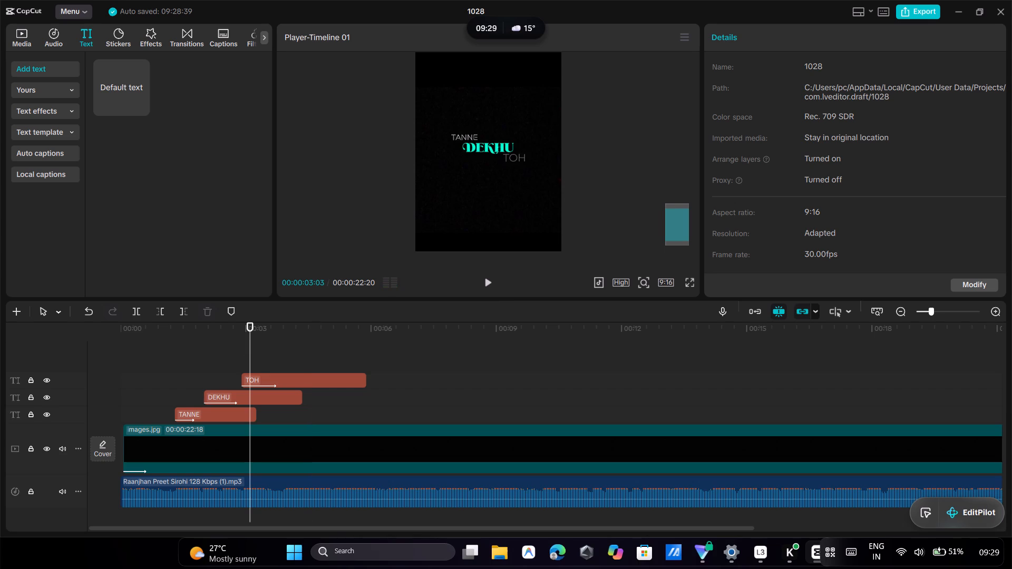
click(491, 284)
click(491, 284)
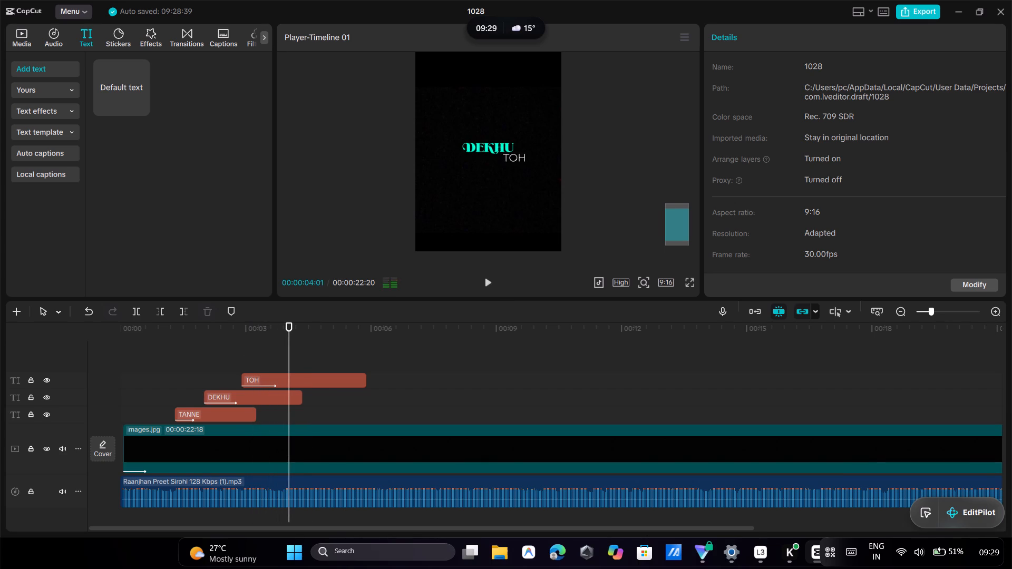
click(287, 350)
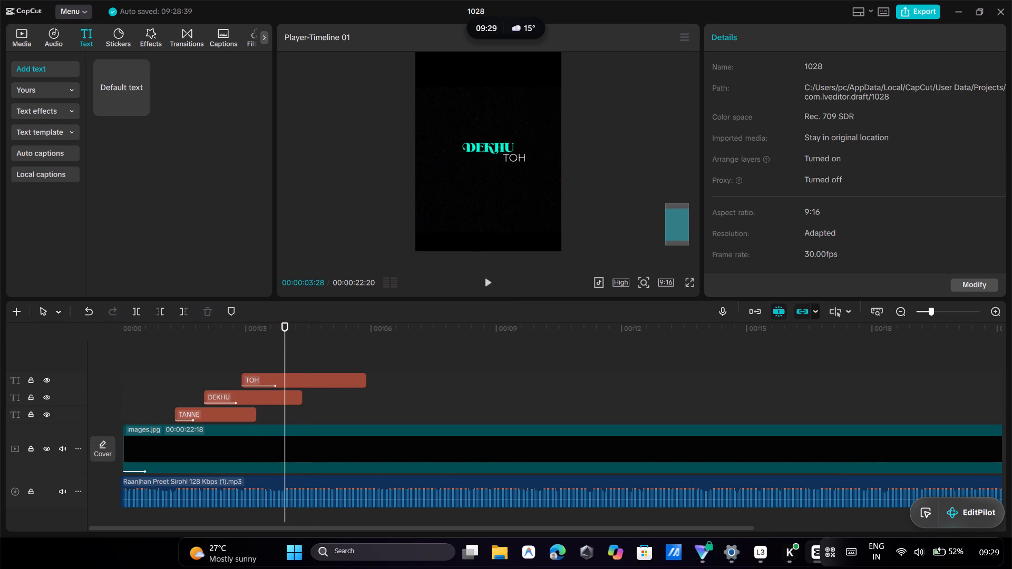
drag(364, 378, 307, 391)
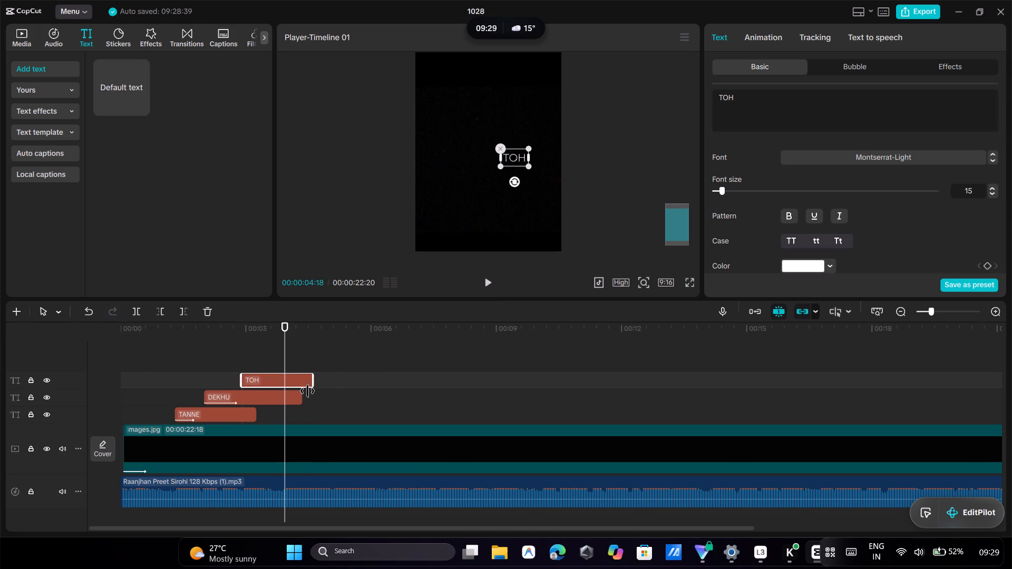
drag(307, 391, 283, 401)
drag(299, 398, 284, 407)
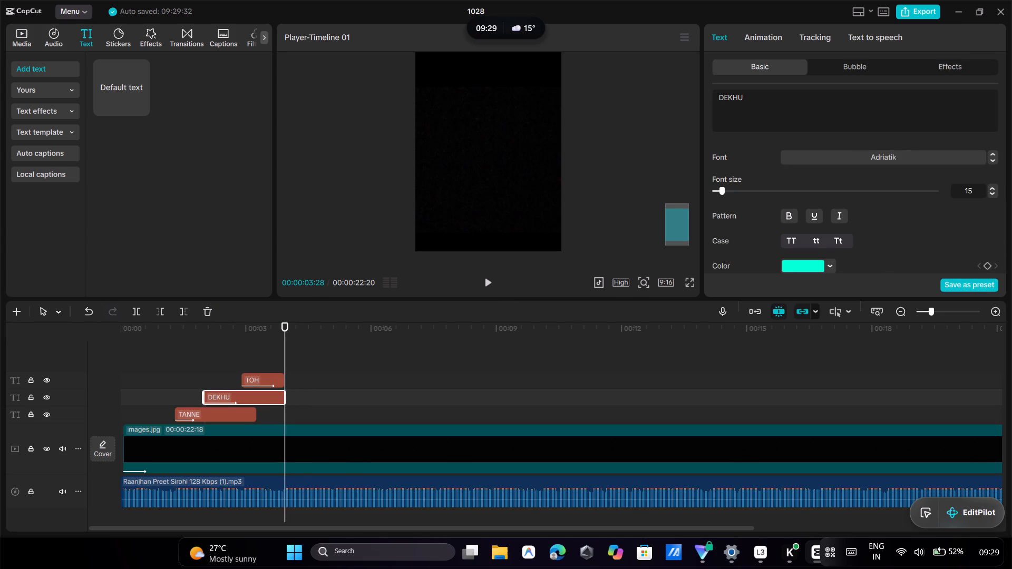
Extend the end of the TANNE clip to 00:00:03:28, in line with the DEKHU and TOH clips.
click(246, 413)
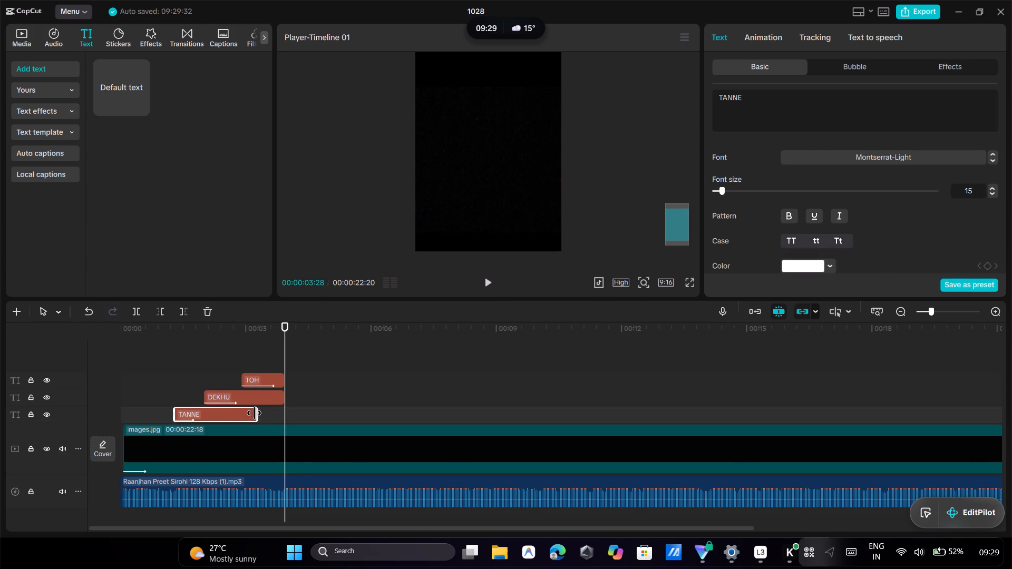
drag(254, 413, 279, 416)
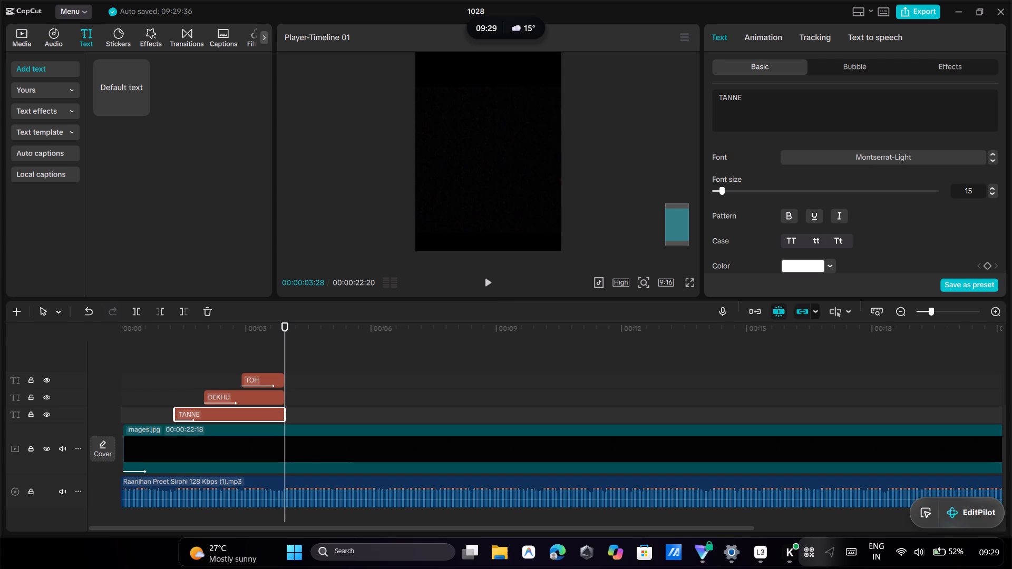
Find the earlier cut point at 00:00:03:24 and trim the TOH, DEKHU and TANNE clips to end there.
click(286, 349)
drag(288, 347, 285, 351)
drag(285, 351, 281, 357)
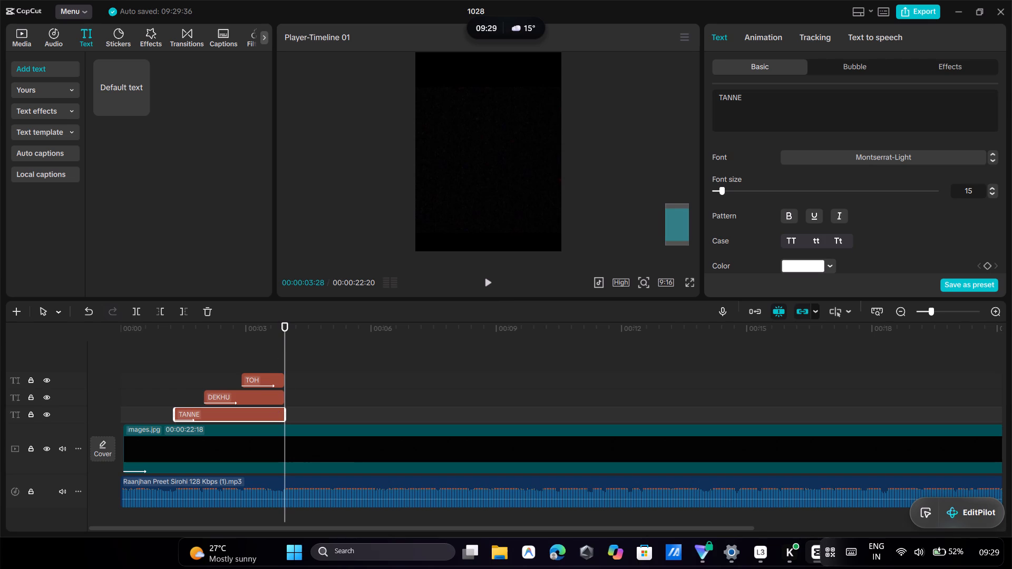
click(280, 350)
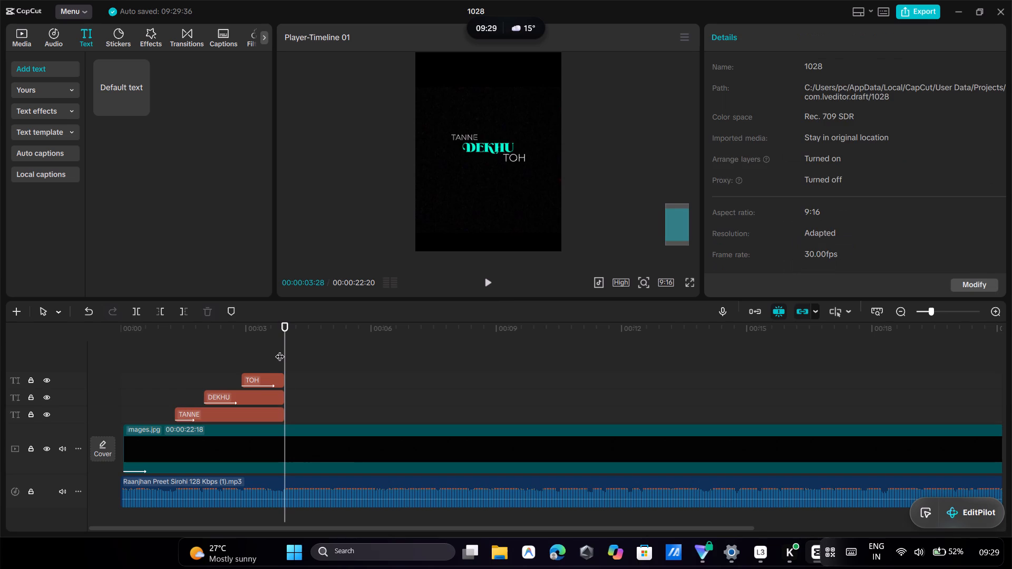
click(280, 347)
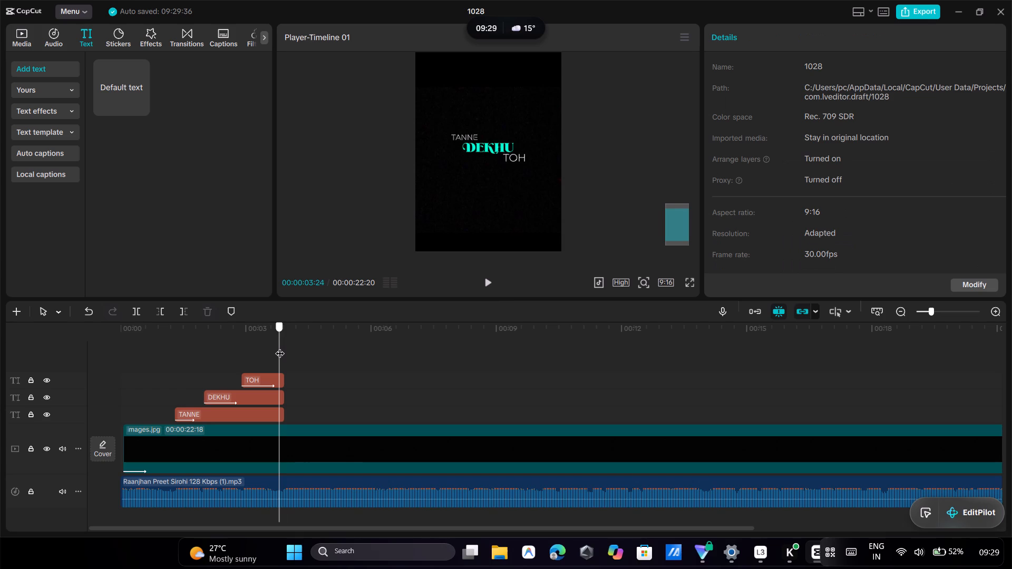
click(285, 378)
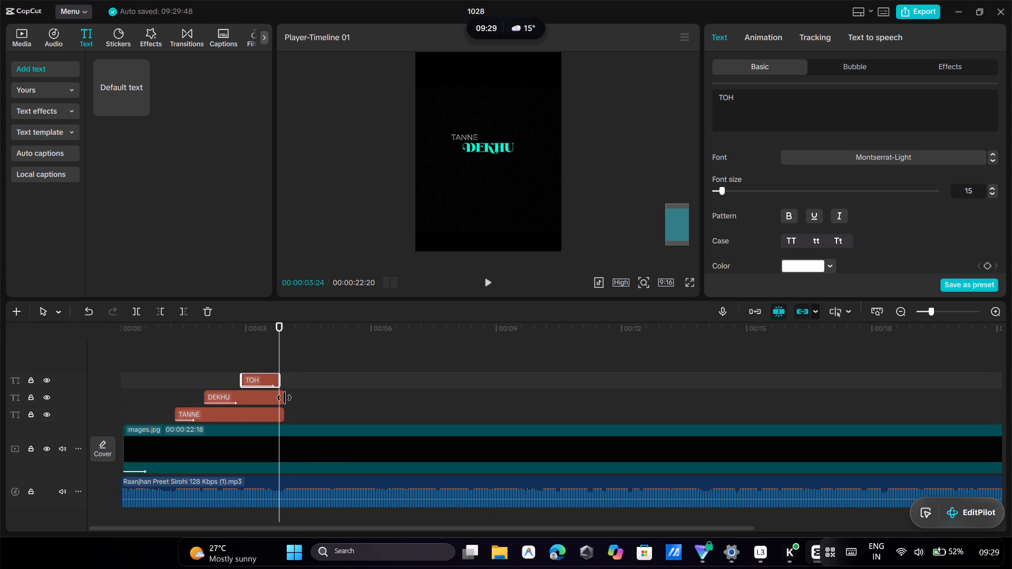
drag(284, 398, 278, 399)
click(285, 417)
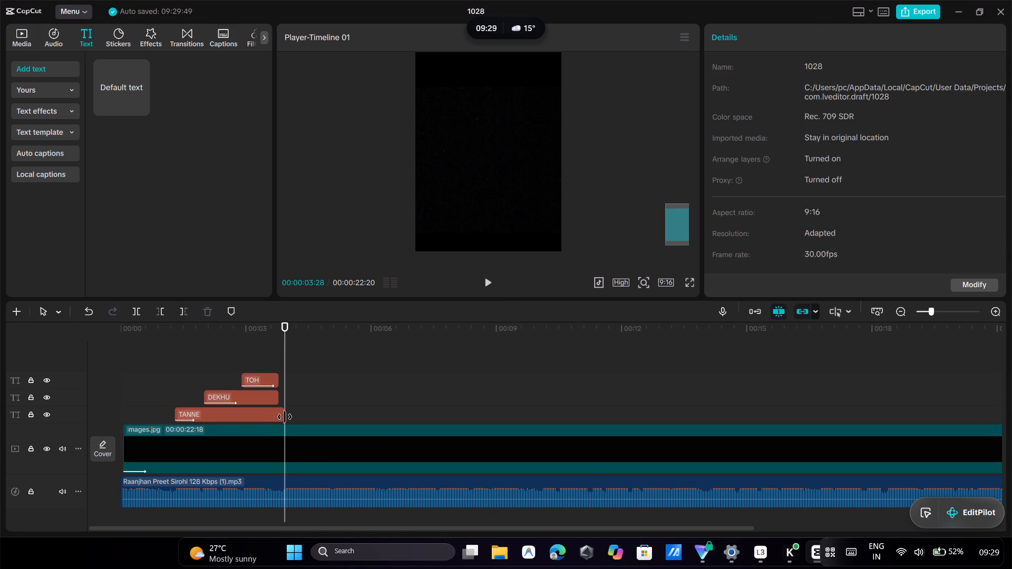
drag(285, 417, 276, 420)
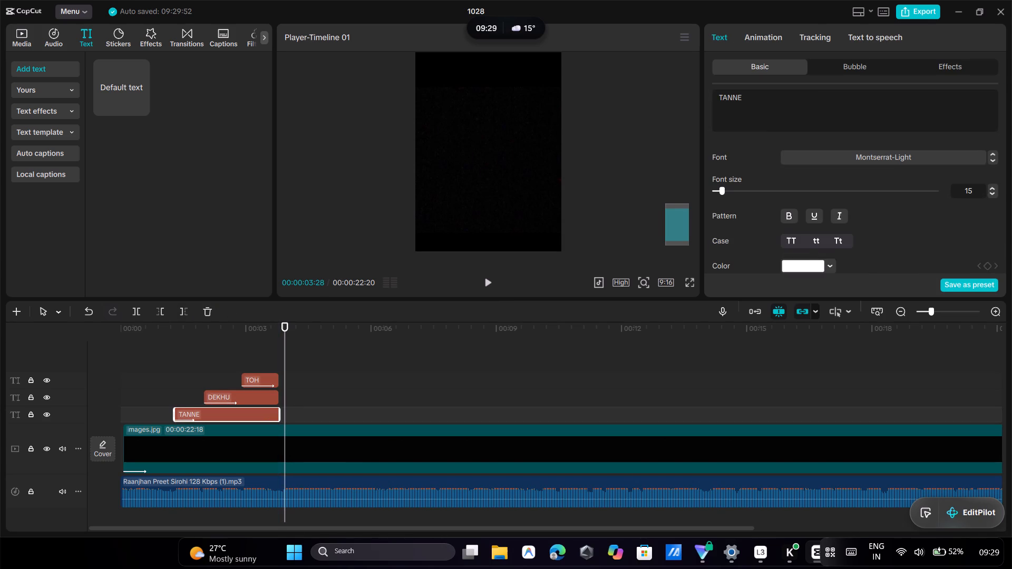
Shorten the TOH clip's Fade In animation to 0.3 s.
click(251, 360)
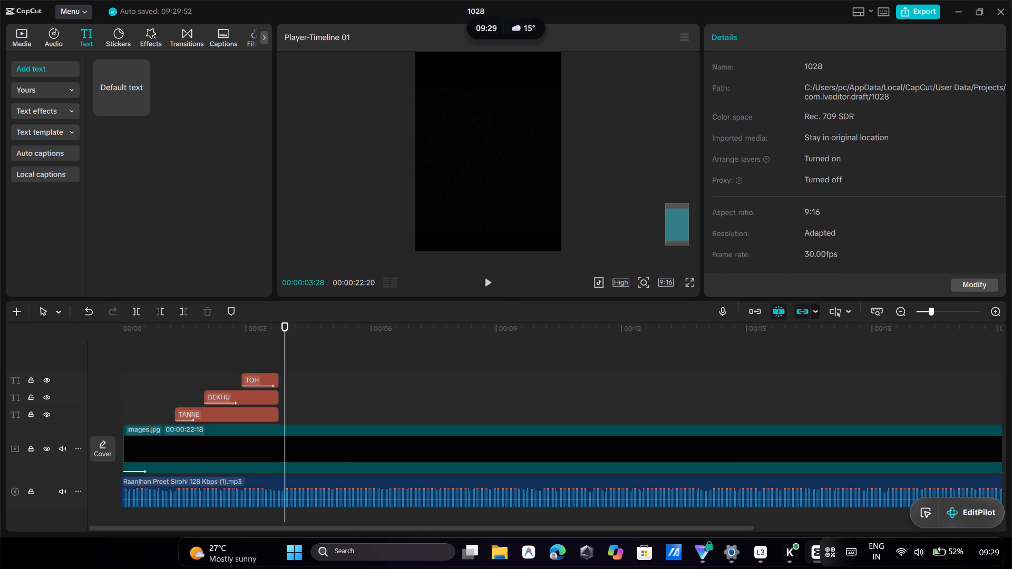
click(264, 378)
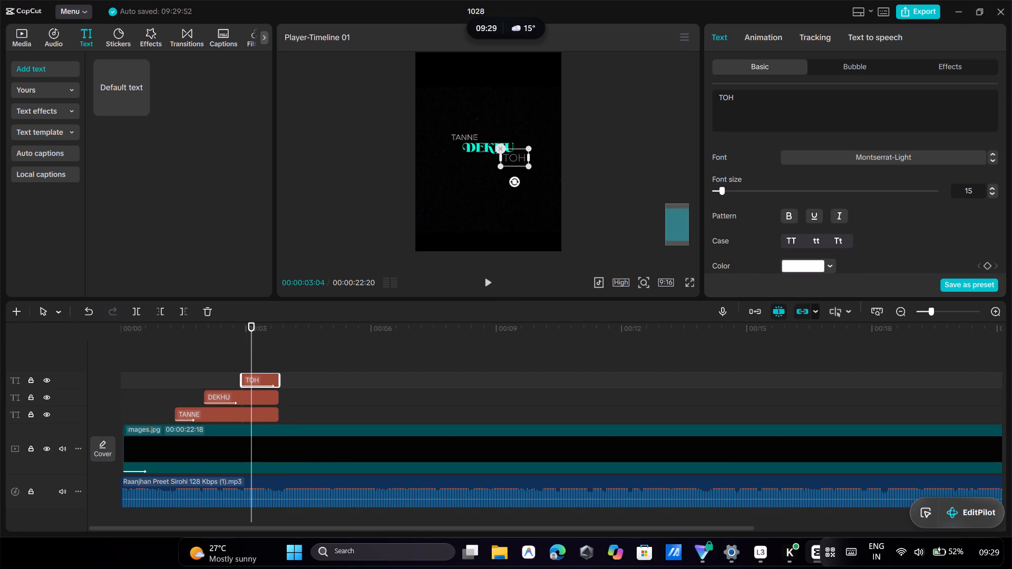
click(758, 29)
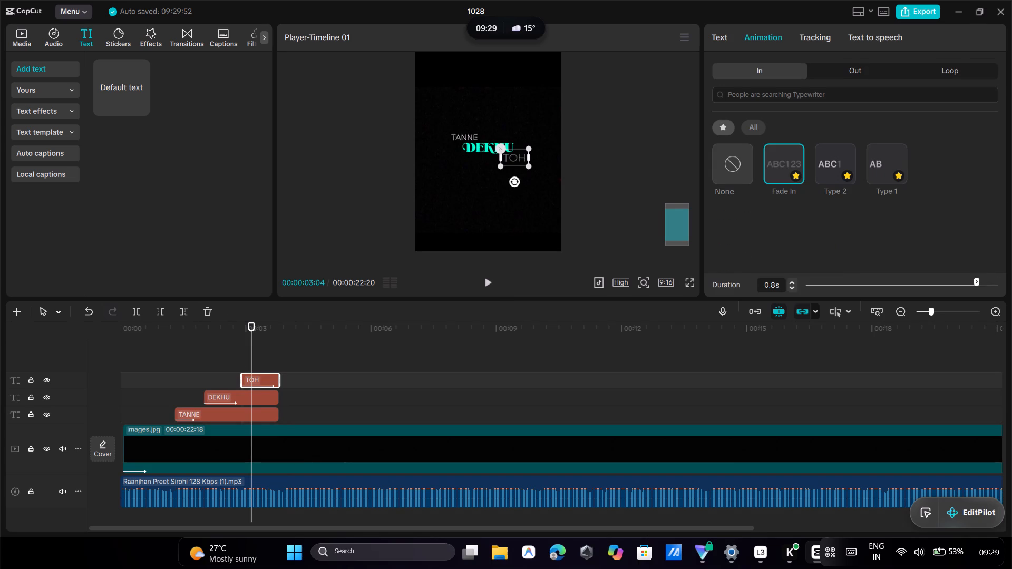
click(888, 279)
click(862, 285)
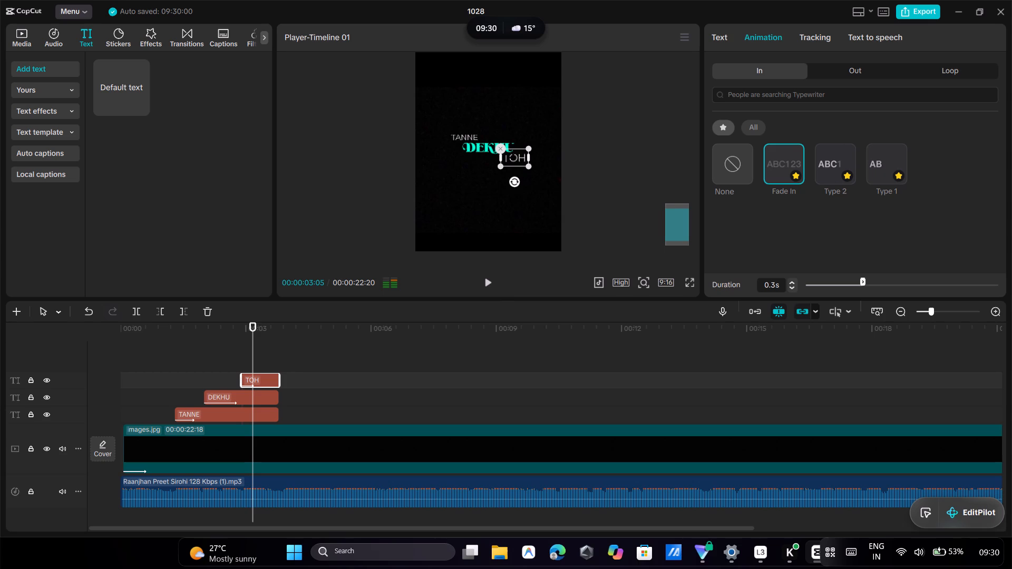
Review the lyric line from before TANNE to just past the clips' end to check the word timing.
click(140, 349)
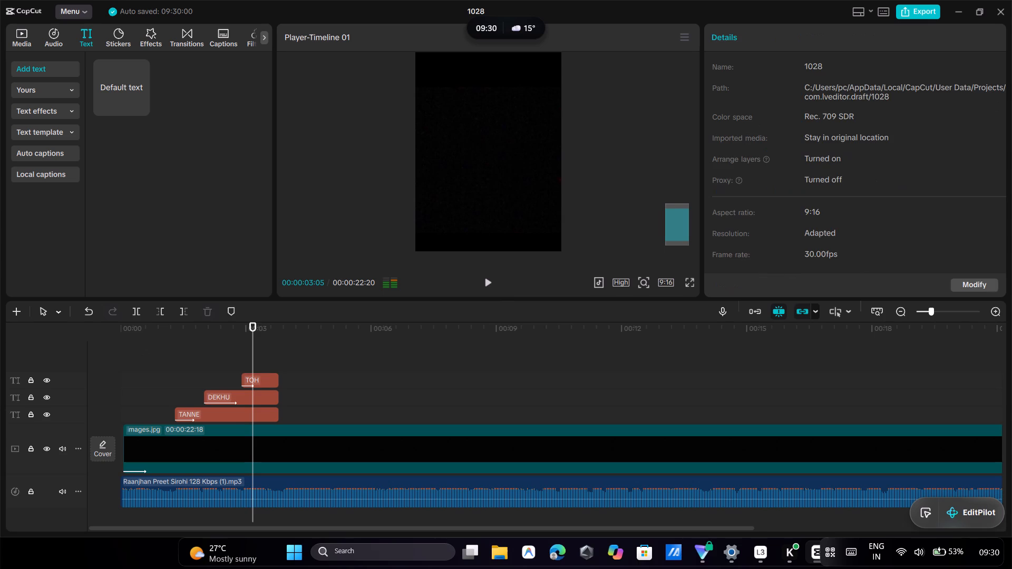
drag(141, 348, 205, 354)
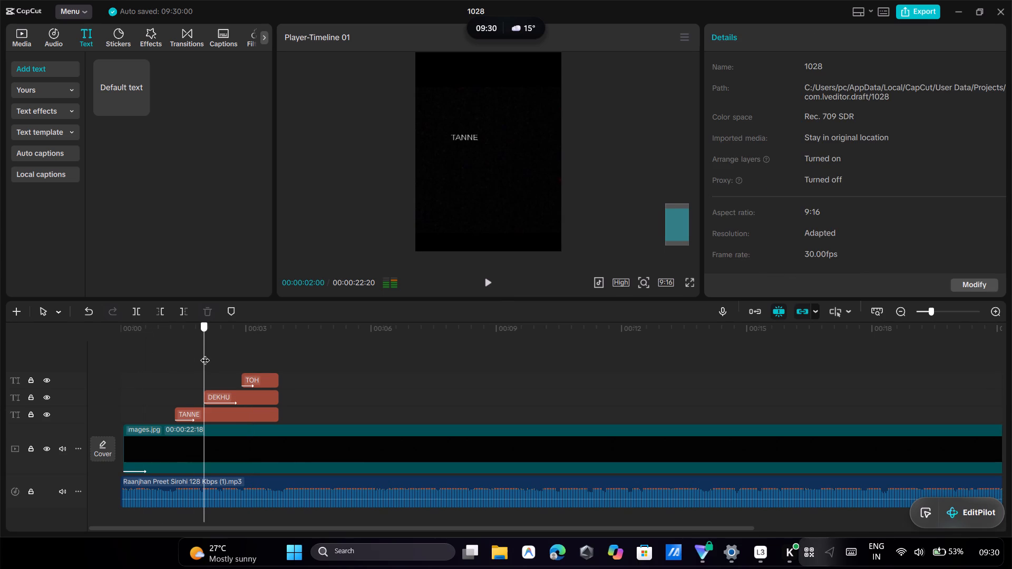
drag(205, 354, 242, 362)
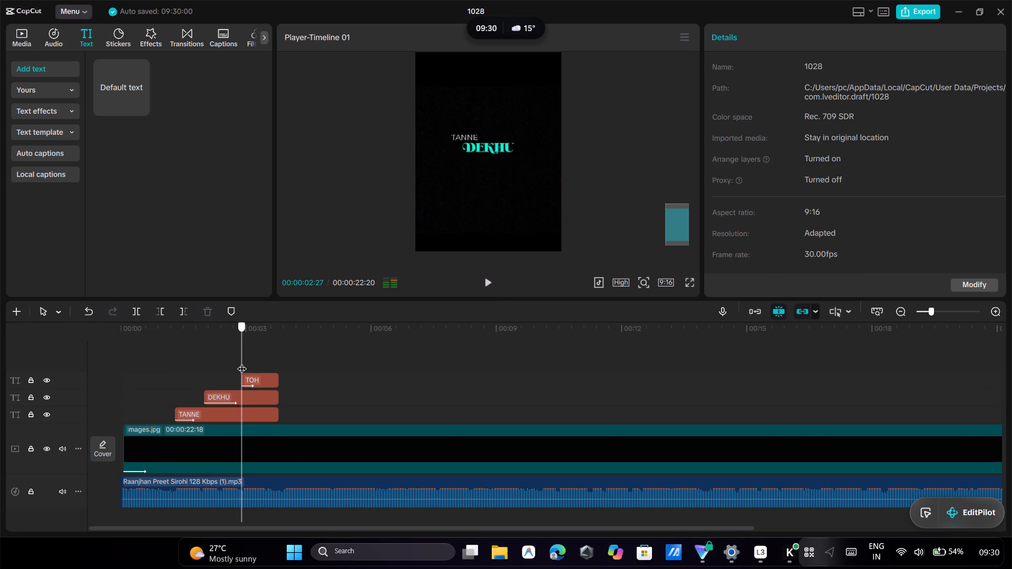
drag(242, 362, 277, 362)
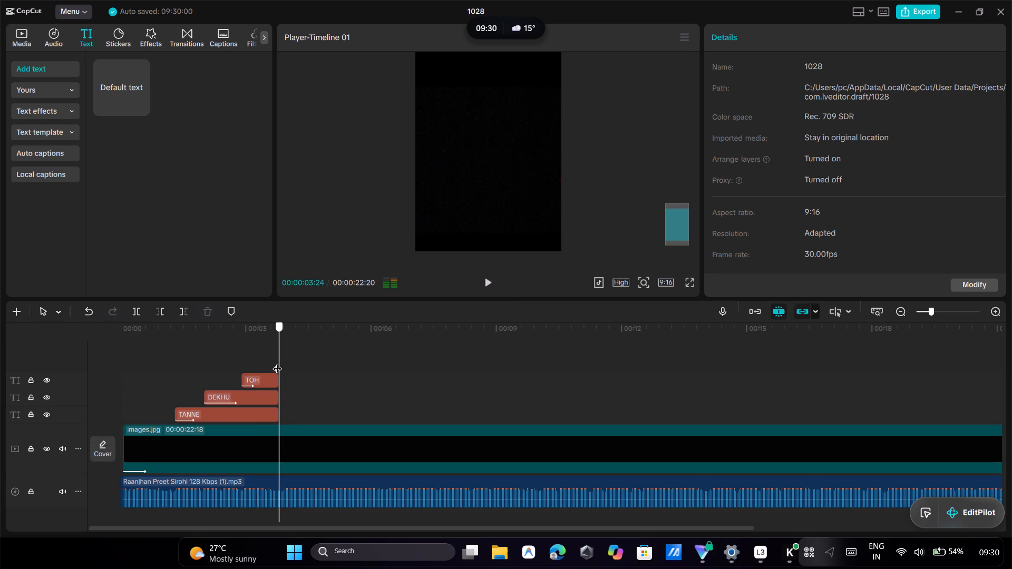
drag(277, 362, 285, 355)
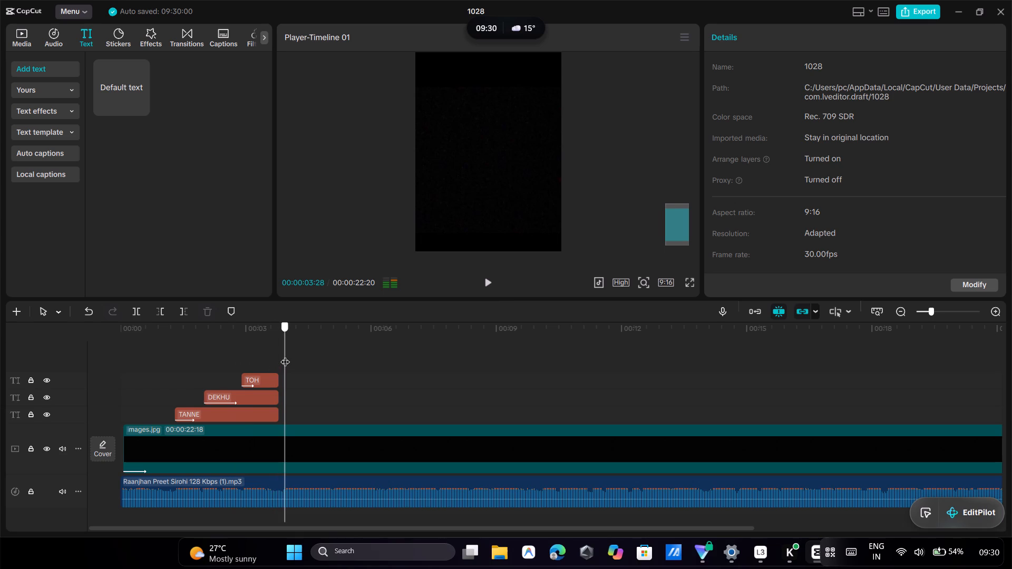
drag(285, 355, 285, 354)
click(125, 376)
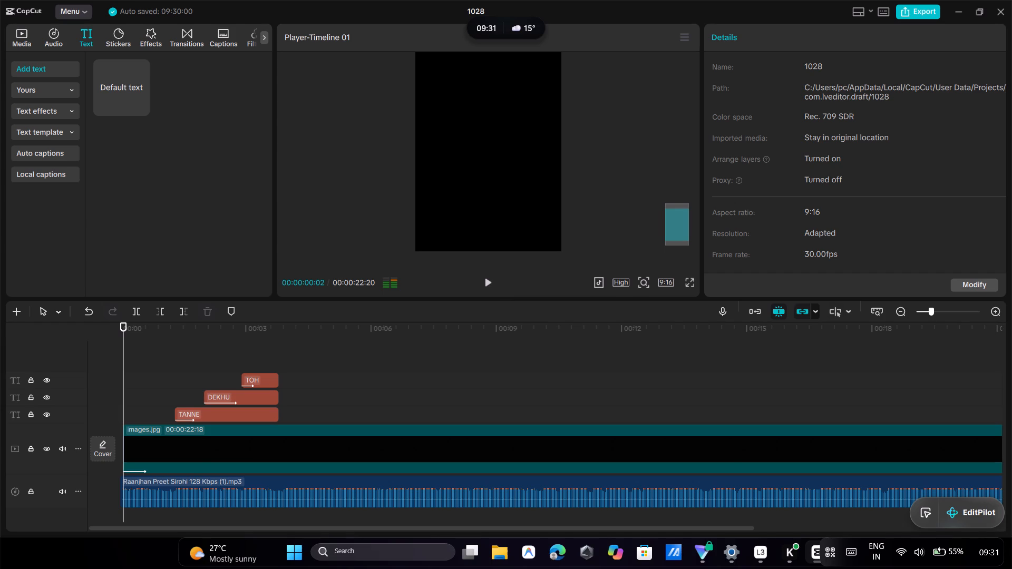
Remove the Fade In animation from the images.jpg background clip by setting its In animation to None.
click(180, 451)
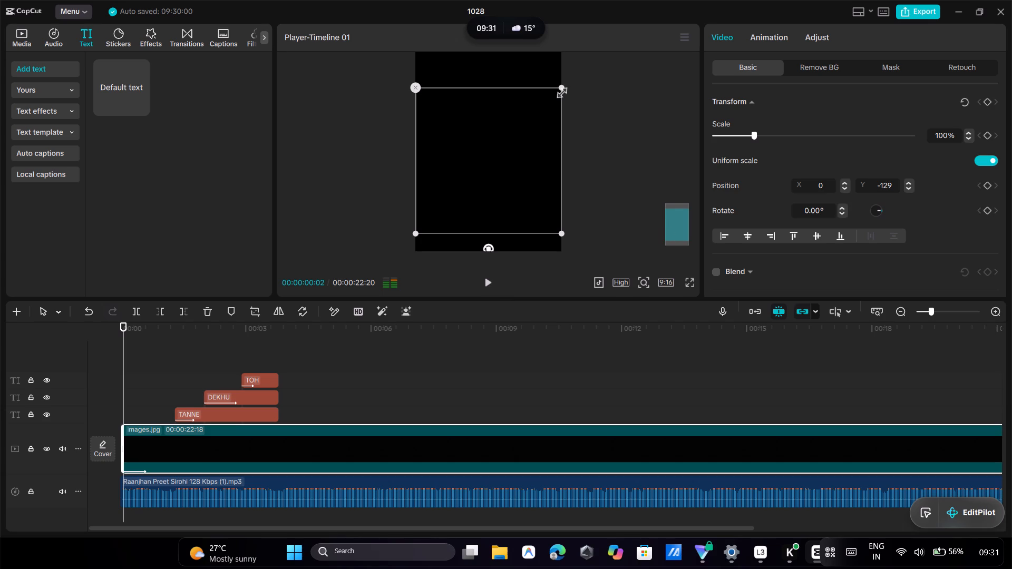
click(848, 72)
click(886, 70)
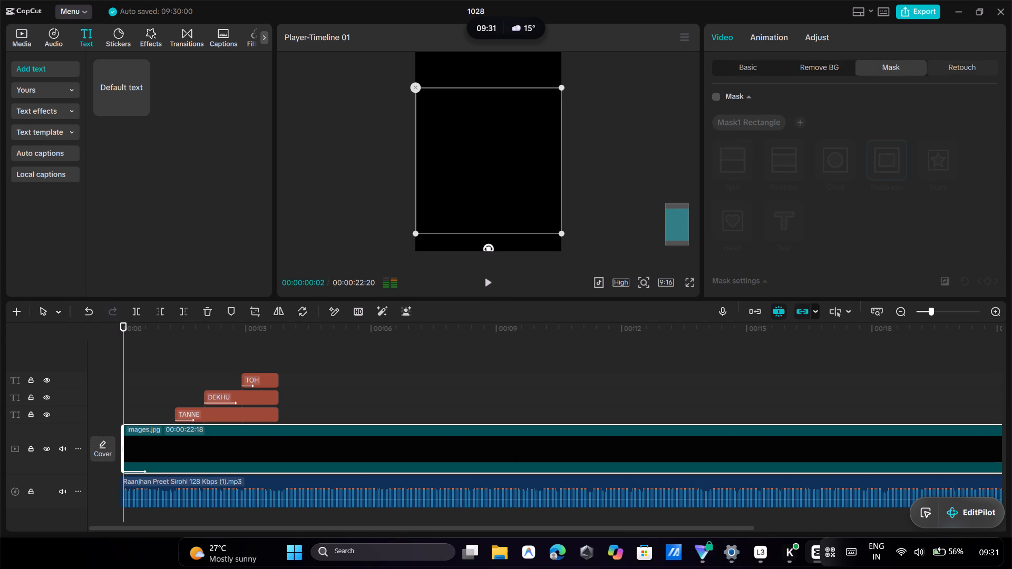
drag(970, 64, 969, 70)
click(734, 73)
click(772, 40)
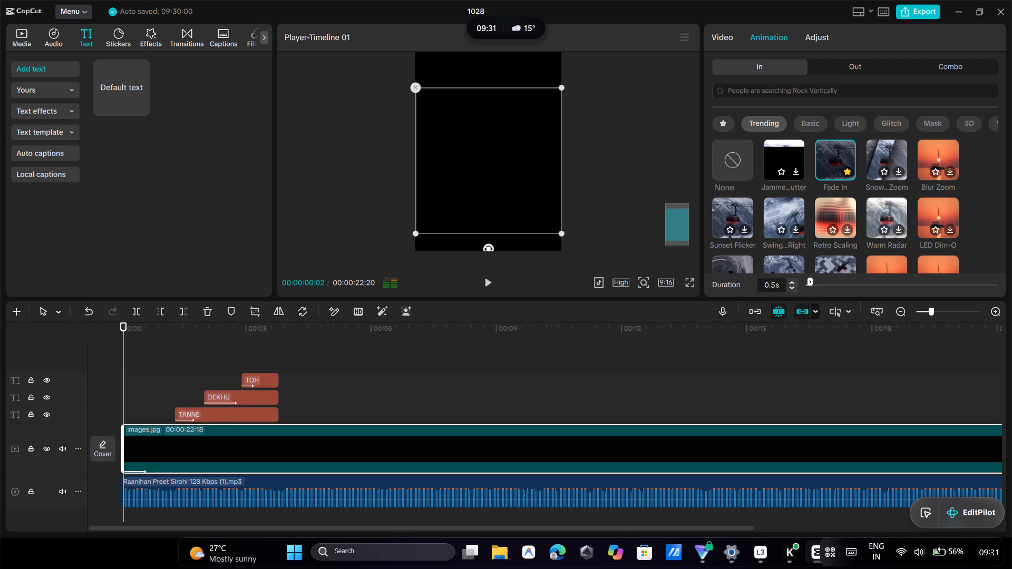
click(745, 159)
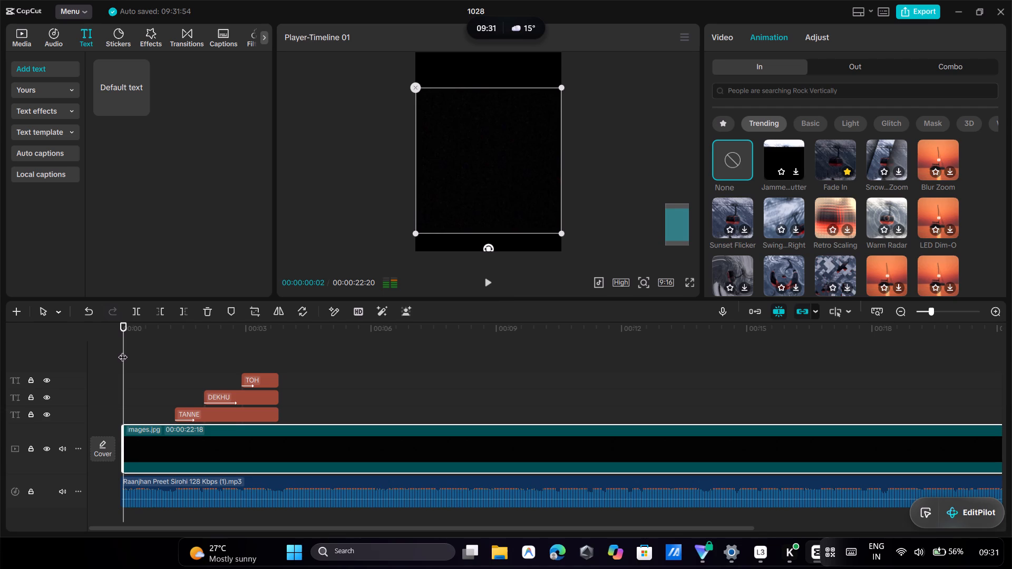
Move the images.jpg clip, with its linked text clips, slightly earlier so it starts at 00:00:00:00.
drag(123, 350, 113, 351)
click(109, 346)
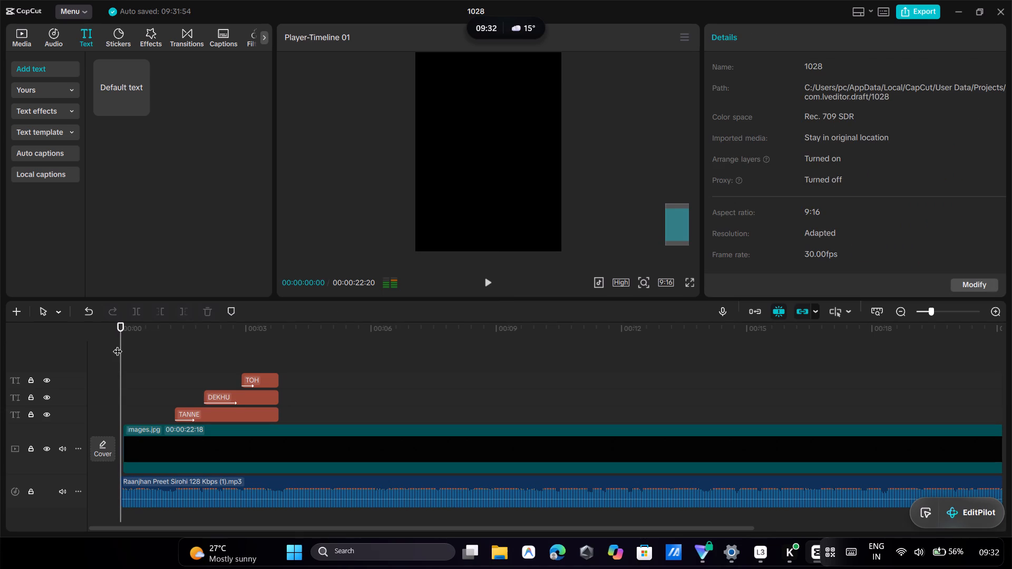
click(155, 442)
drag(159, 442, 150, 442)
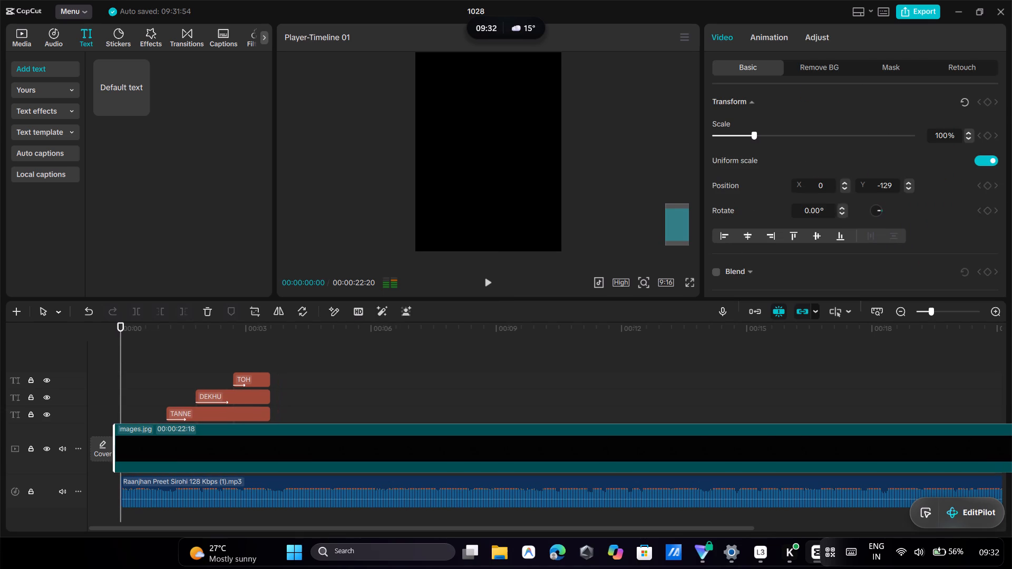
drag(150, 442, 152, 444)
click(89, 400)
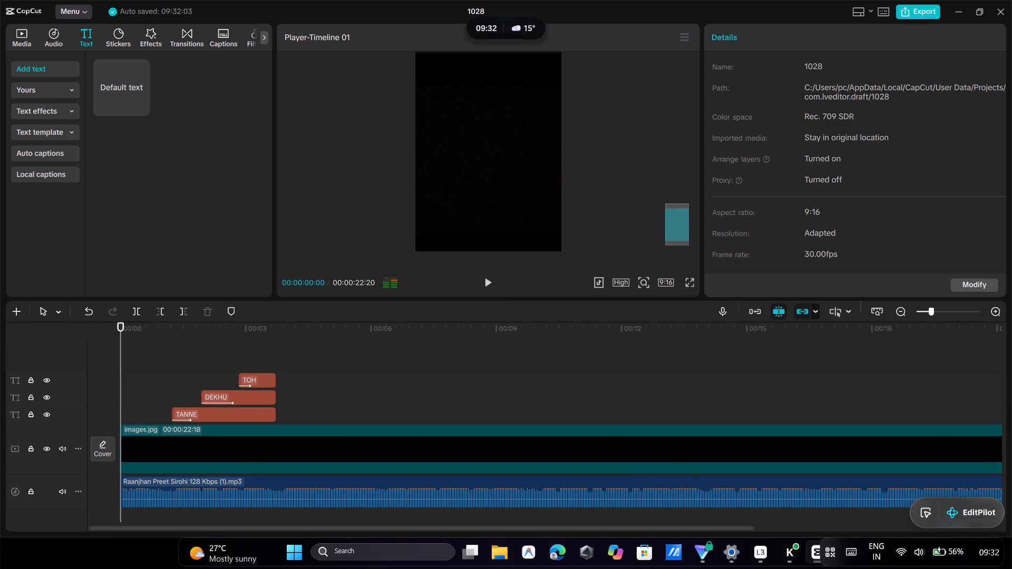
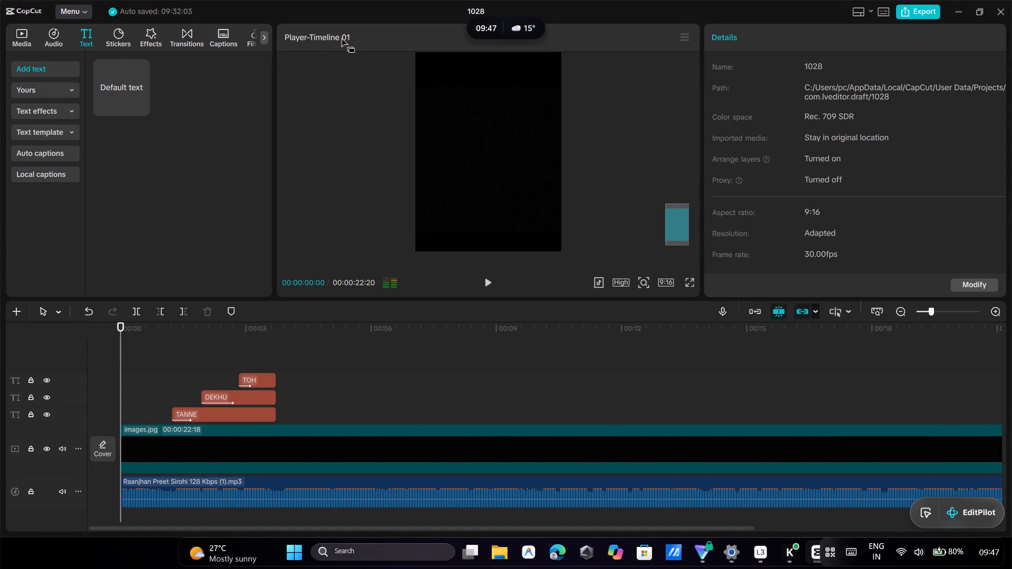
Find where the next lyric starts after TOH, add a default text clip at 00:00:04:00 and make it read "tera".
click(491, 280)
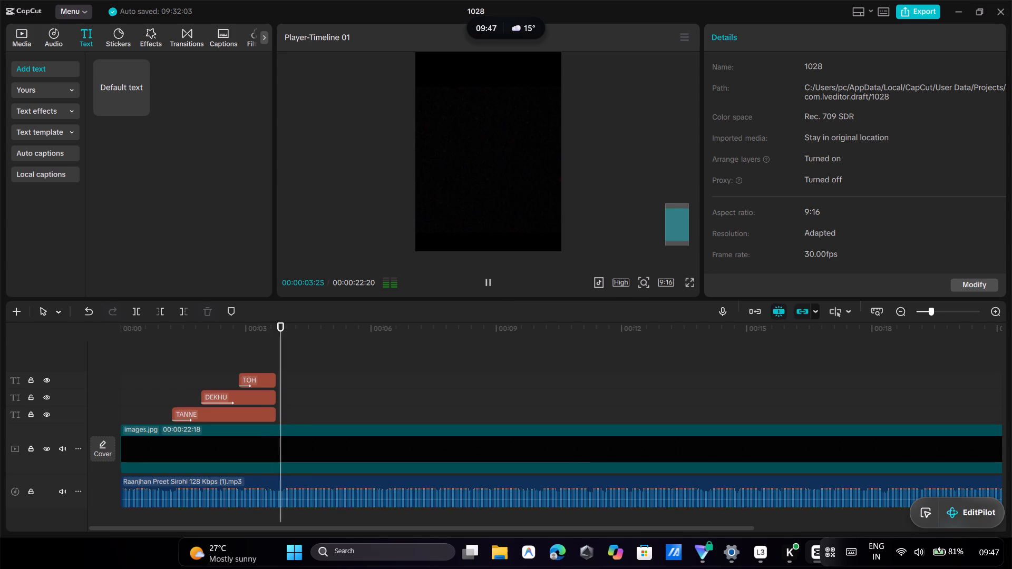
click(490, 286)
click(288, 346)
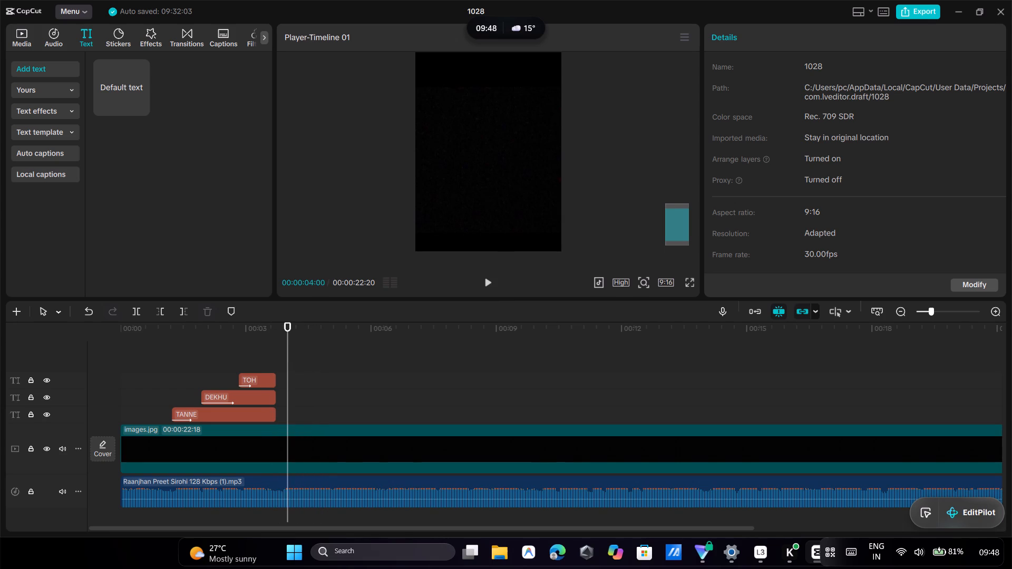
click(139, 108)
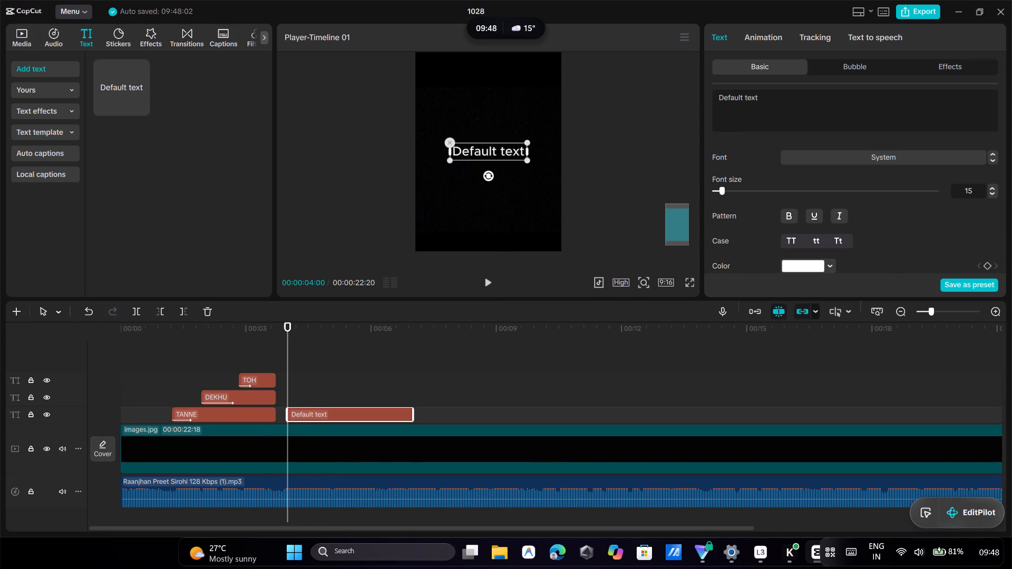
click(771, 101)
key(BackSpace)
key(BackSpace)
key(BackSpace)
key(BackSpace)
key(BackSpace)
key(BackSpace)
key(BackSpace)
key(BackSpace)
key(BackSpace)
key(BackSpace)
key(BackSpace)
key(BackSpace)
key(BackSpace)
key(BackSpace)
key(BackSpace)
key(BackSpace)
key(BackSpace)
key(BackSpace)
key(BackSpace)
key(BackSpace)
text(ter)
key(a)
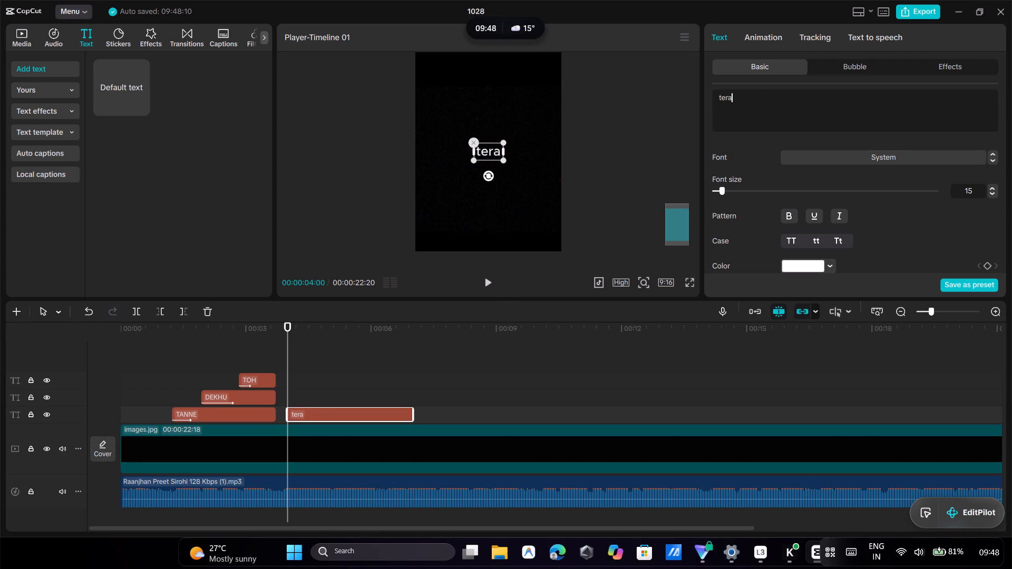
Convert the tera text to uppercase without underline and set its font to Montserrat-Light.
click(811, 214)
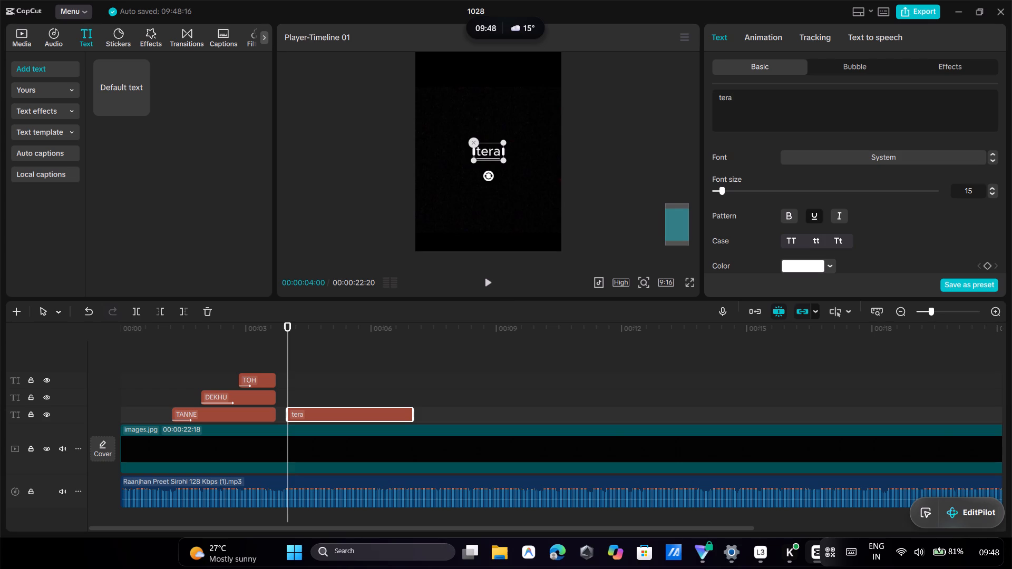
click(793, 236)
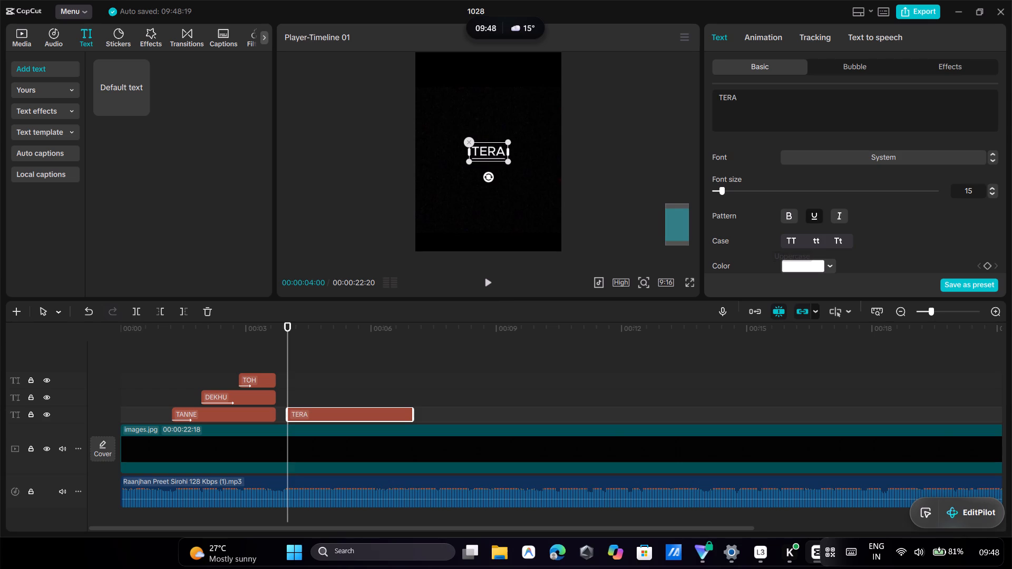
click(814, 213)
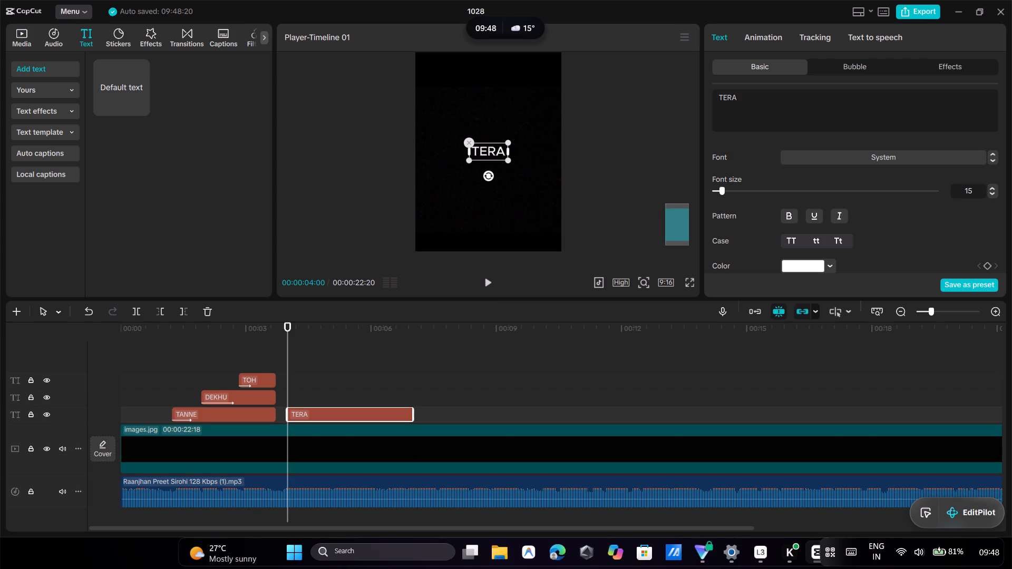
click(868, 144)
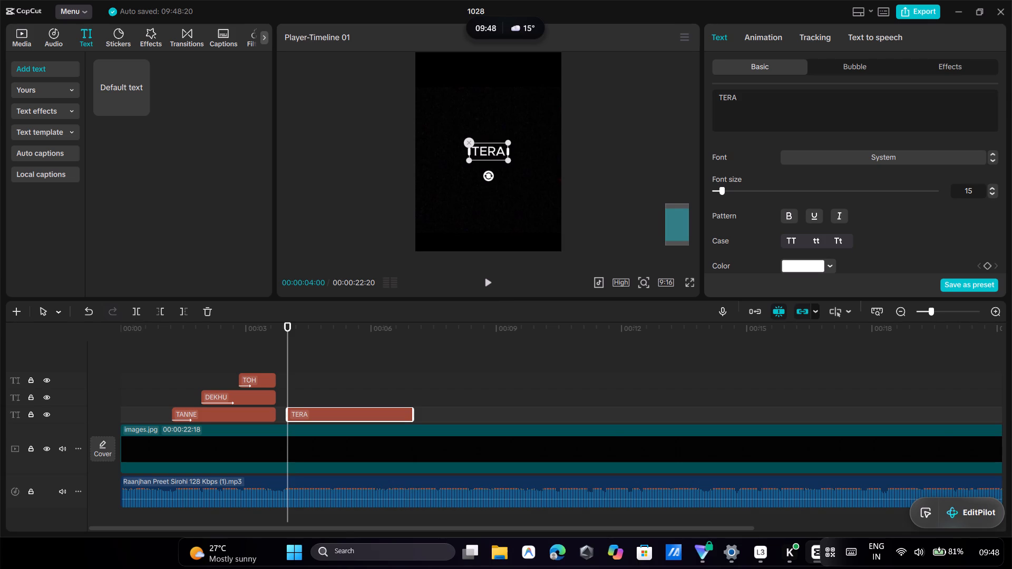
click(858, 155)
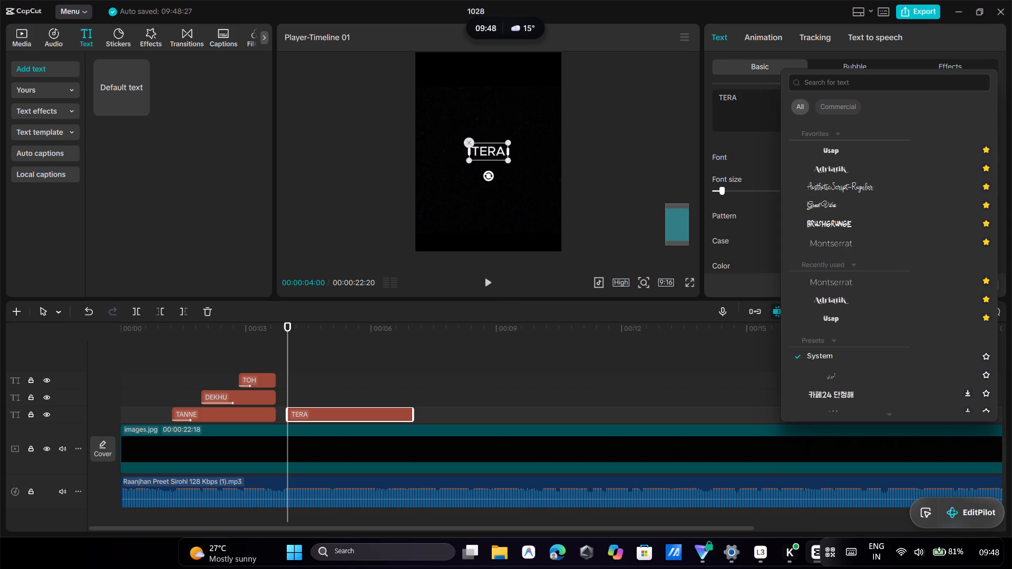
click(810, 282)
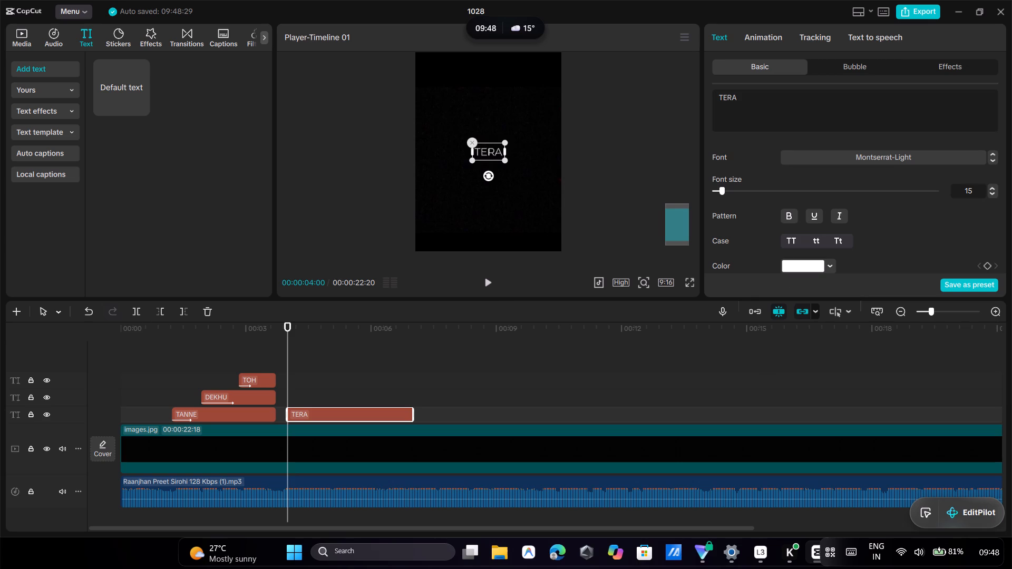
Move the TERA text to the upper left of the frame's centre and scale it down slightly.
drag(488, 152, 470, 133)
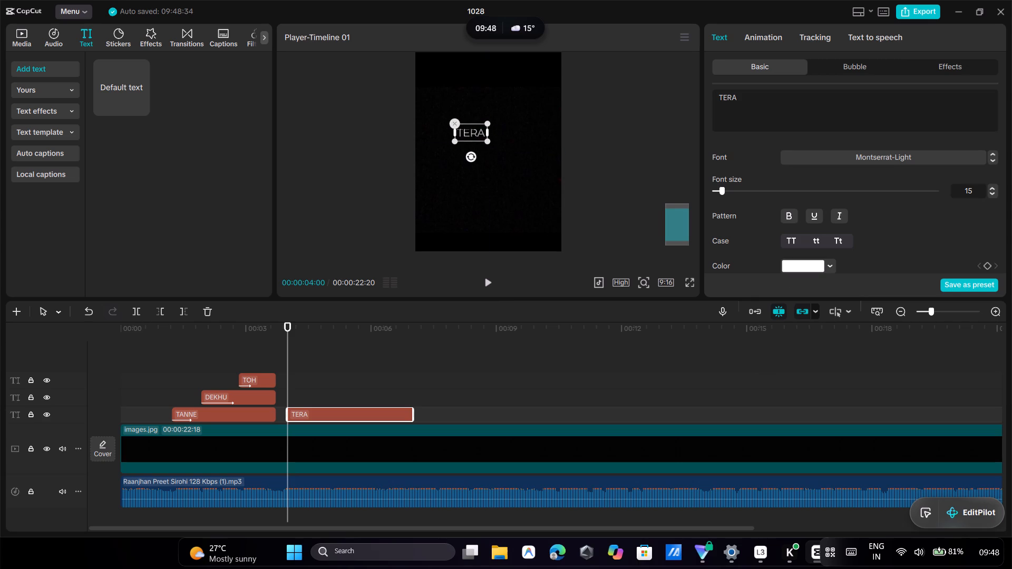
drag(470, 133, 464, 129)
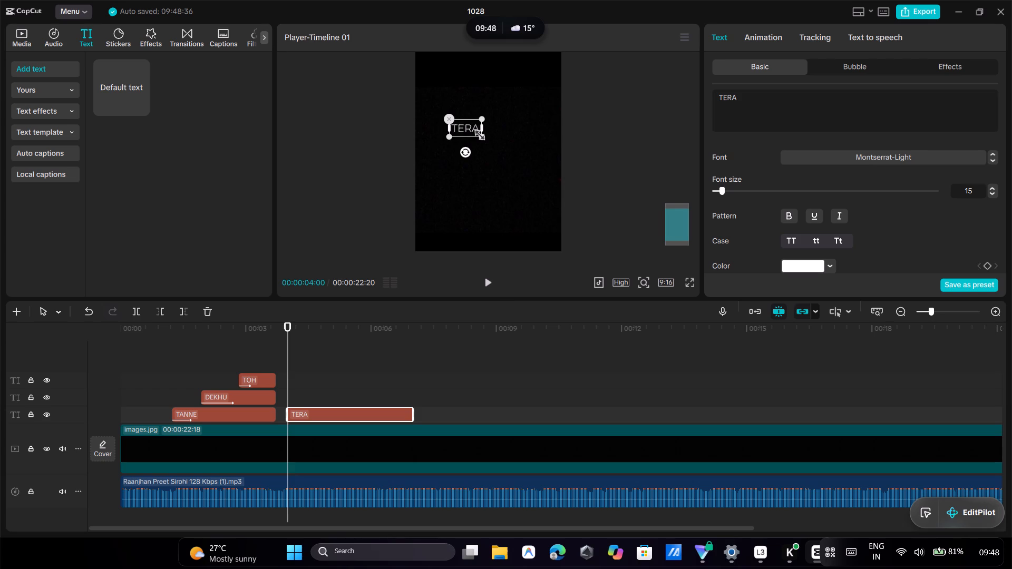
drag(482, 136, 480, 136)
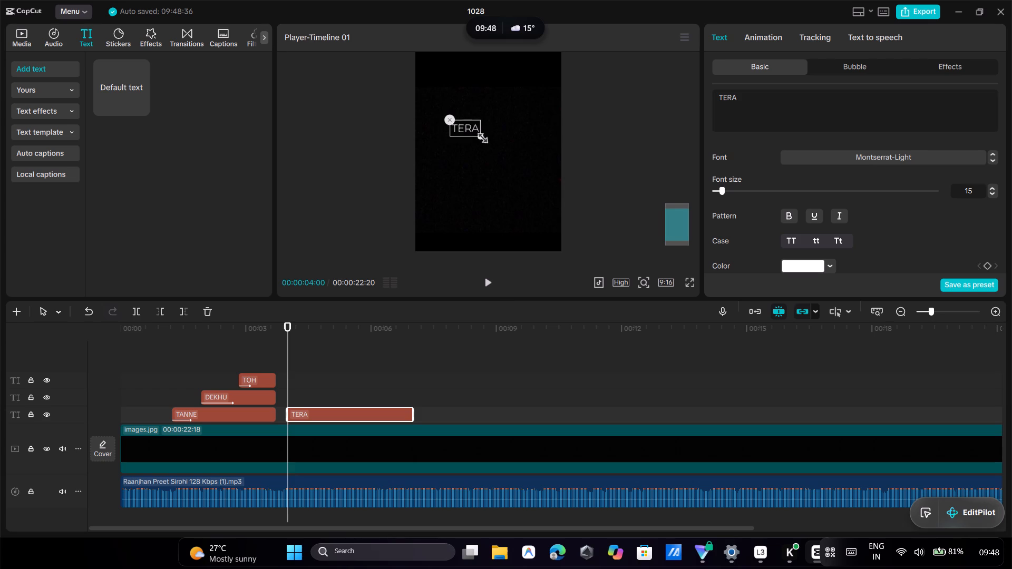
drag(480, 136, 476, 137)
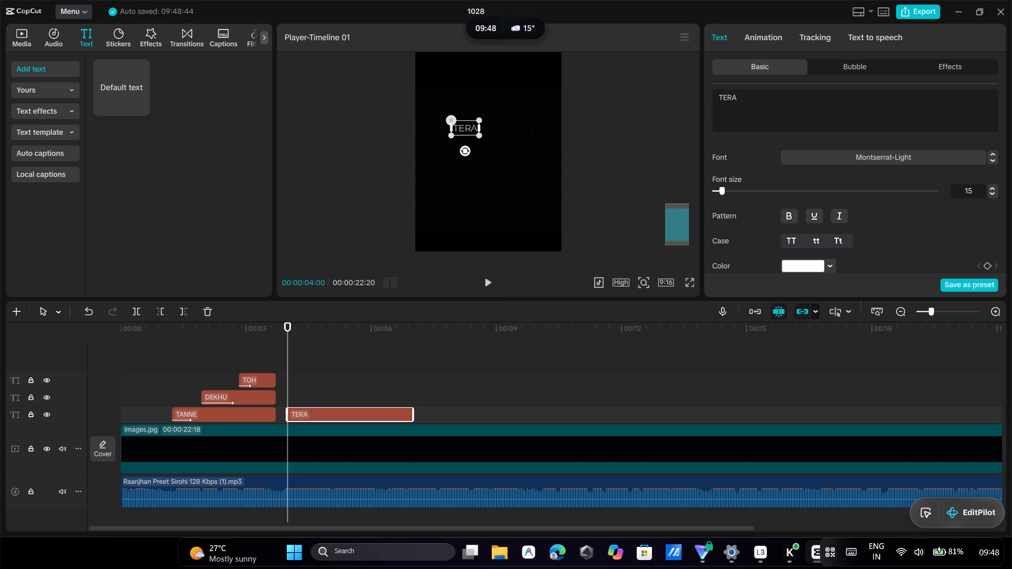
Compare TERA with the TANNE DEKHU TOH layout in playback and lower TERA slightly in the frame.
click(224, 356)
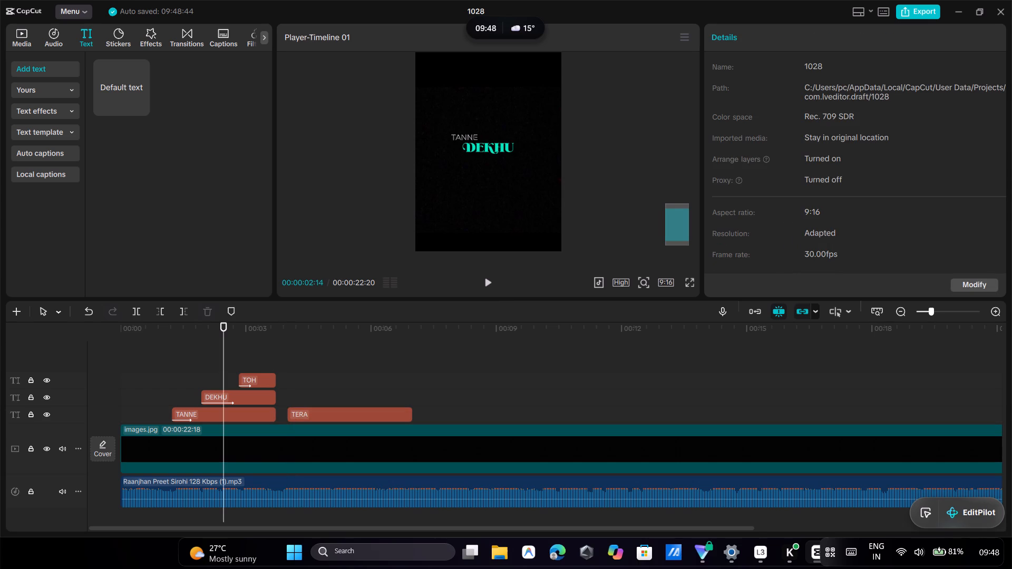
click(491, 282)
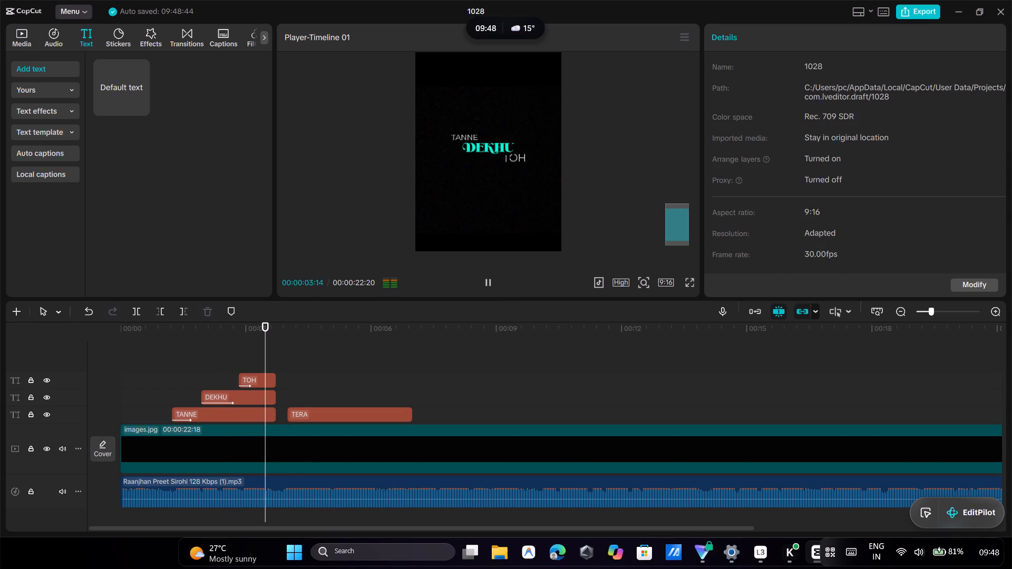
click(491, 282)
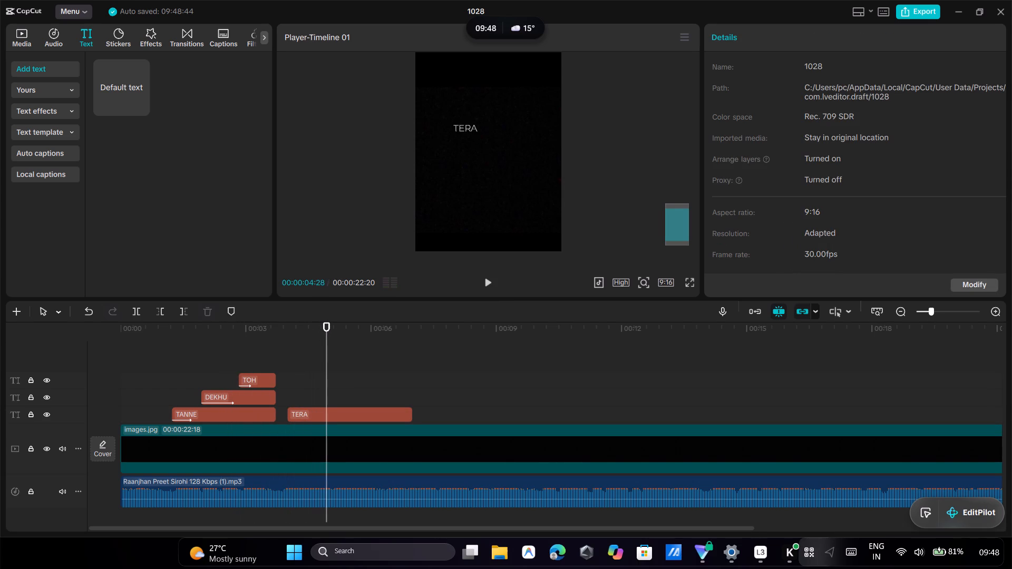
drag(465, 130, 464, 132)
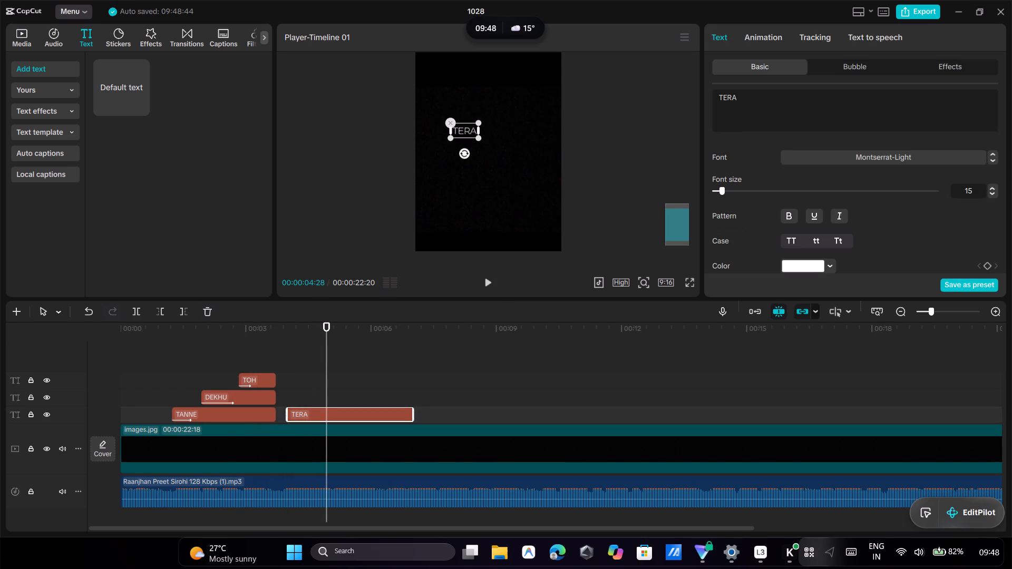
drag(464, 132, 463, 135)
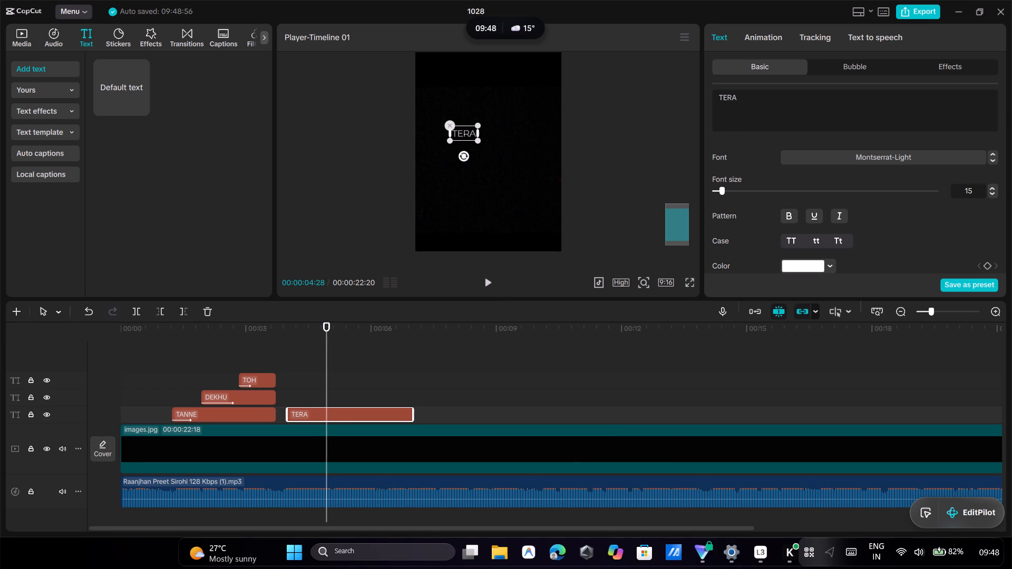
Add another default text clip at 00:00:04:28, above the TERA clip, and make it read "ho".
click(138, 101)
click(141, 105)
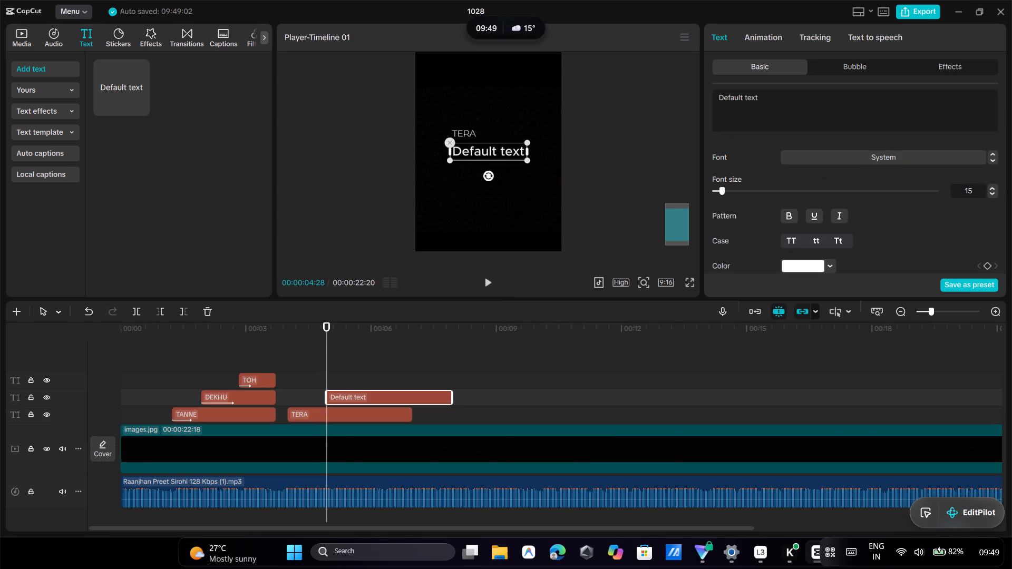
click(790, 104)
key(BackSpace)
key(BackSpace)
key(BackSpace)
key(BackSpace)
key(BackSpace)
key(BackSpace)
key(BackSpace)
key(BackSpace)
key(BackSpace)
key(BackSpace)
key(BackSpace)
key(BackSpace)
key(BackSpace)
key(BackSpace)
key(BackSpace)
key(BackSpace)
key(BackSpace)
key(BackSpace)
key(BackSpace)
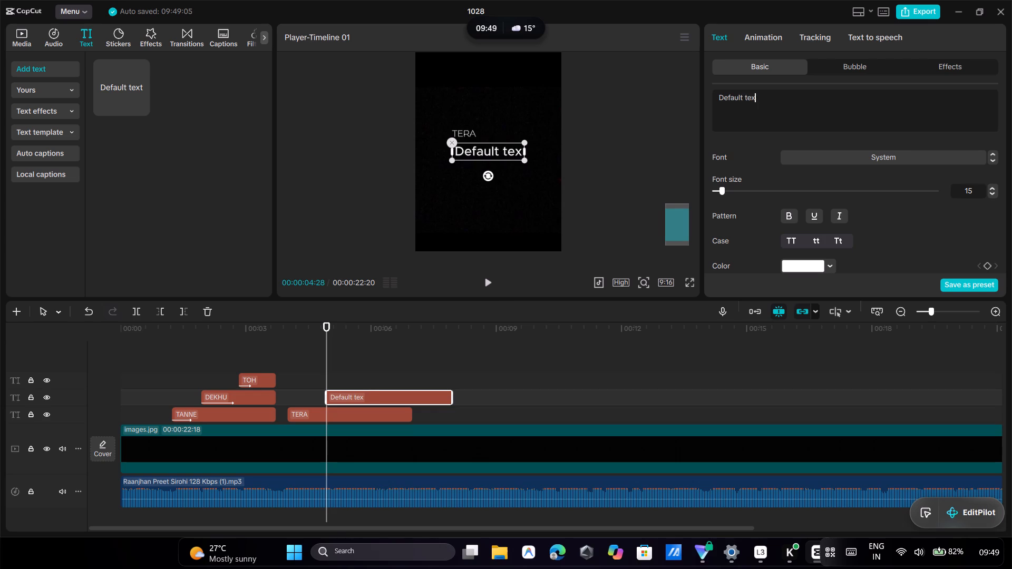
text(ho)
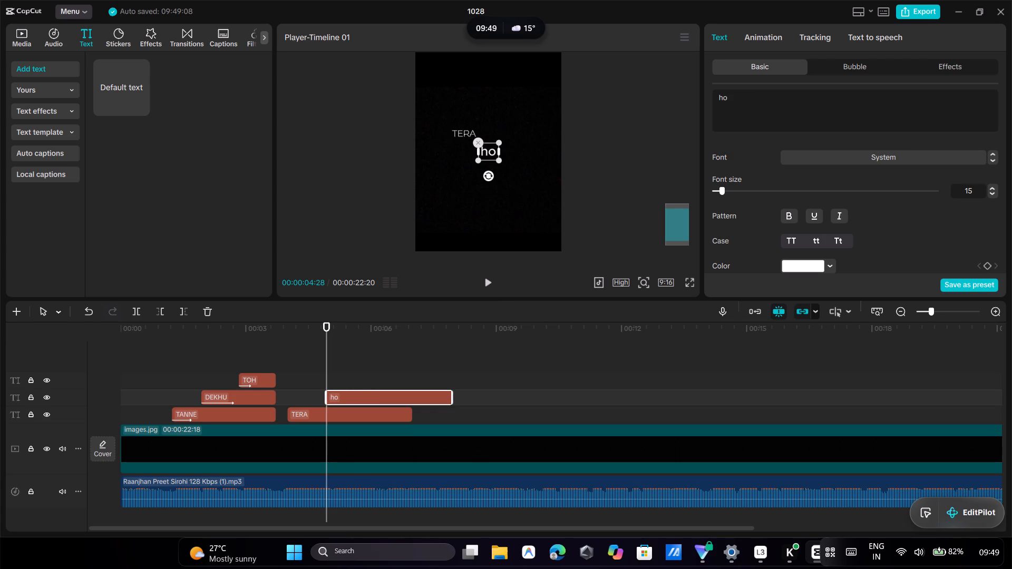
Set the ho text's font to Adriatik to match the DEKHU clip.
click(846, 153)
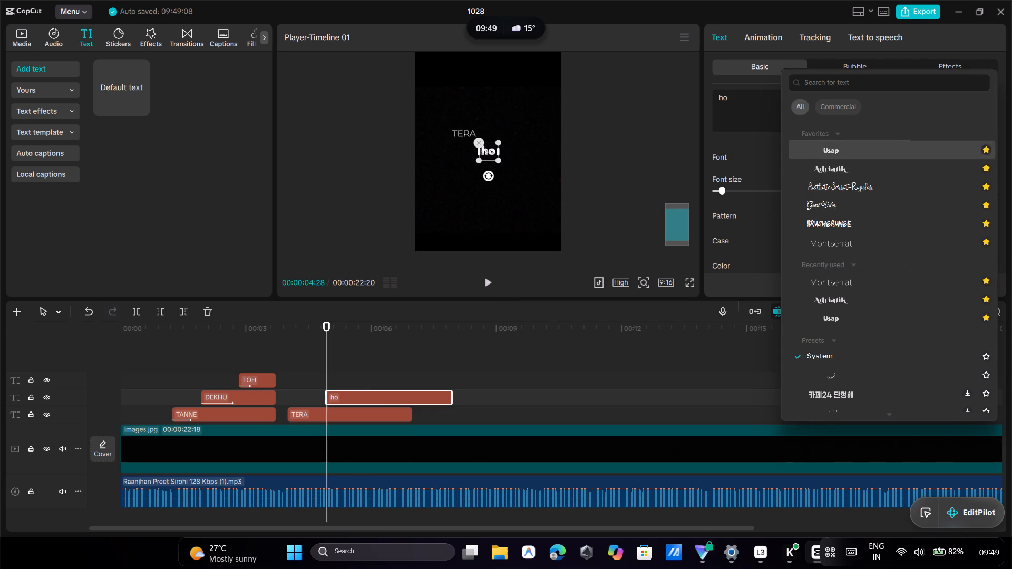
click(833, 149)
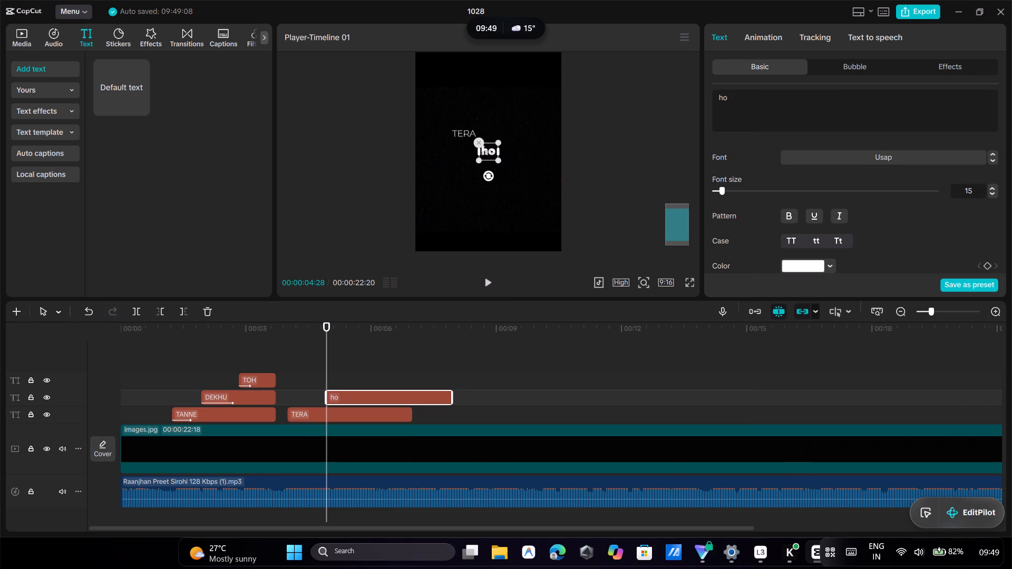
click(270, 400)
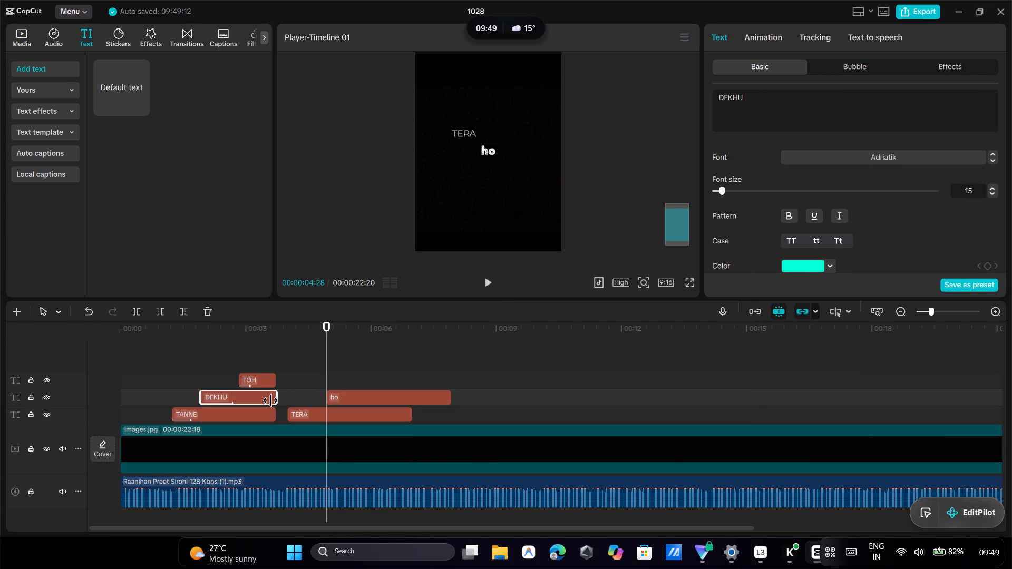
click(349, 397)
click(892, 163)
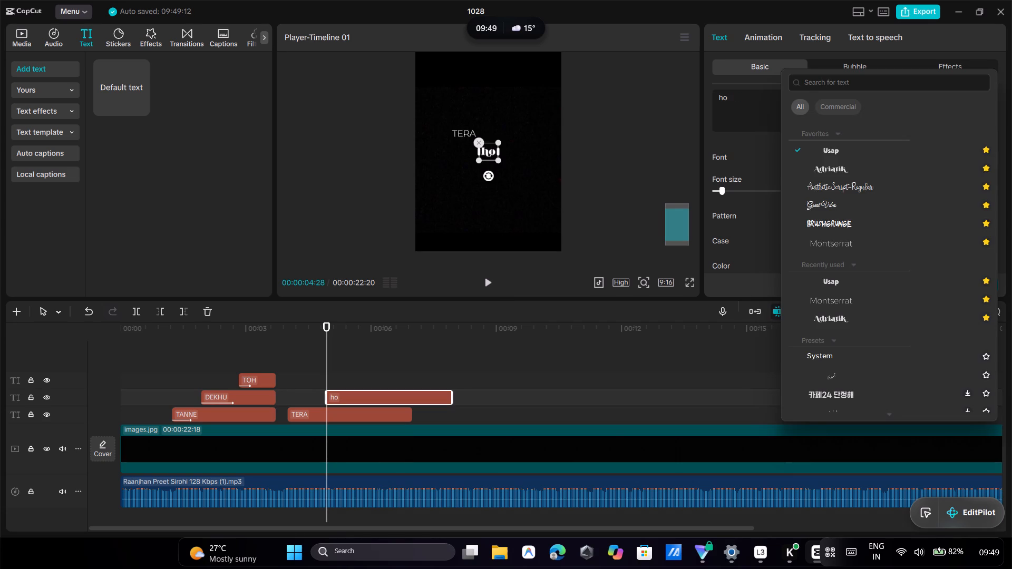
click(843, 172)
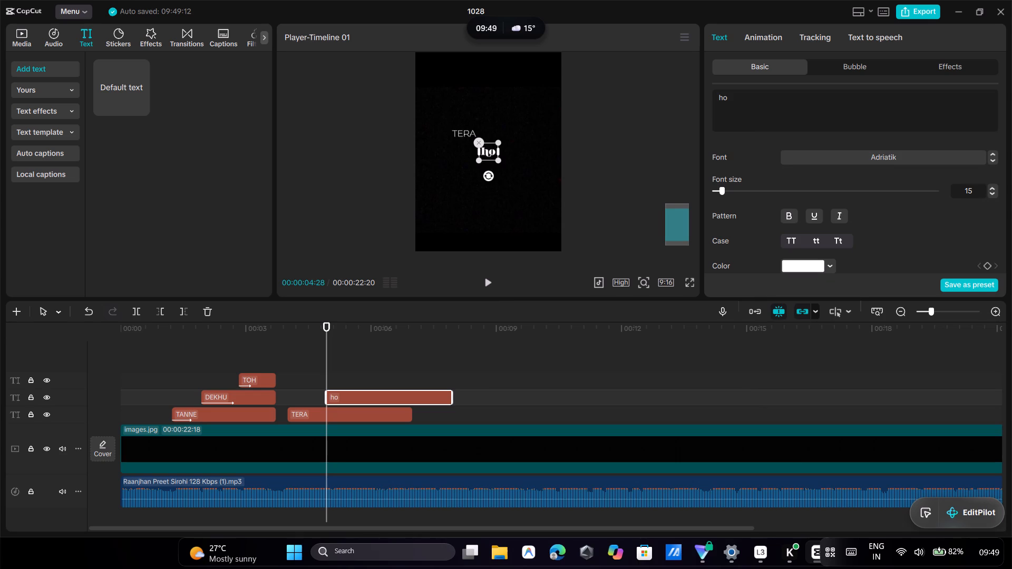
Set the ho text's colour to turquoise 00FFD5.
click(802, 267)
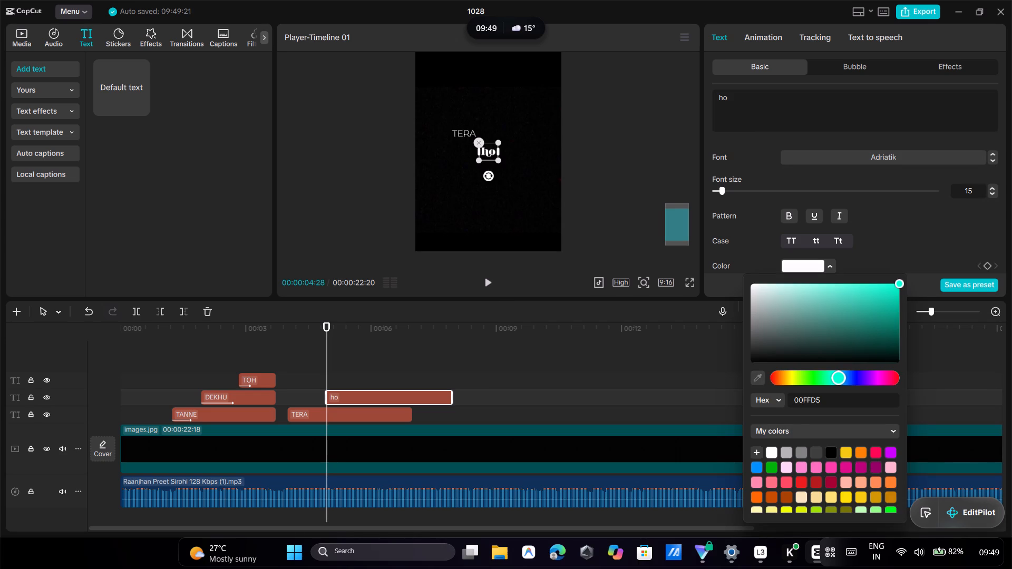
click(897, 285)
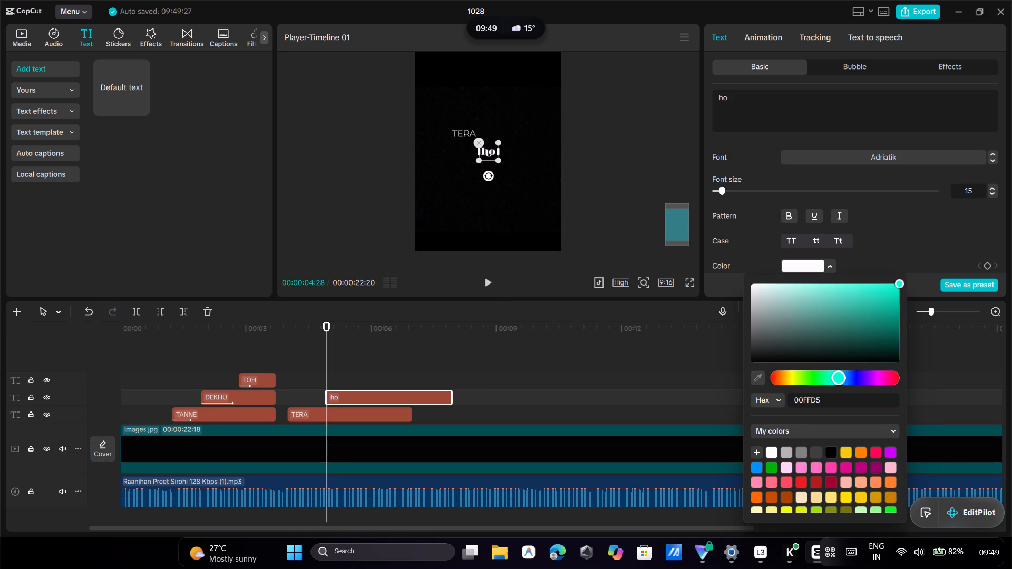
click(897, 285)
drag(897, 285, 907, 273)
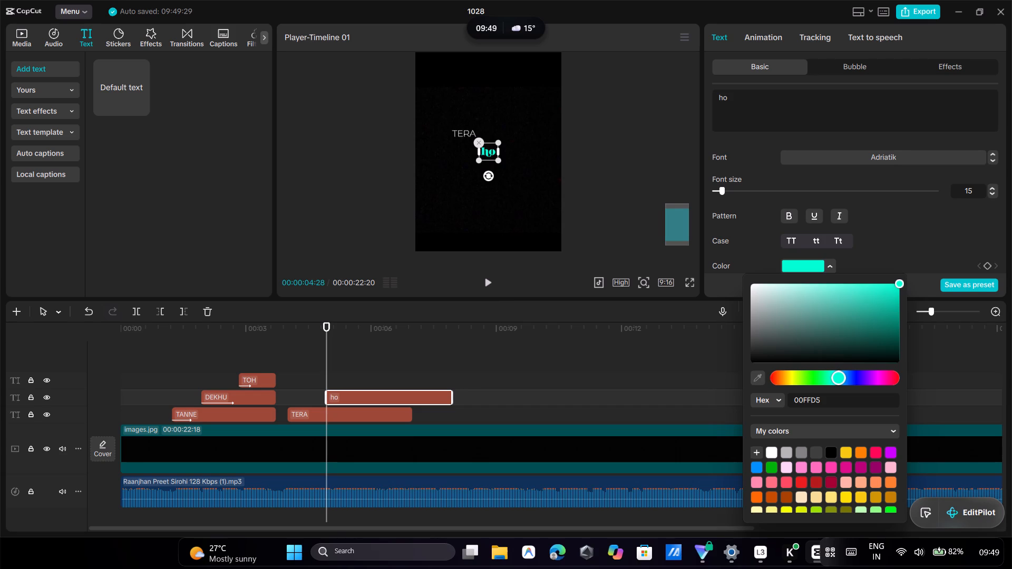
click(675, 323)
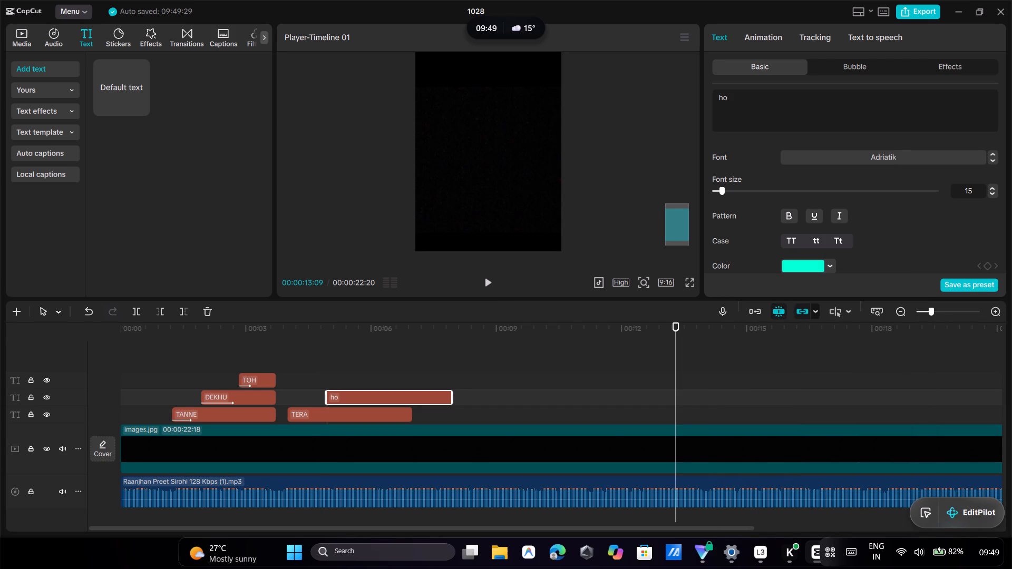
Convert the ho clip's text to uppercase, with the playhead at 00:00:05:12.
click(373, 397)
click(388, 397)
click(346, 331)
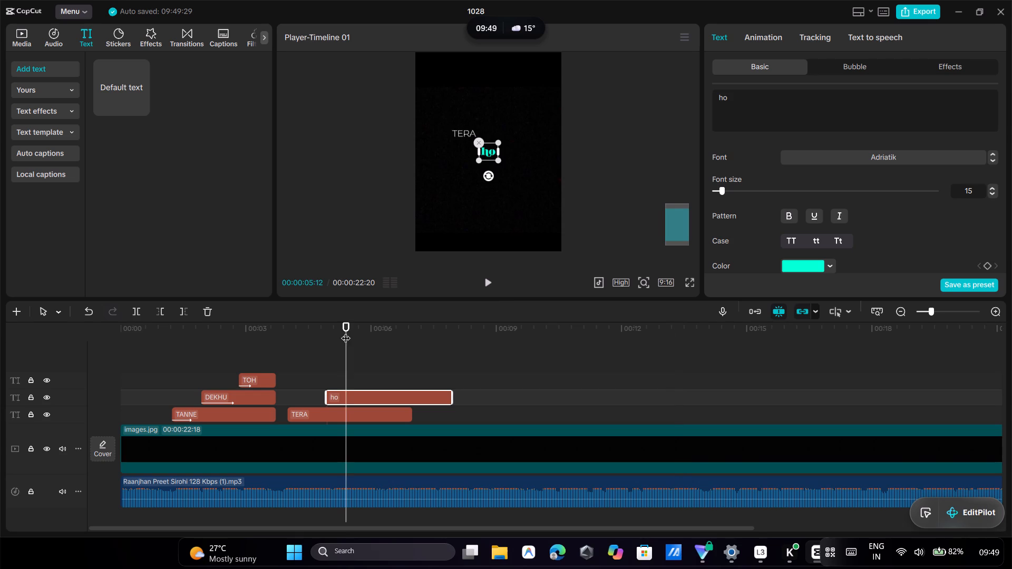
click(791, 239)
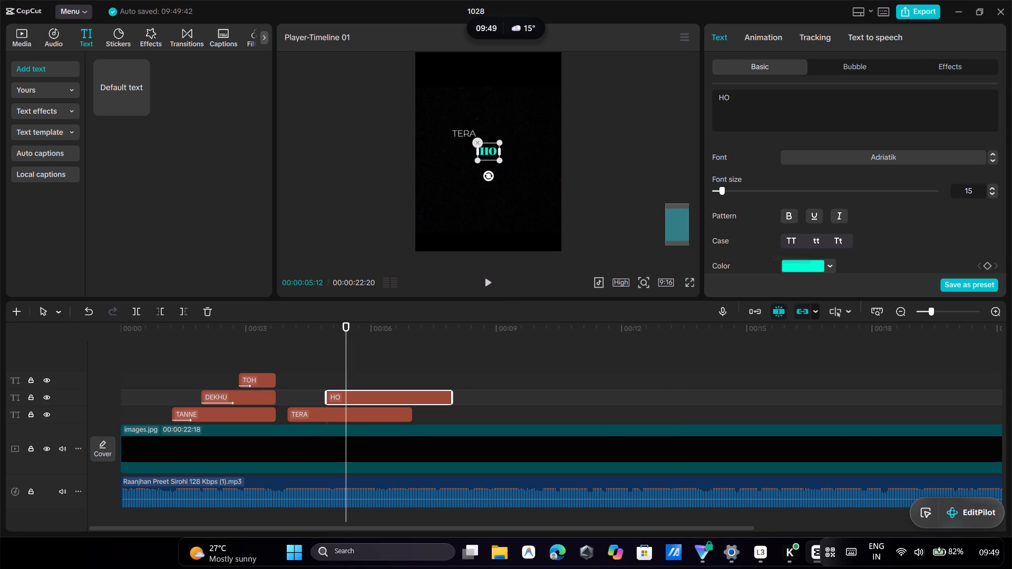
Move the HO text in the preview so it sits just below the end of TERA.
drag(485, 149, 479, 143)
drag(479, 143, 477, 140)
click(539, 132)
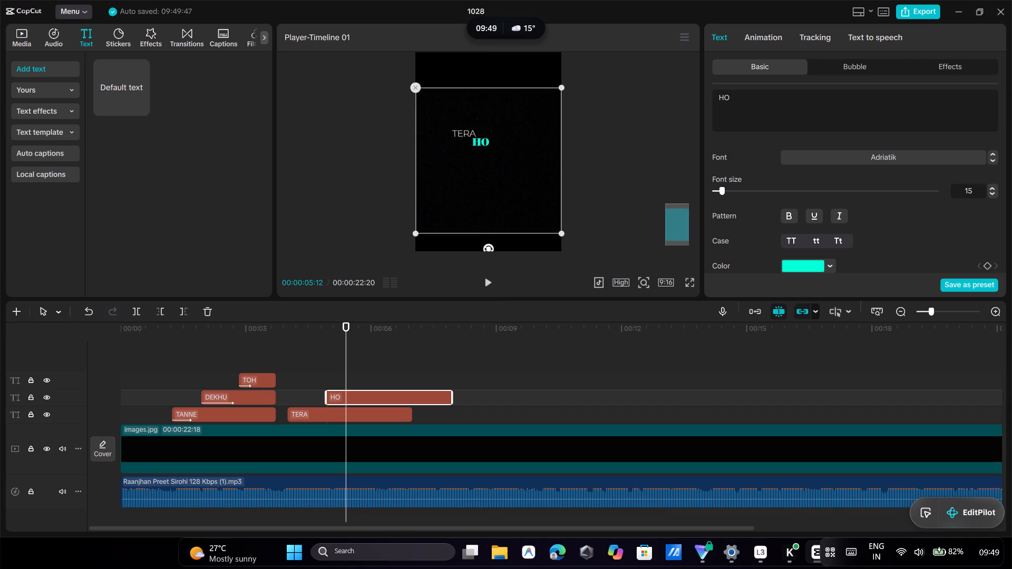
click(644, 160)
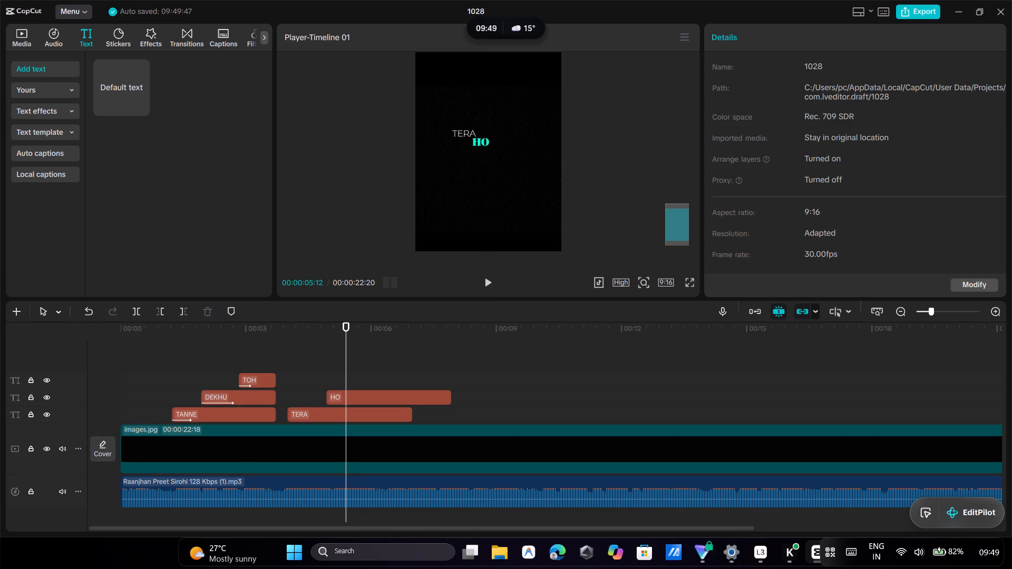
Find the next word's moment in the music and add a default text clip at 00:00:05:18, above the HO clip.
click(298, 362)
click(483, 279)
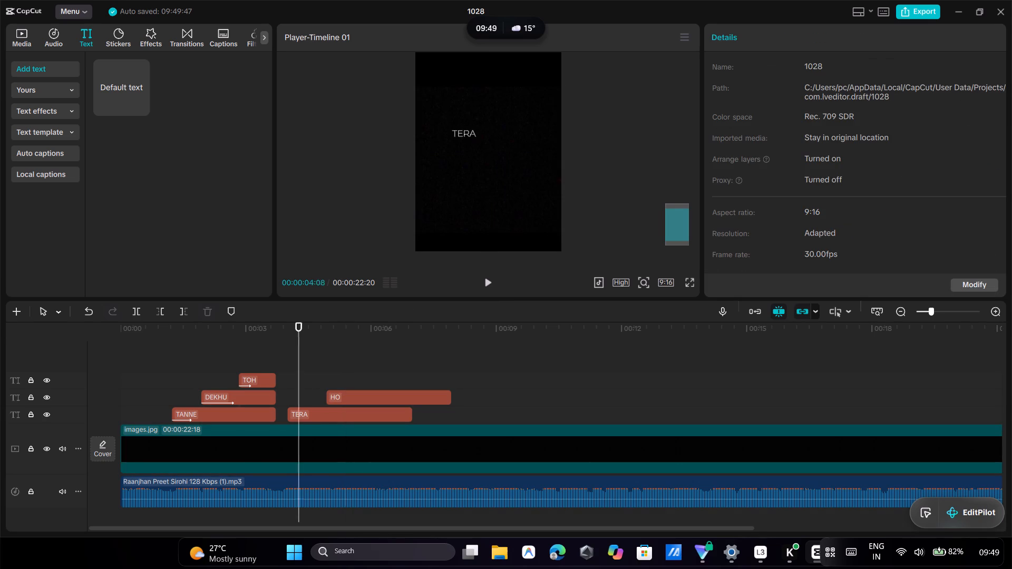
click(483, 279)
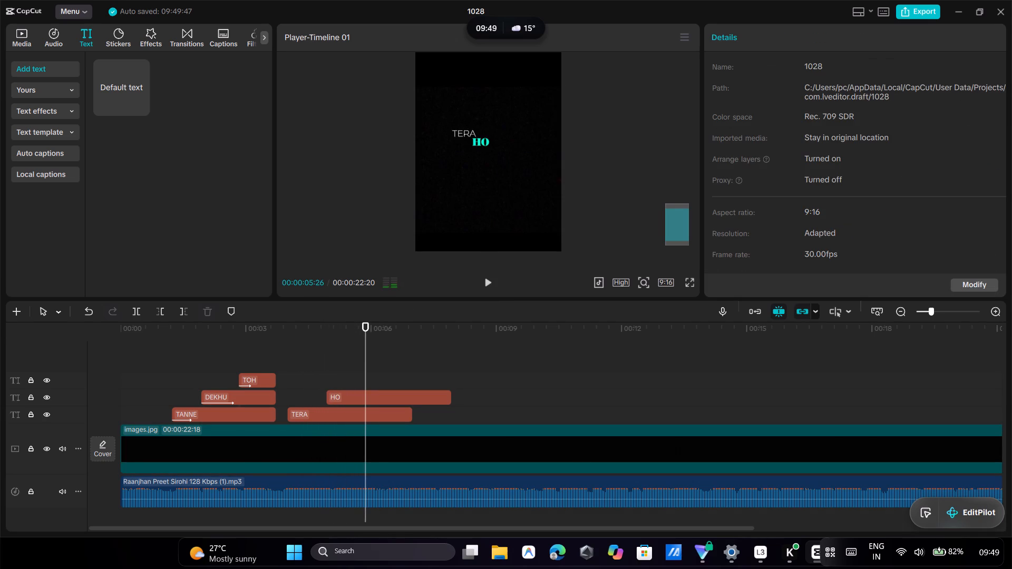
drag(366, 354, 354, 356)
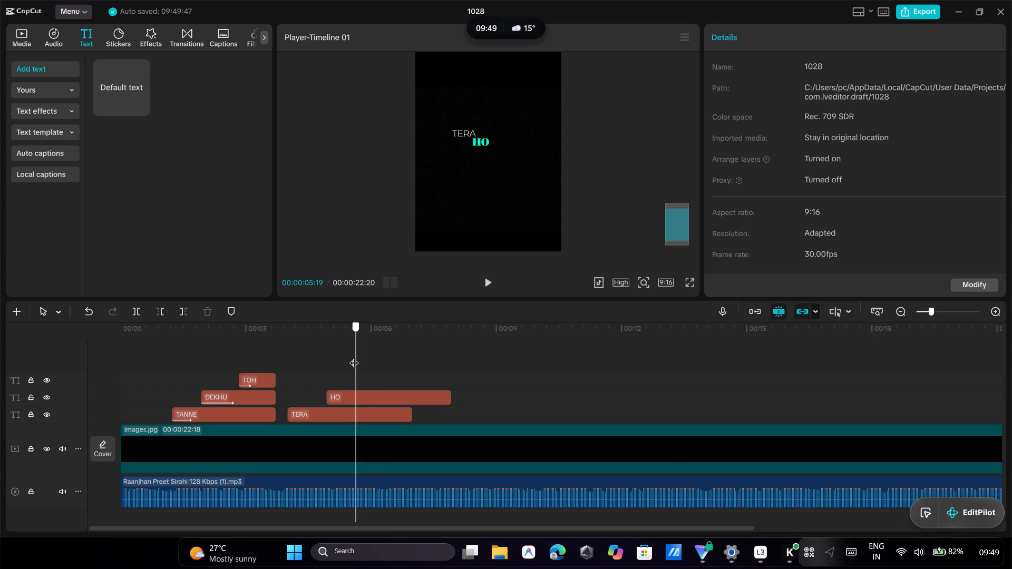
drag(354, 356, 354, 355)
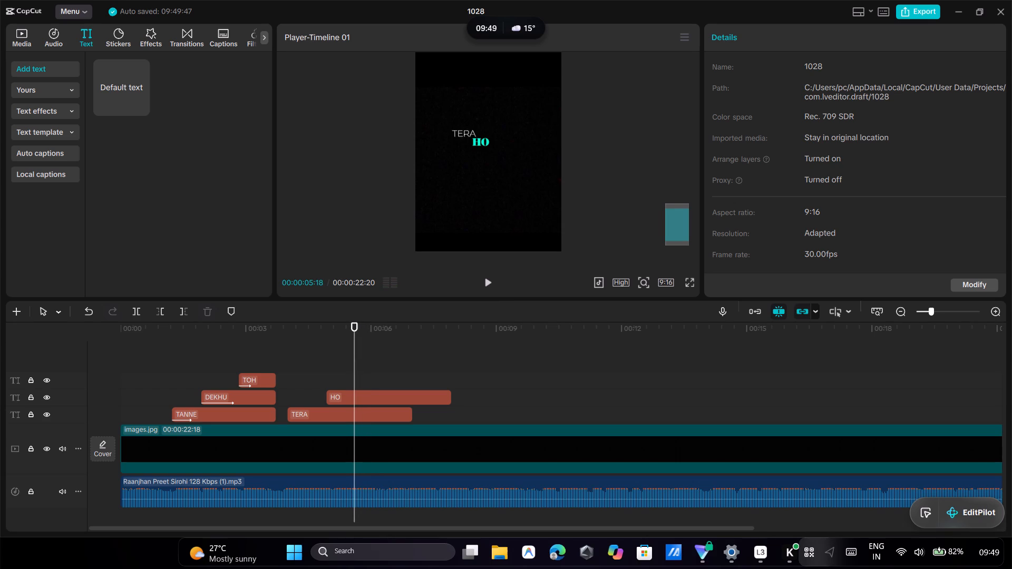
click(137, 100)
click(145, 103)
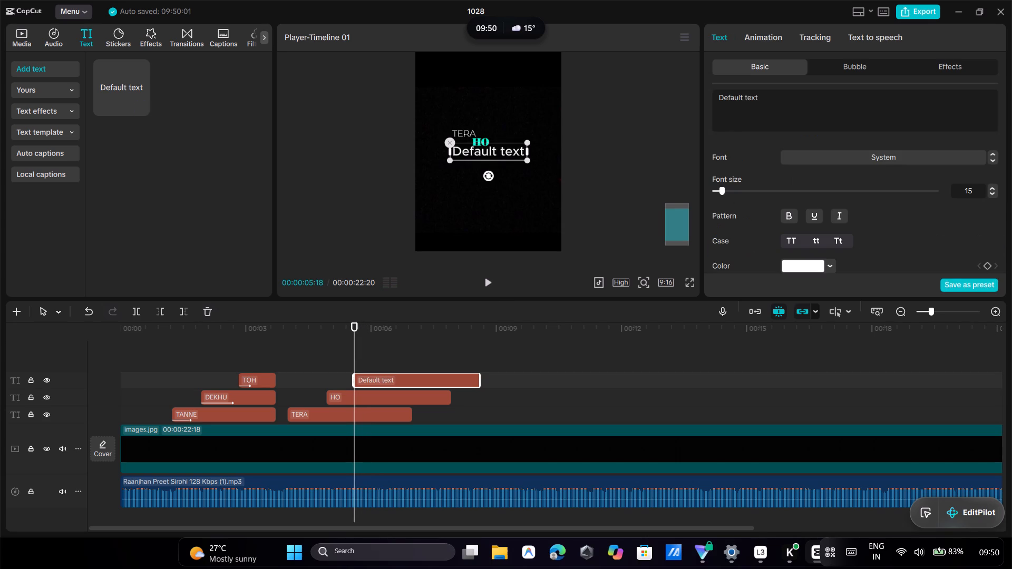
Replace the new clip's default text with "jaun".
click(791, 122)
click(791, 122)
key(BackSpace)
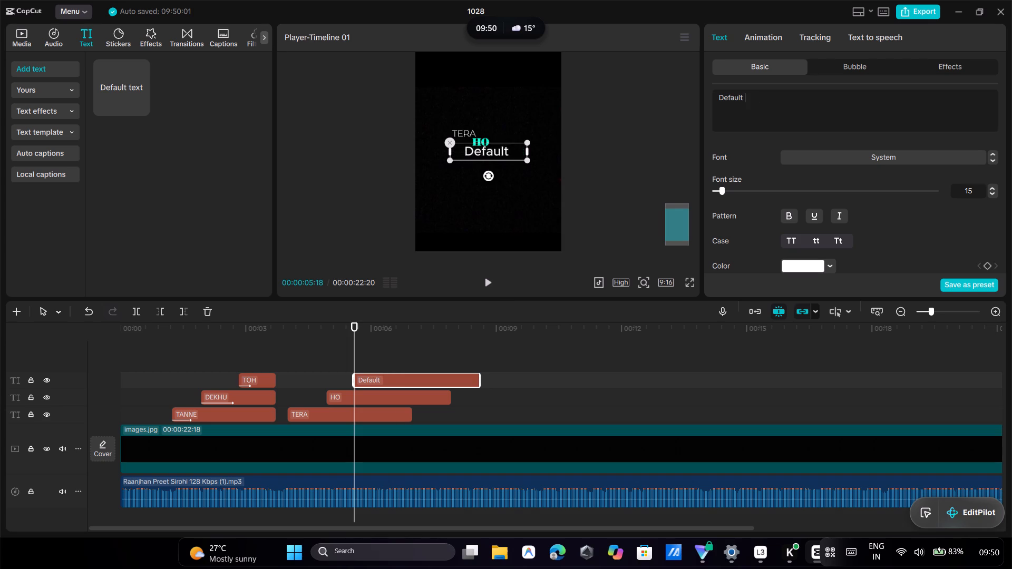
key(BackSpace)
key(BackSpace)
key(BackSpace)
key(BackSpace)
key(BackSpace)
key(BackSpace)
key(BackSpace)
key(BackSpace)
key(BackSpace)
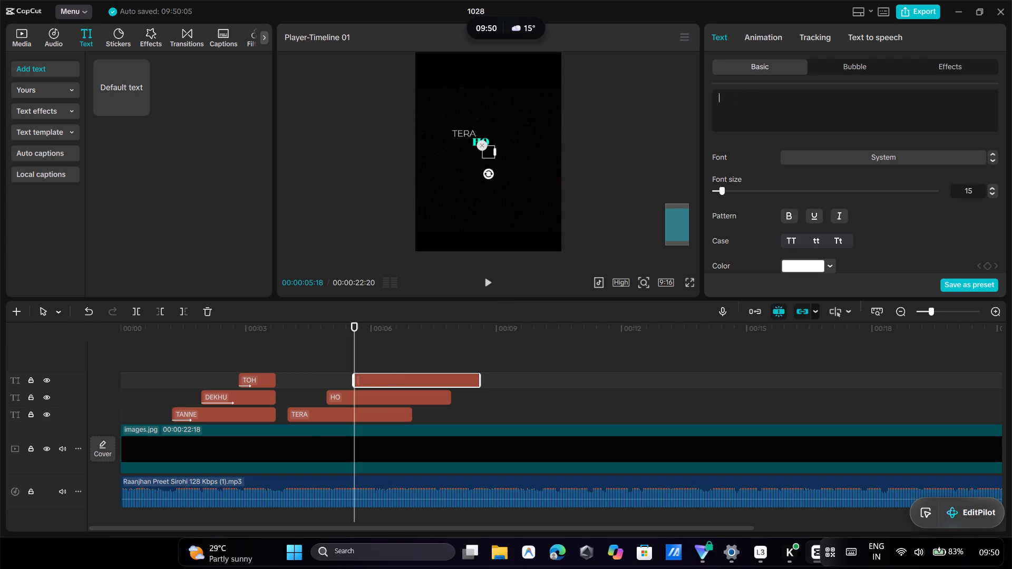
text(jaun)
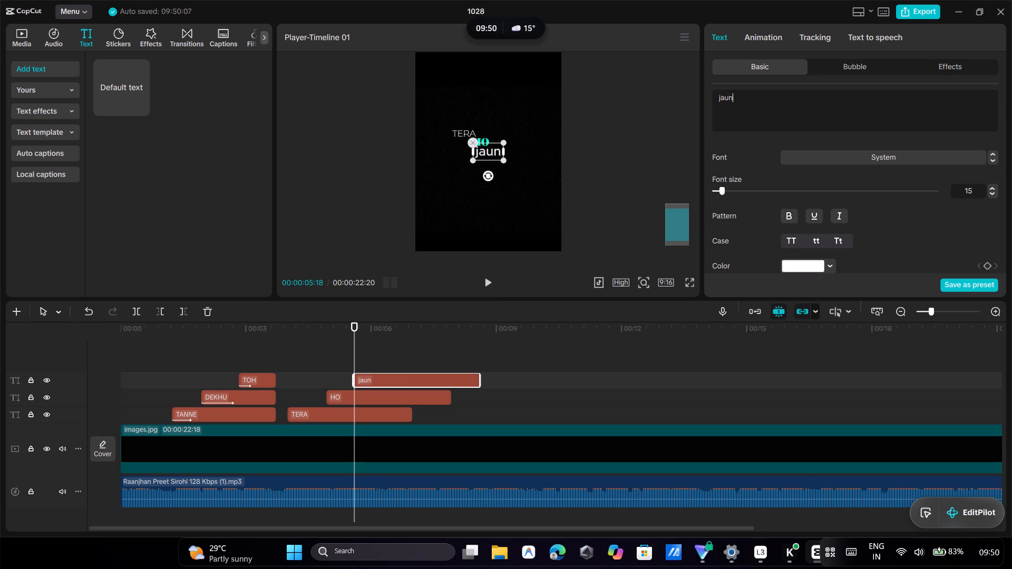
Set the jaun text's font to Montserrat-Light and convert it to uppercase.
click(844, 156)
click(839, 237)
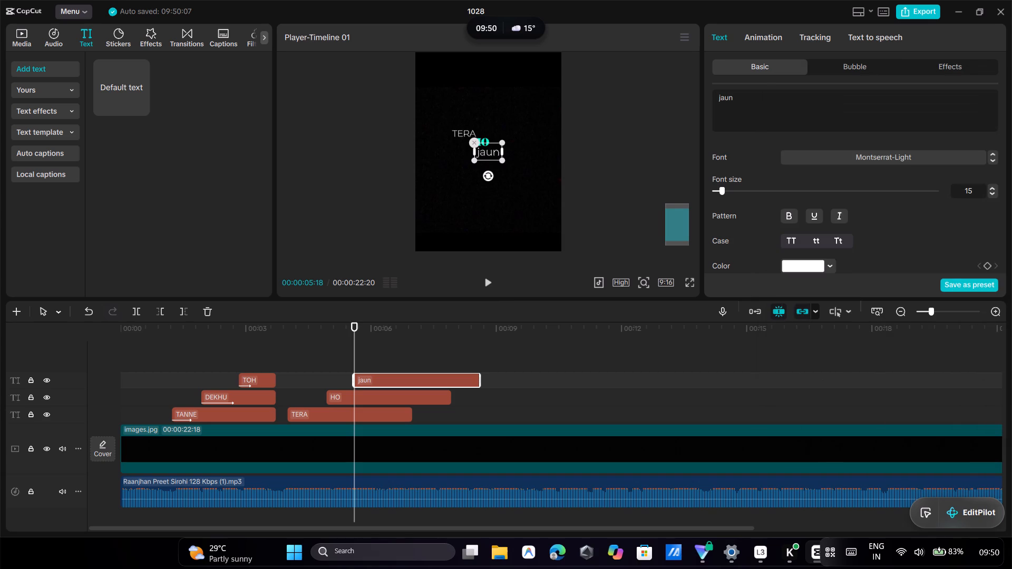
click(790, 242)
Shift the JAUN text slightly to the right in the preview so it steps down from HO.
drag(491, 158, 499, 157)
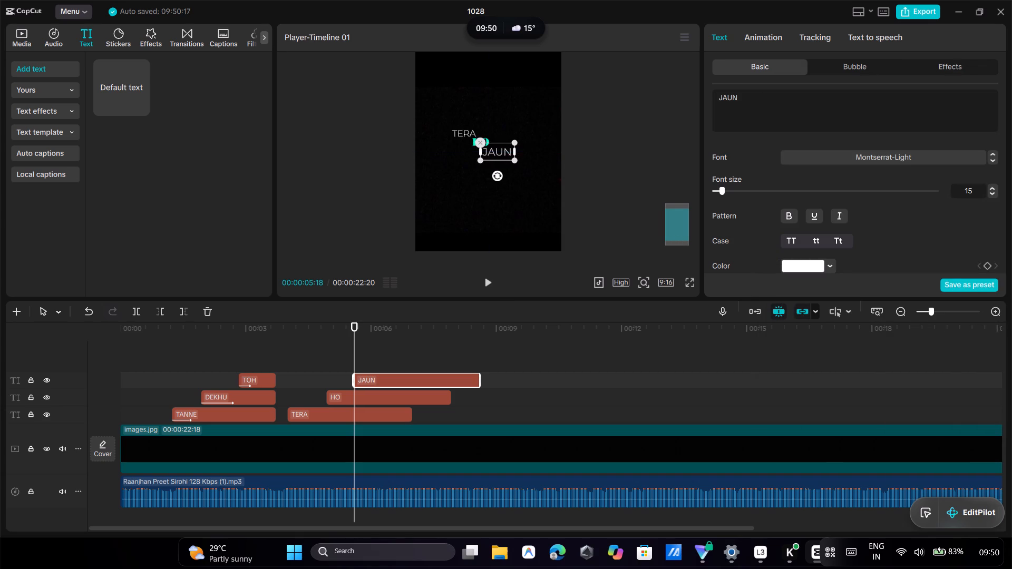
Apply the Fade In entrance animation to the JAUN clip.
click(746, 40)
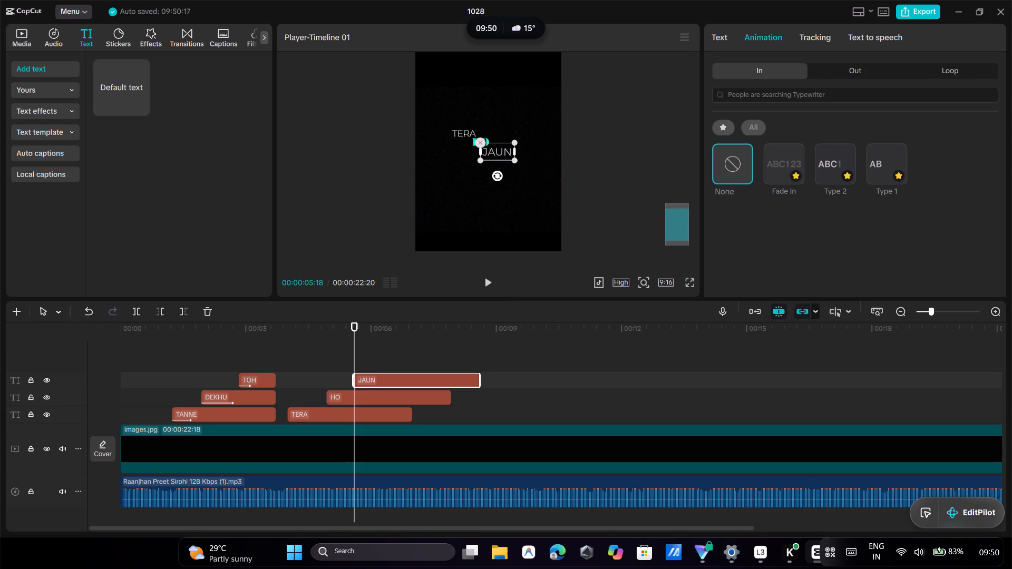
click(781, 160)
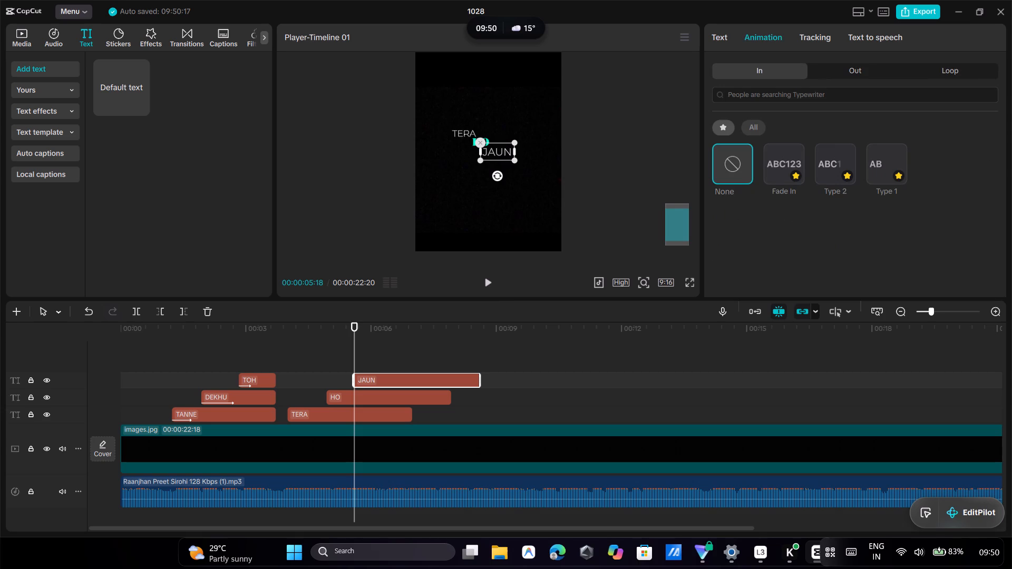
click(781, 160)
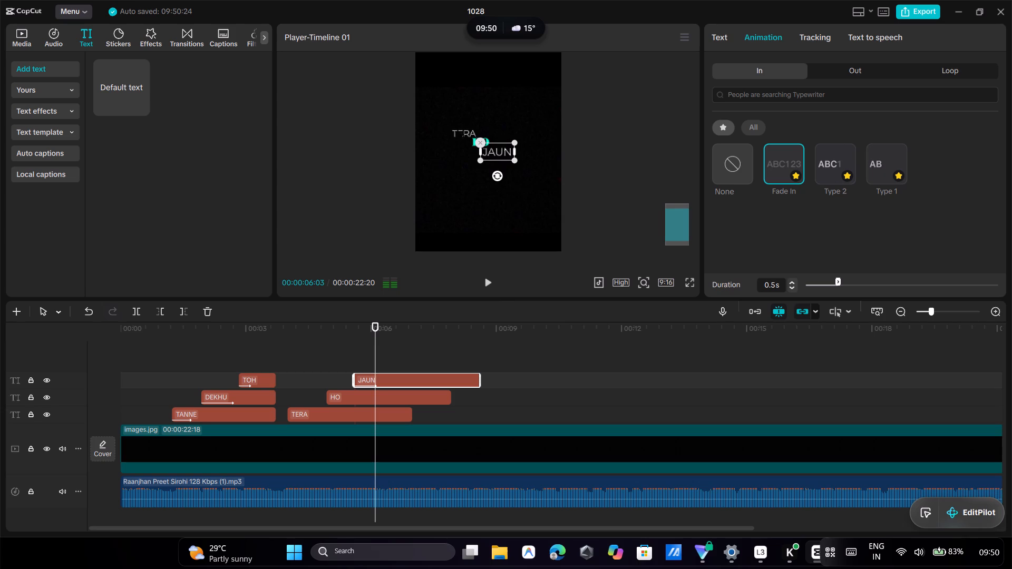
Apply the Fade In entrance animation to the HO clip.
click(260, 384)
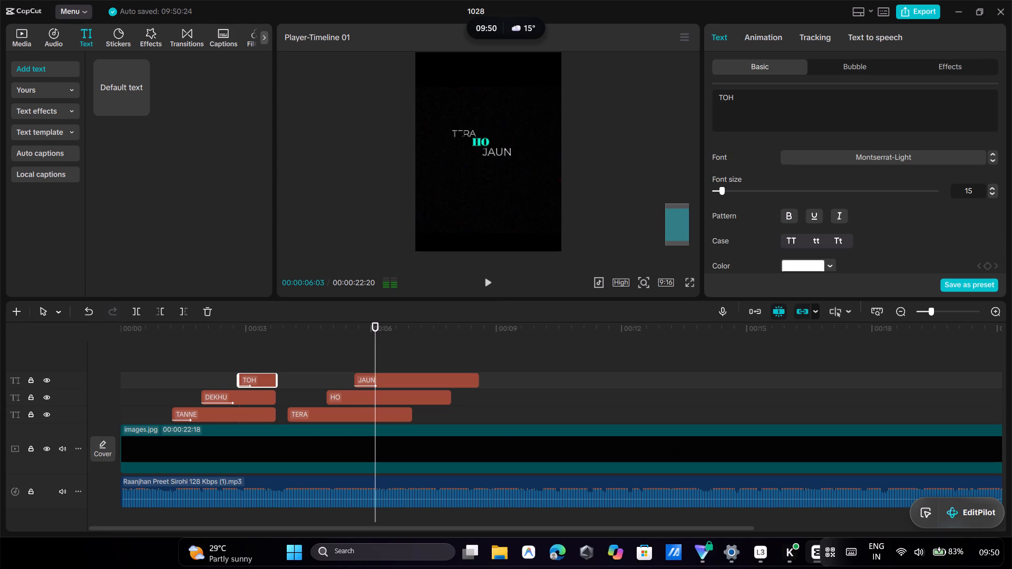
click(443, 398)
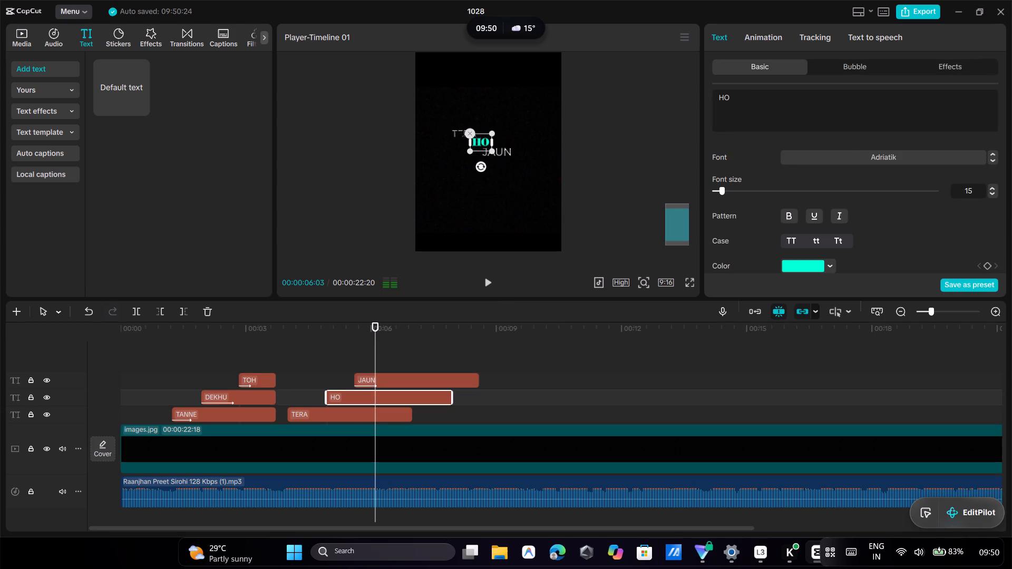
click(770, 33)
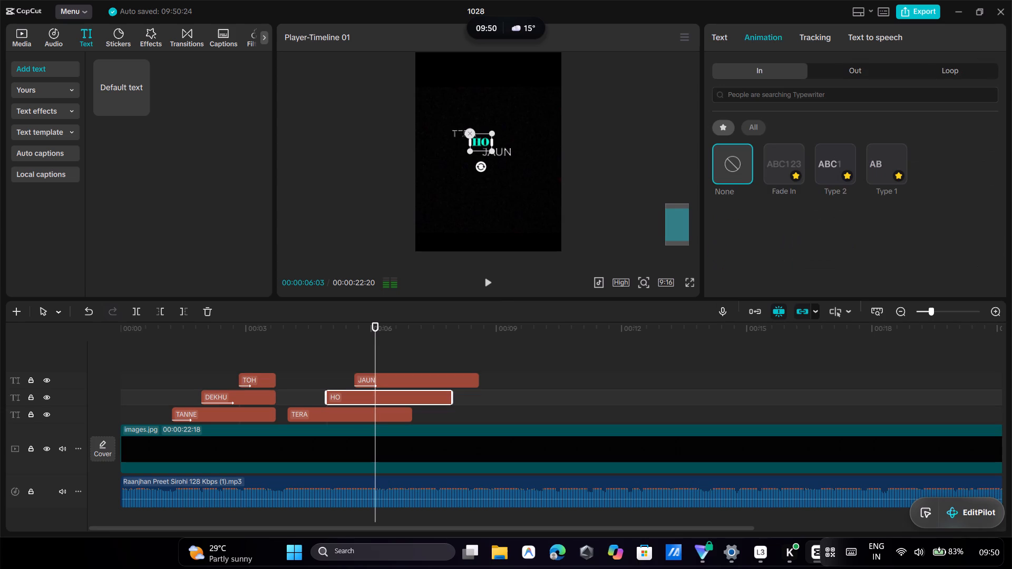
click(779, 155)
click(779, 155)
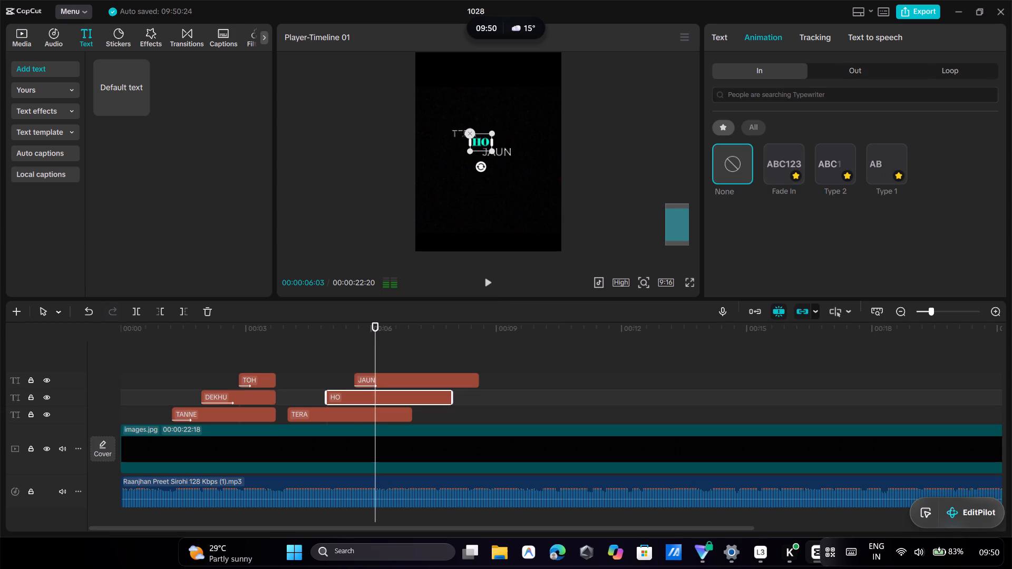
click(783, 164)
Apply the Fade In entrance animation to the TERA clip.
click(380, 419)
click(770, 31)
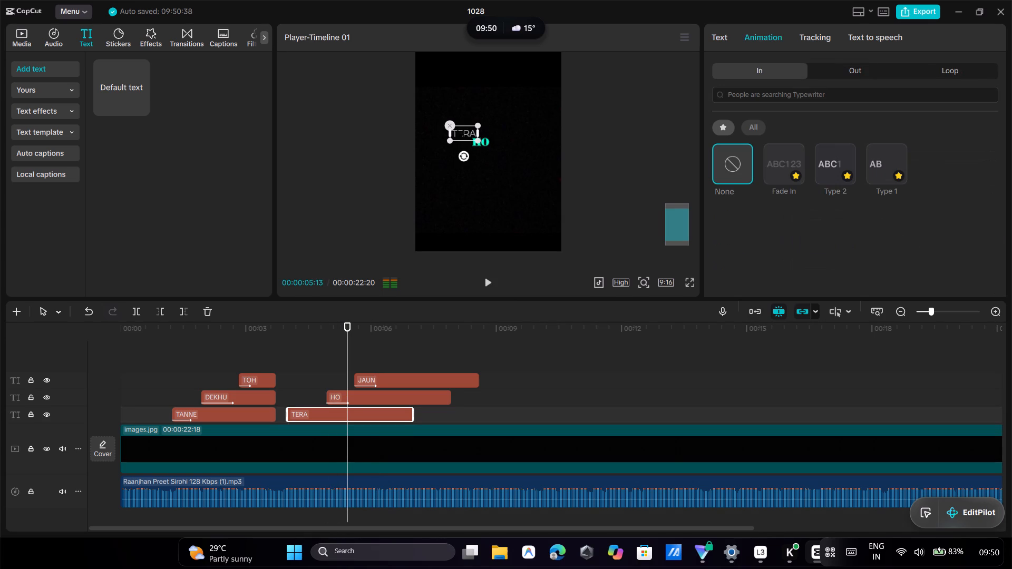
click(775, 146)
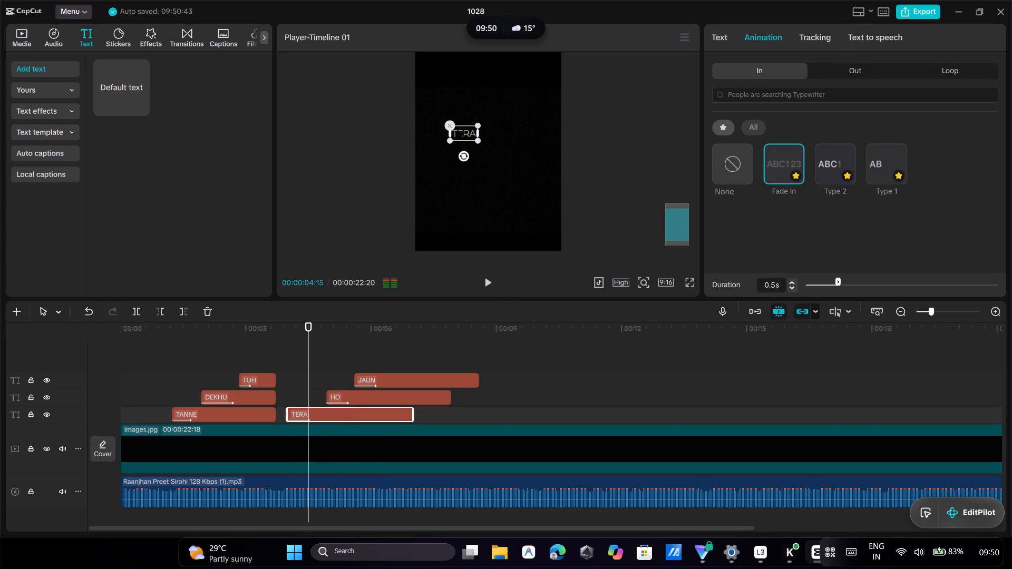
Check the word timing against the music and move the HO clip earlier to start at 00:00:04:19.
drag(56, 383, 95, 368)
drag(95, 368, 138, 360)
click(138, 360)
click(491, 285)
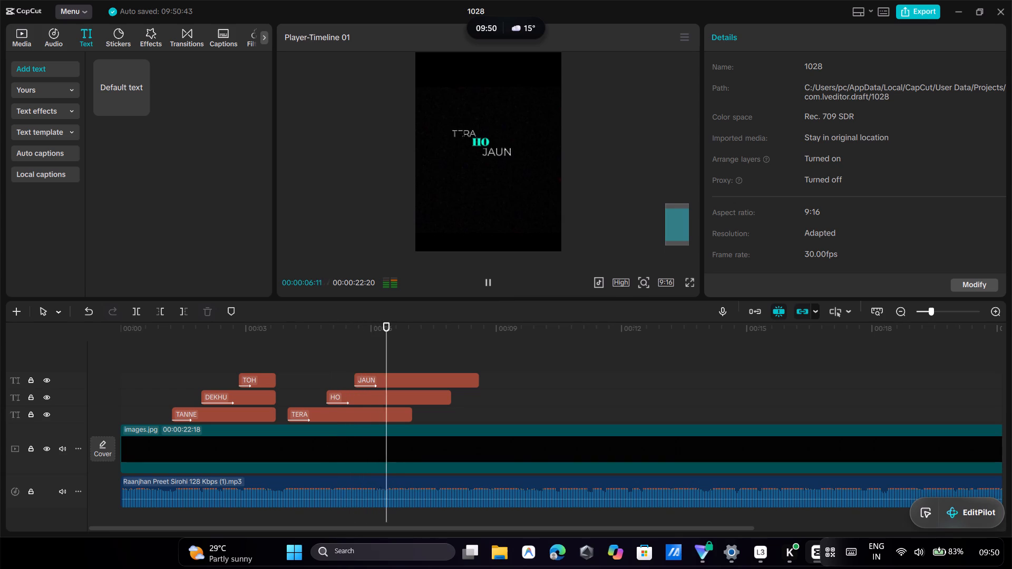
click(489, 282)
click(294, 355)
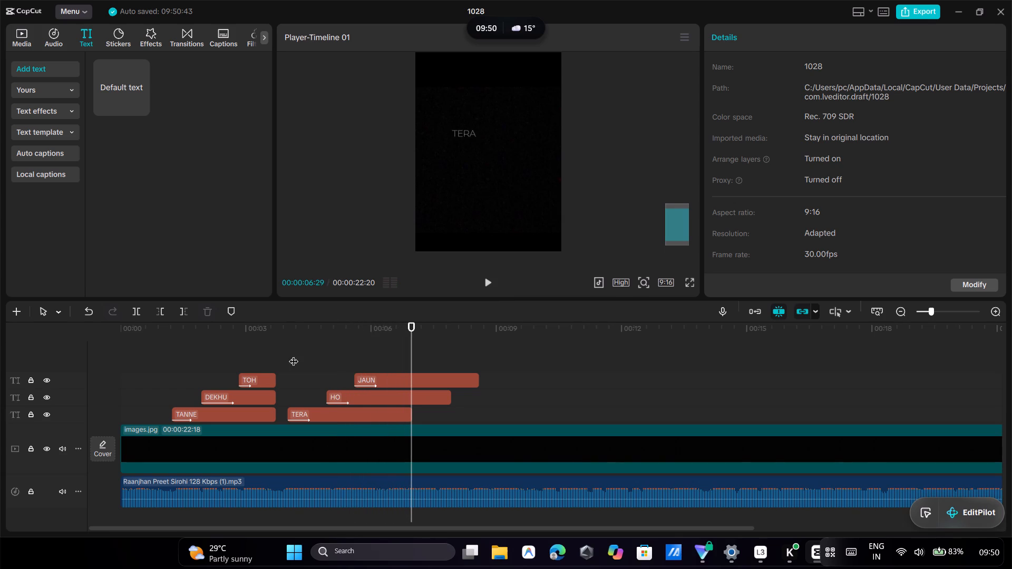
click(491, 277)
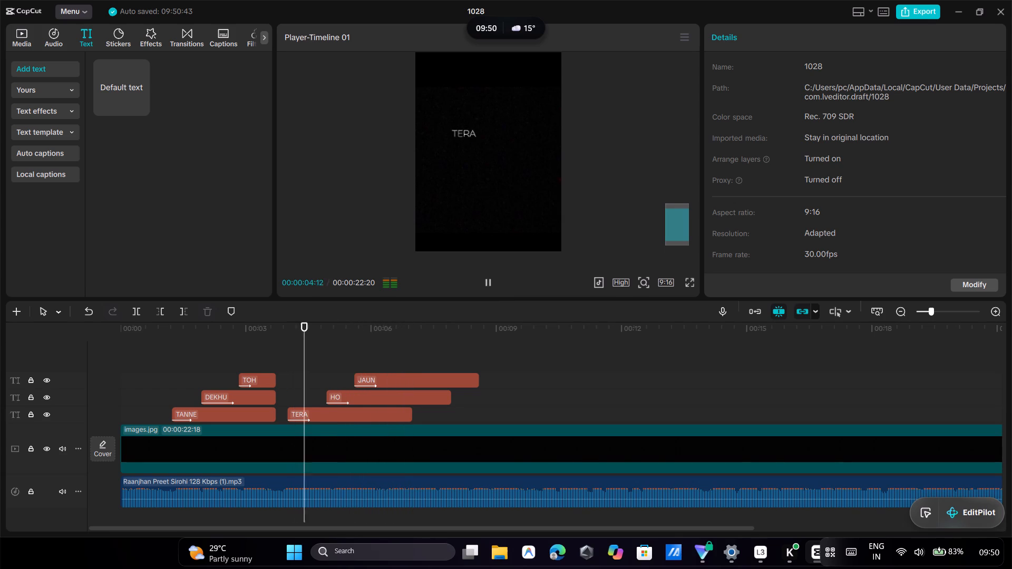
click(491, 277)
click(315, 345)
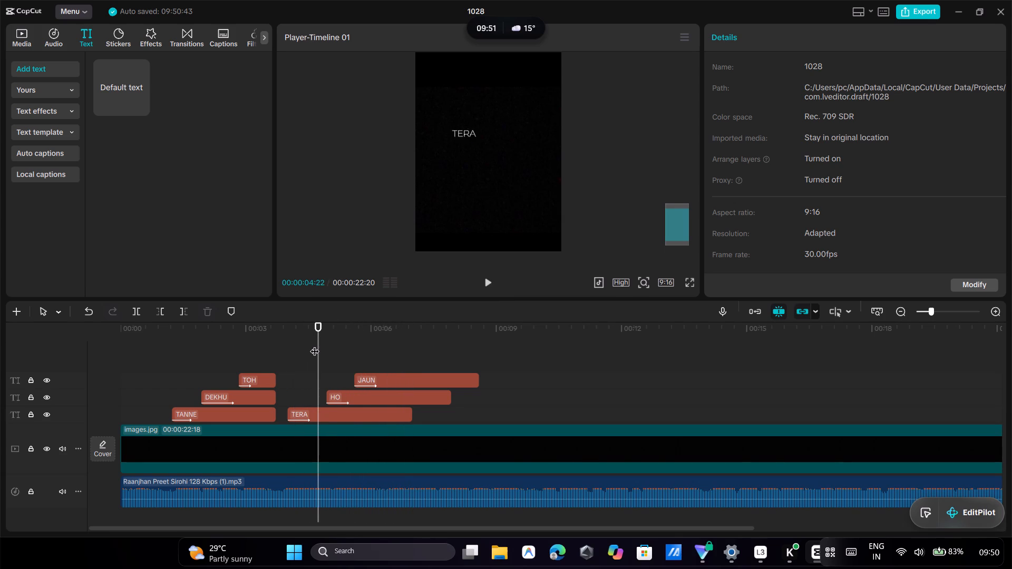
drag(356, 396, 345, 397)
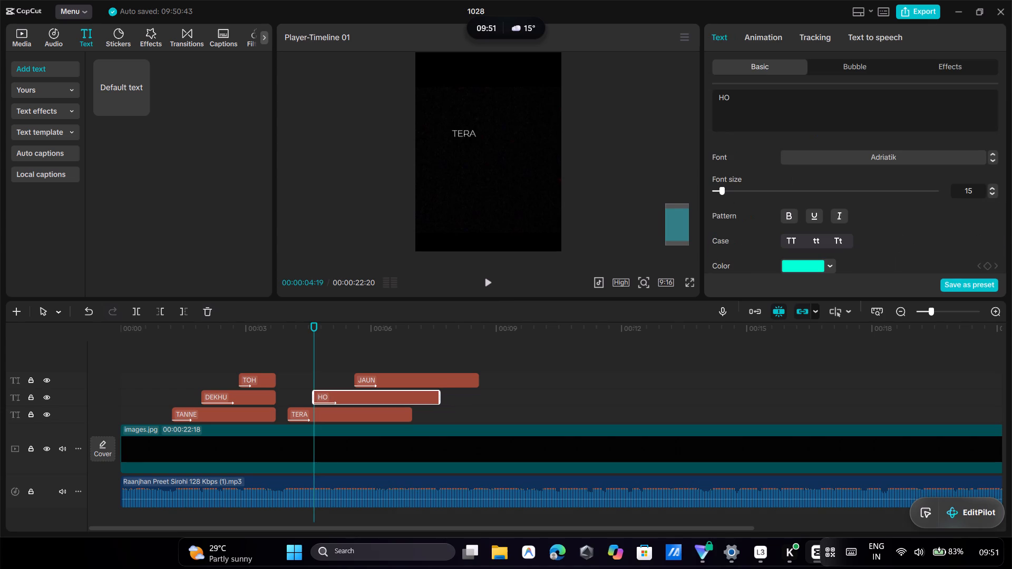
drag(345, 397, 345, 397)
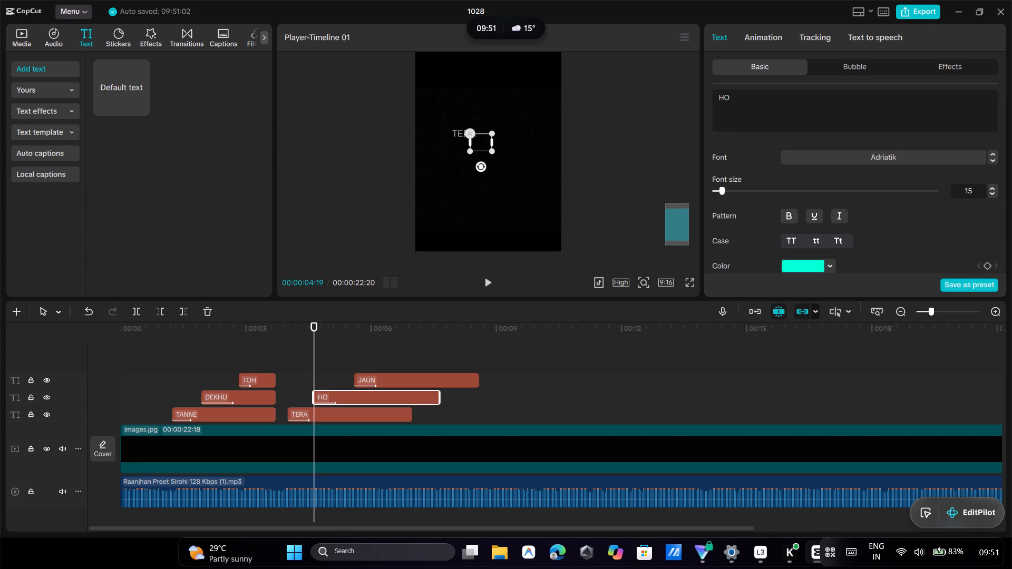
Play on to the next word and move the JAUN clip earlier to start at 00:00:05:10.
click(489, 279)
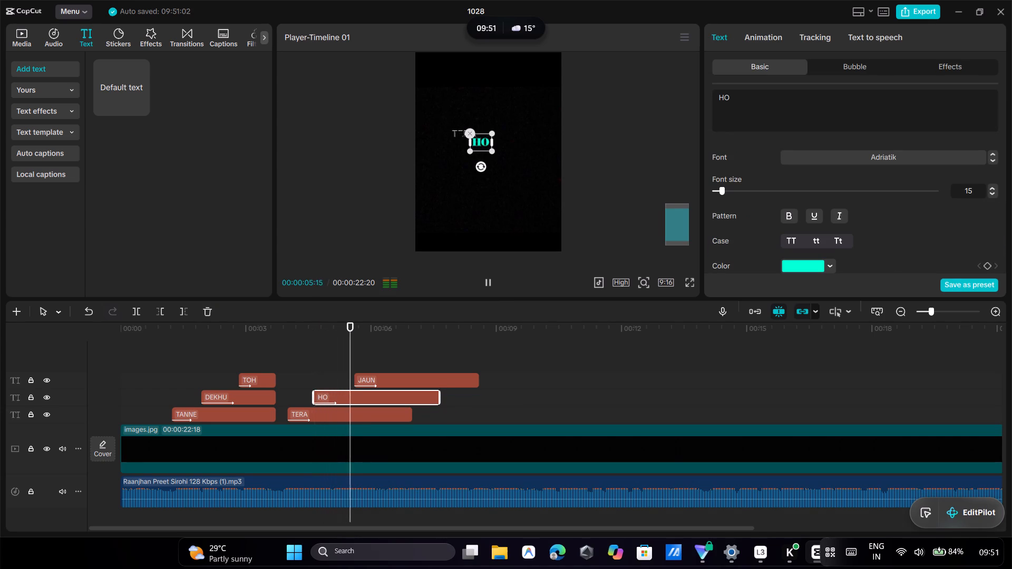
click(489, 279)
click(344, 352)
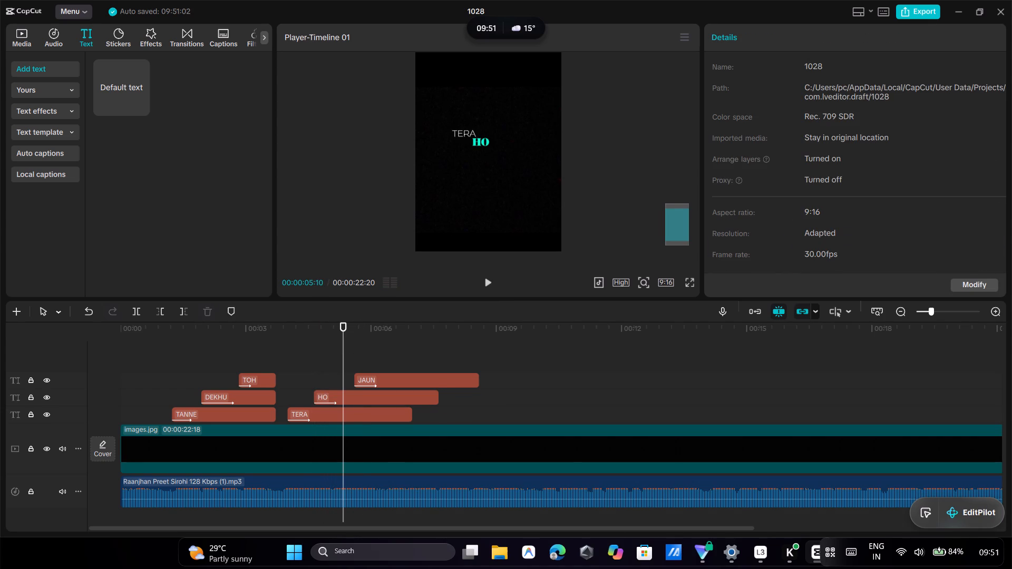
drag(410, 377, 404, 378)
click(404, 378)
drag(404, 378, 402, 378)
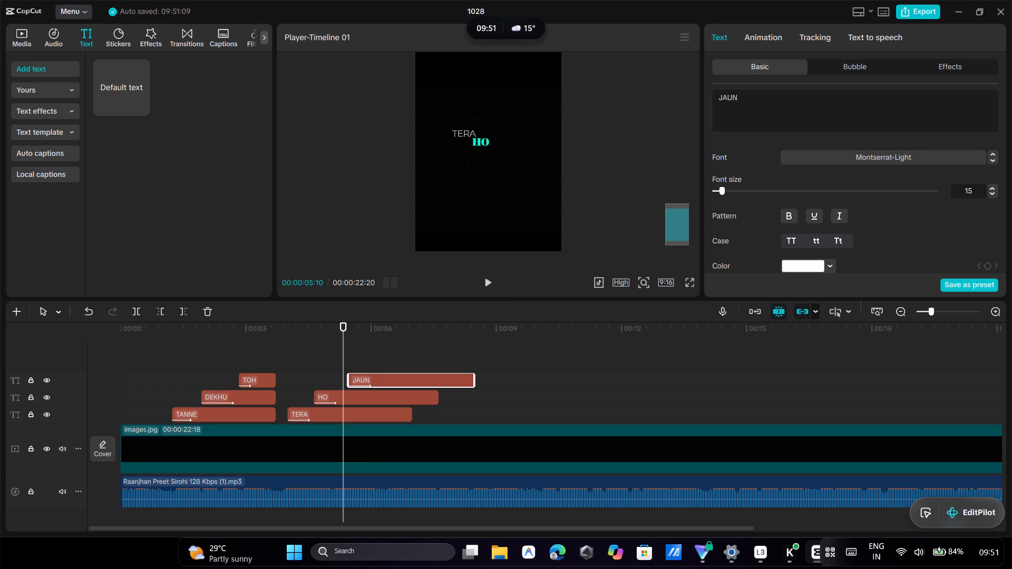
drag(402, 378, 395, 379)
Play back the TERA HO JAUN line against the music and move the JAUN clip earlier to start at about 5 seconds.
click(293, 368)
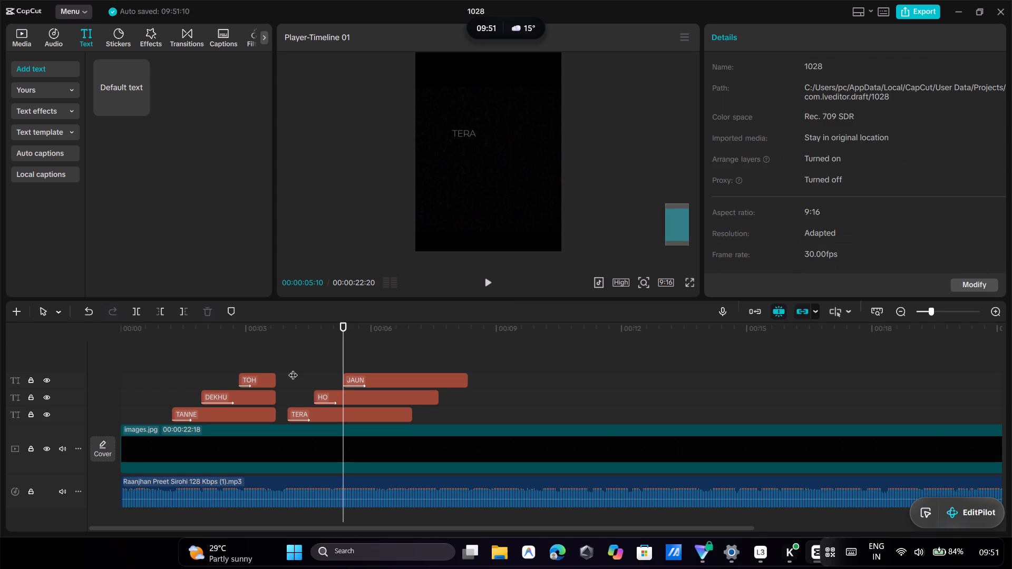
click(273, 359)
click(487, 279)
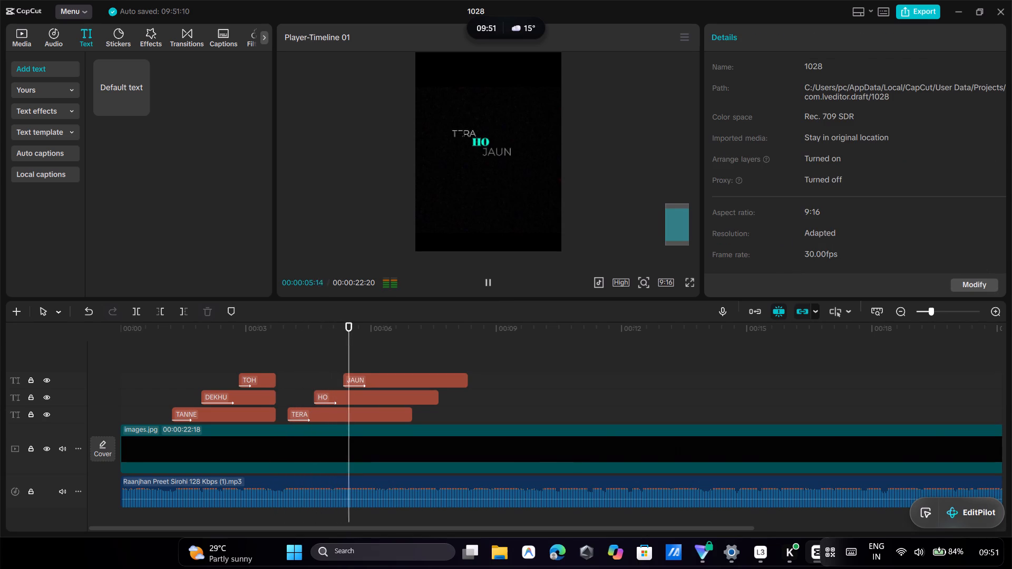
click(487, 279)
click(273, 361)
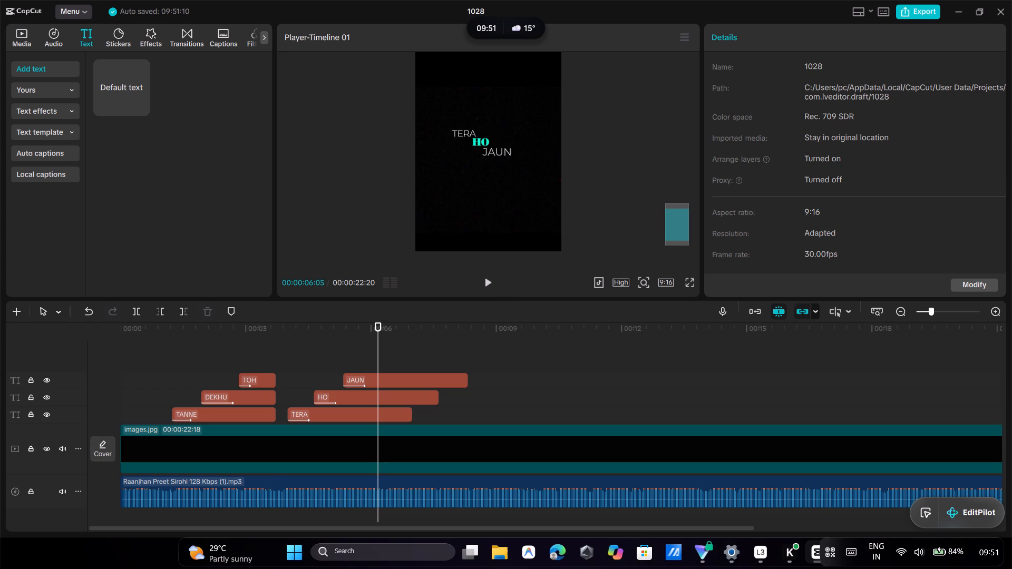
click(493, 286)
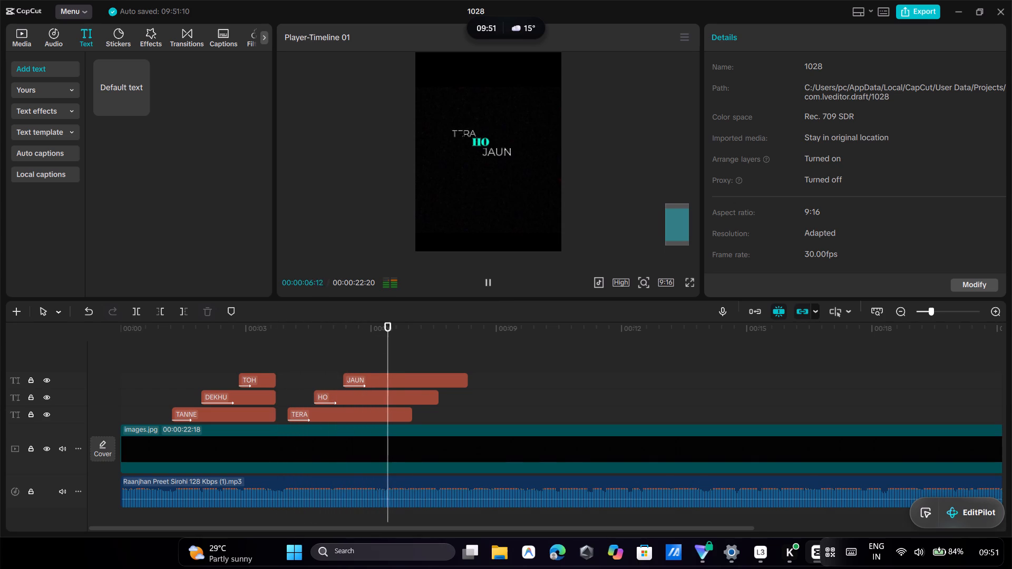
click(396, 381)
drag(396, 381, 388, 382)
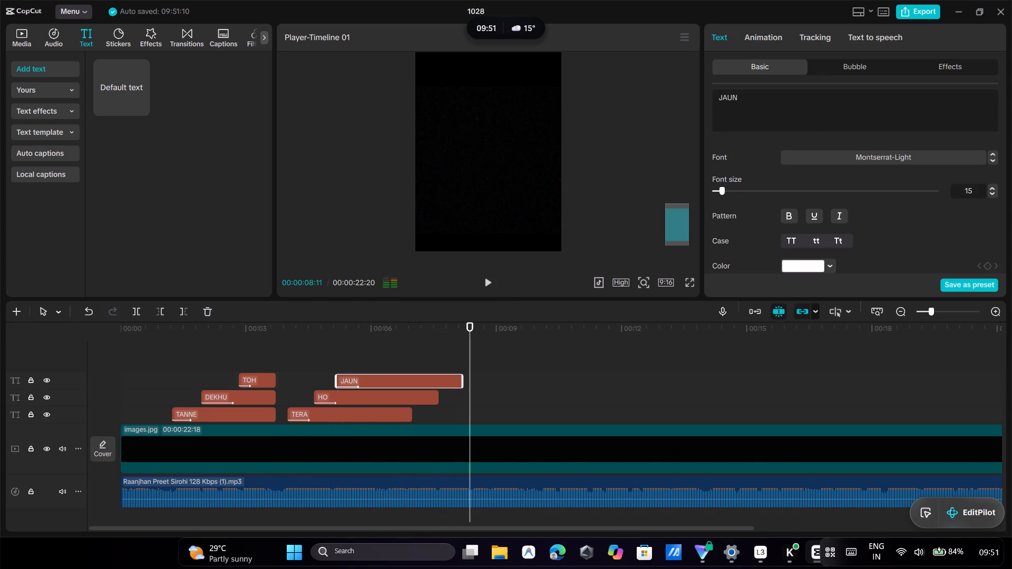
drag(388, 382, 386, 381)
click(295, 349)
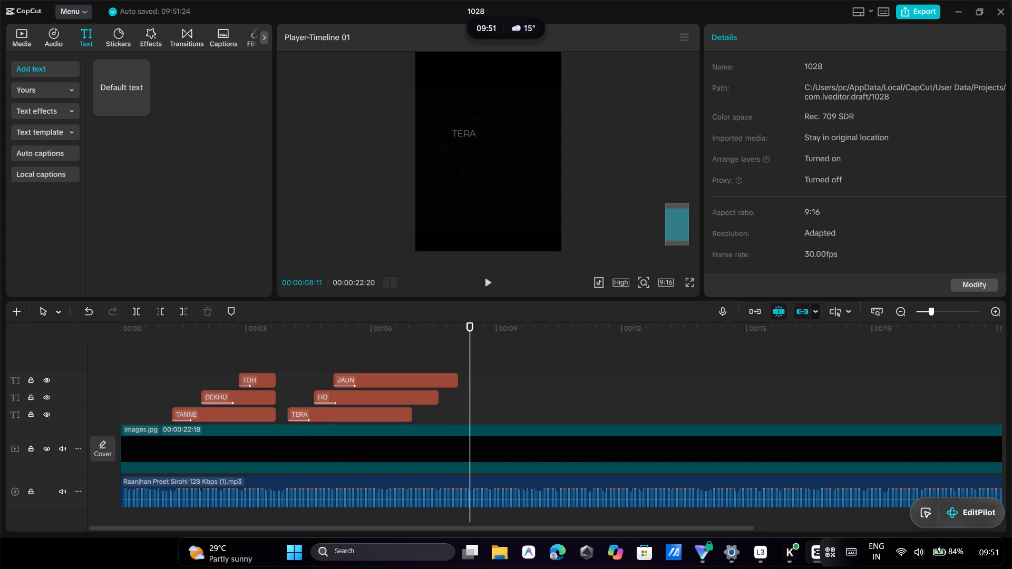
Replay the line to find where it ends and trim the JAUN, HO and TERA clips to end at 00:00:06:11.
click(488, 279)
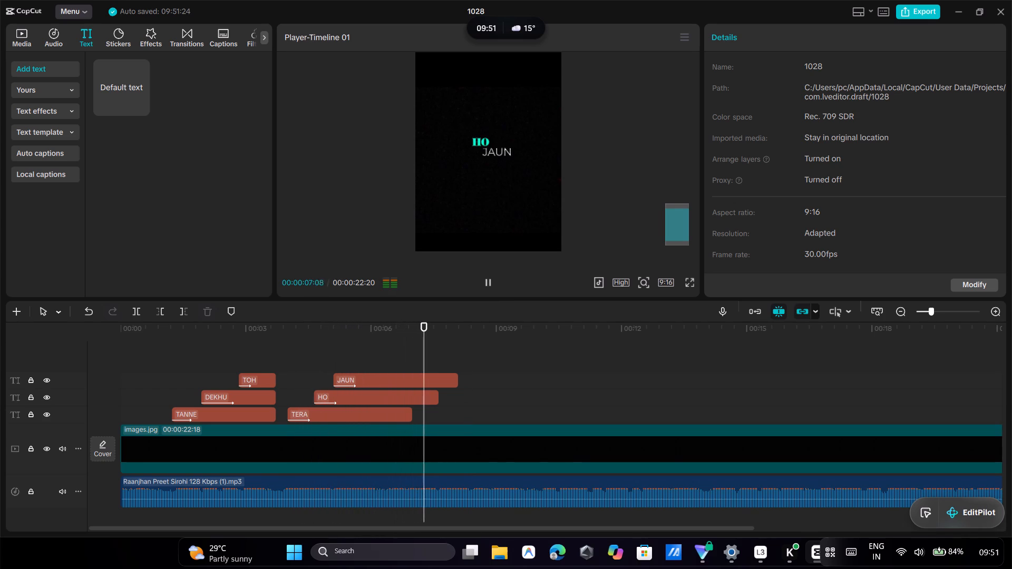
click(488, 279)
click(342, 348)
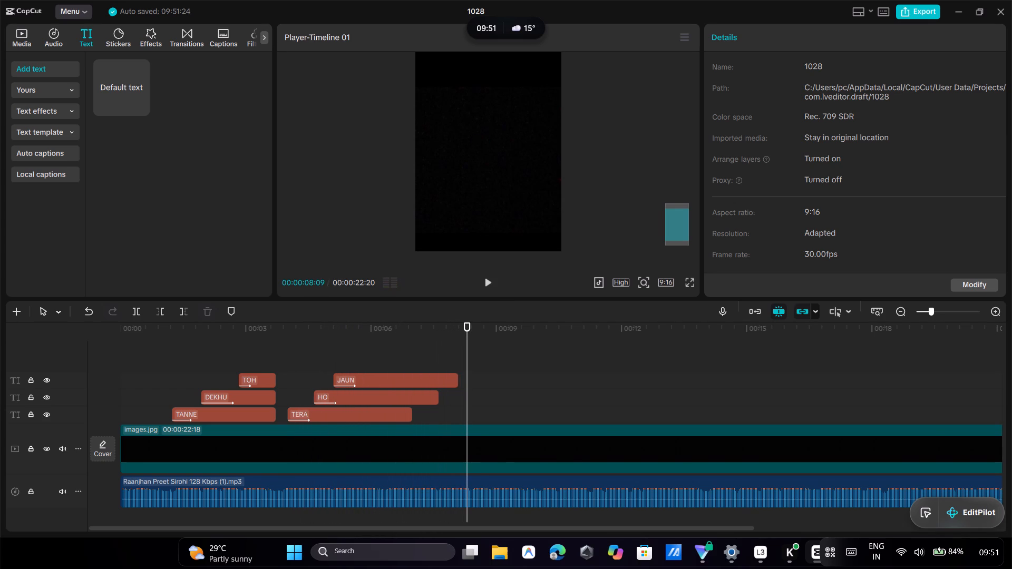
click(485, 281)
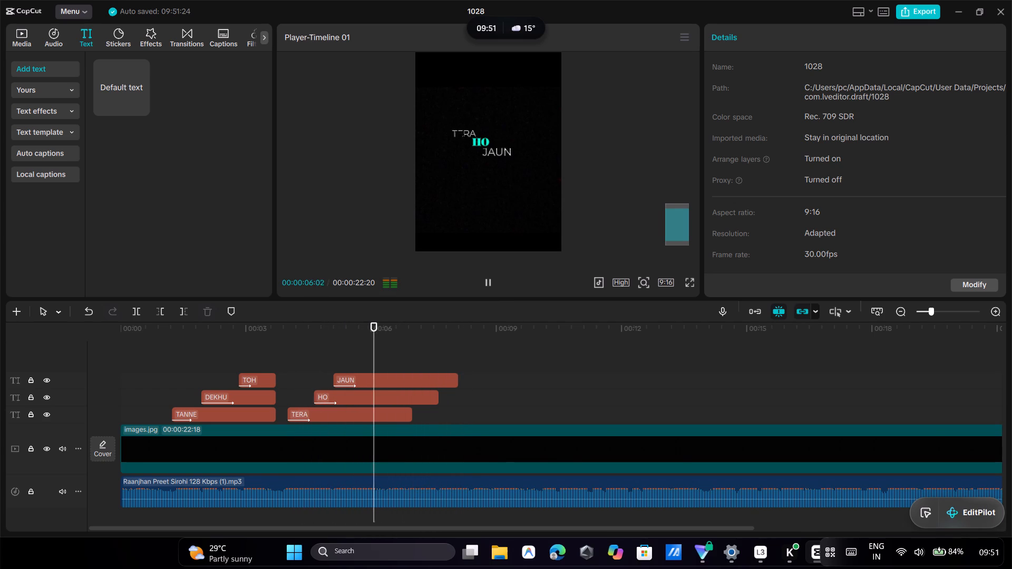
click(485, 281)
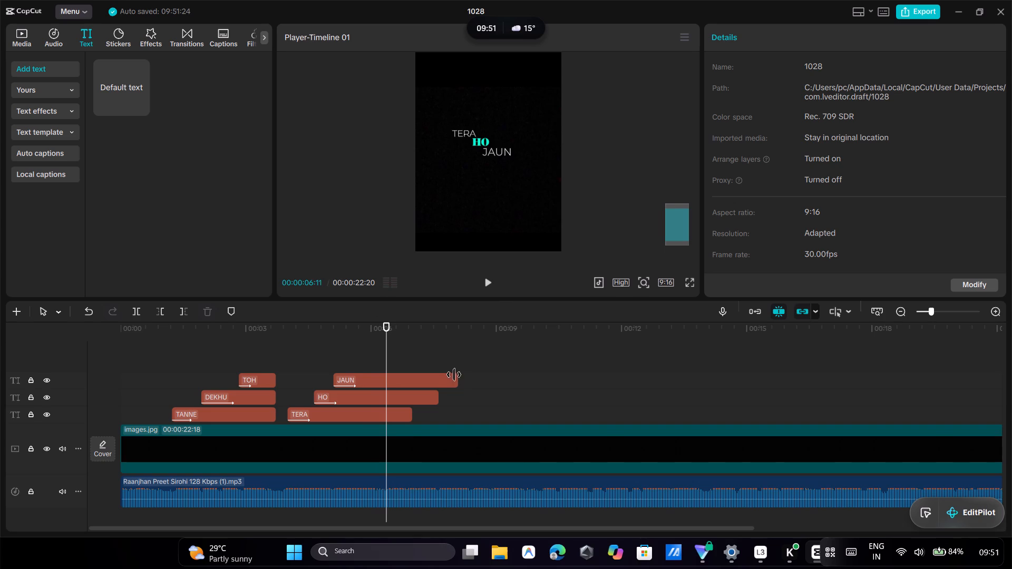
drag(457, 377, 388, 377)
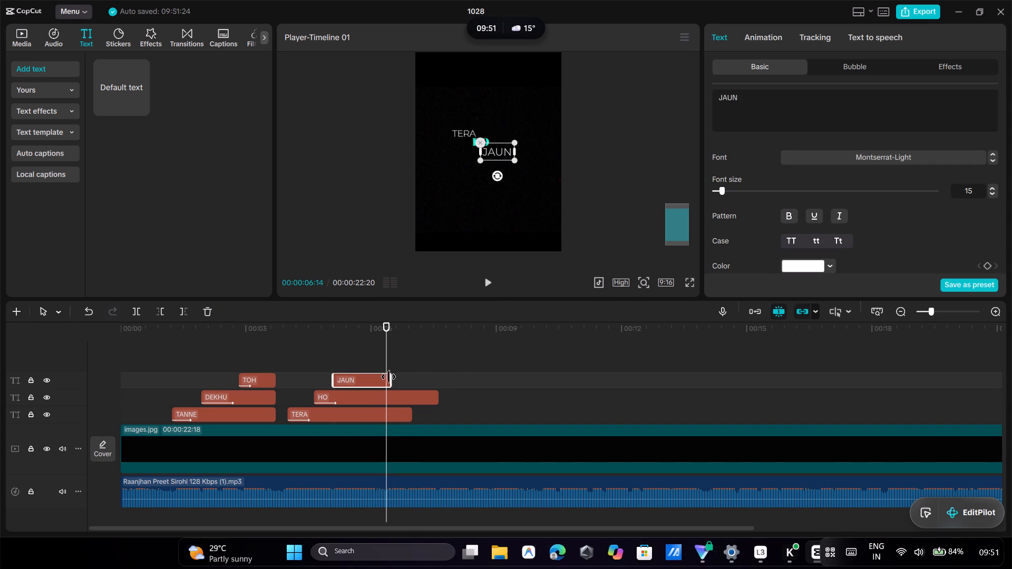
drag(388, 377, 388, 376)
drag(439, 401, 387, 401)
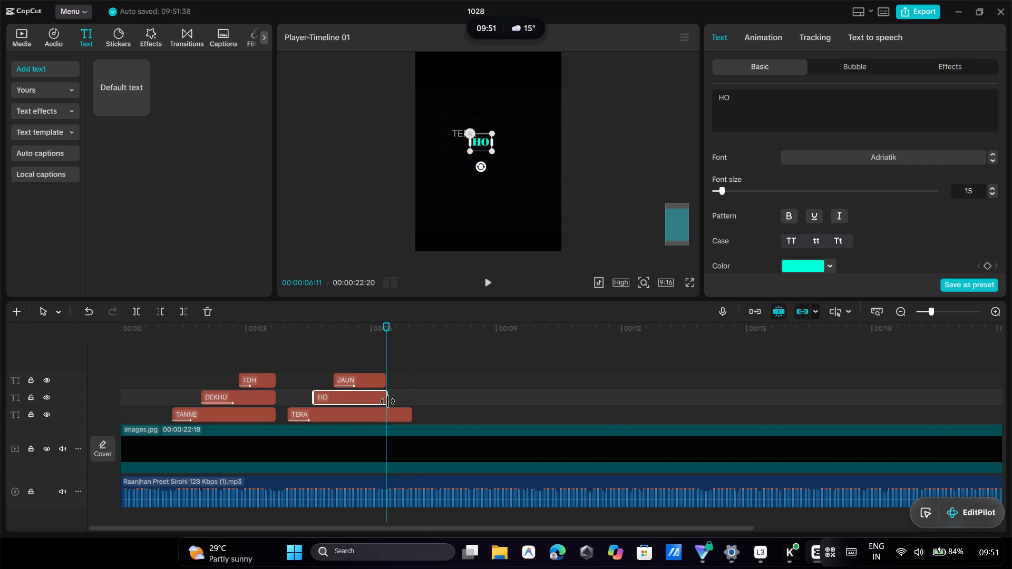
drag(387, 401, 387, 401)
drag(413, 417, 384, 419)
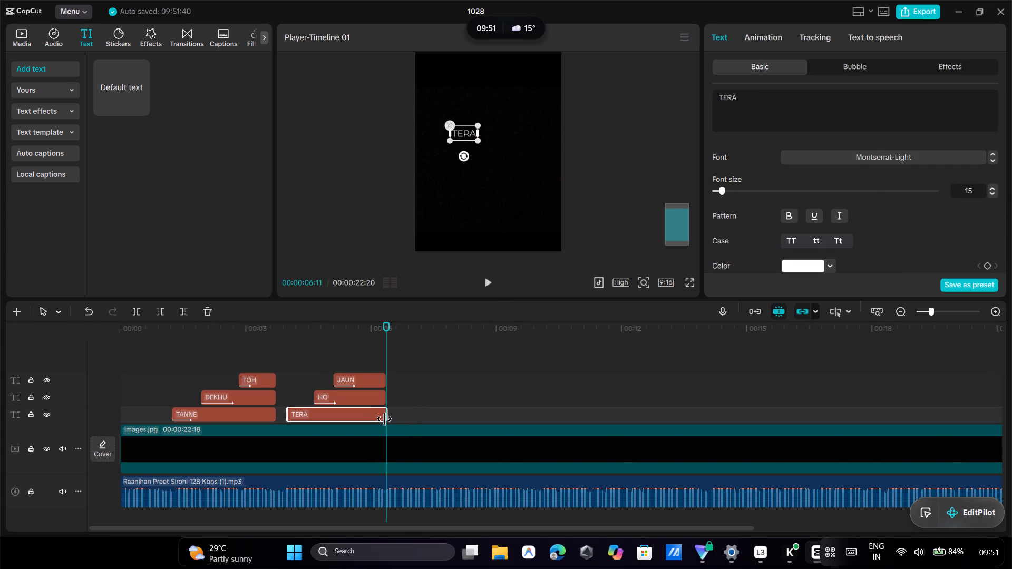
drag(384, 419, 386, 419)
Listen for the next lyric and add a default text clip at 00:00:06:16, just after the TERA HO JAUN clips.
click(179, 353)
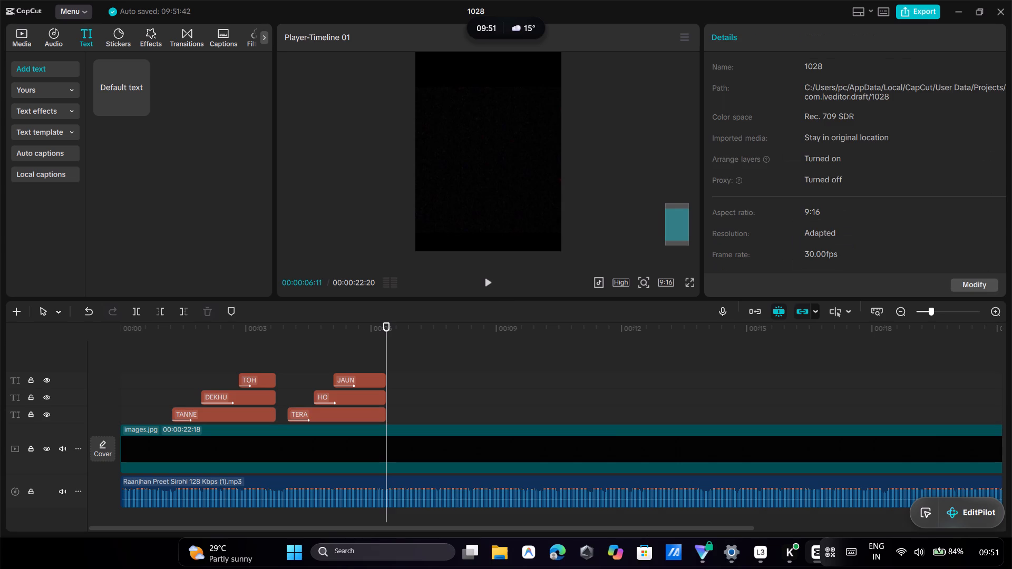
click(493, 283)
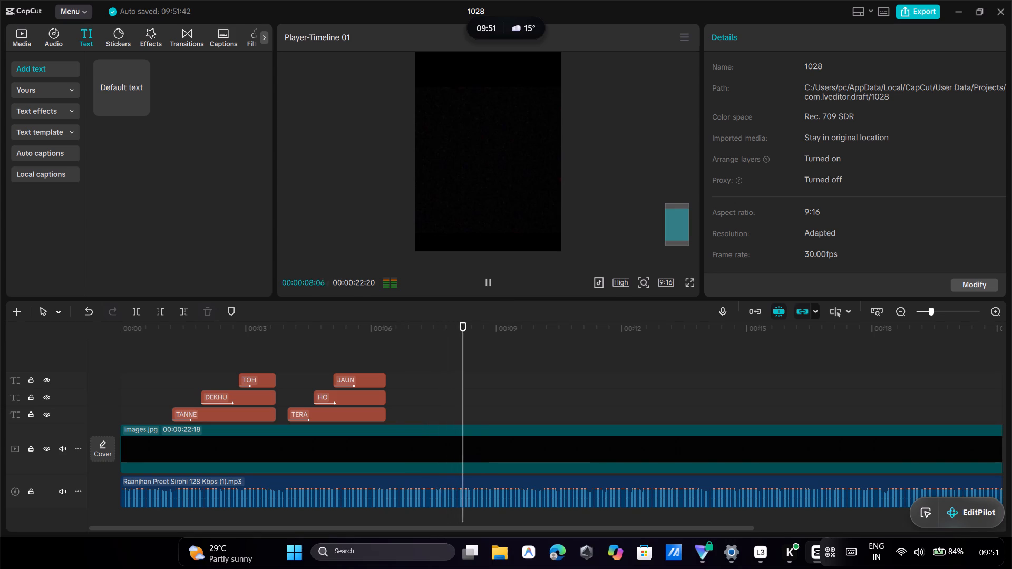
click(493, 283)
click(192, 357)
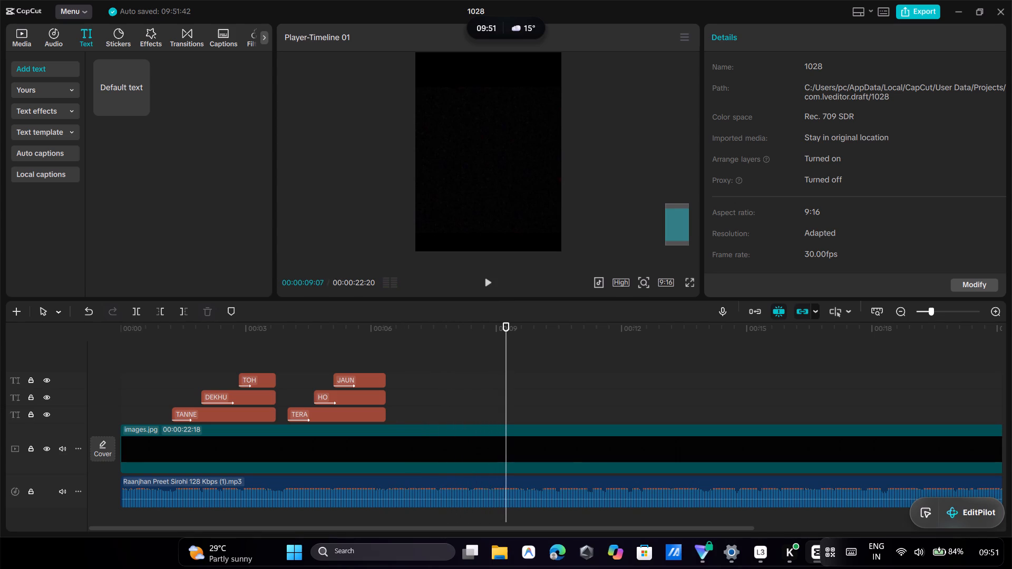
click(483, 287)
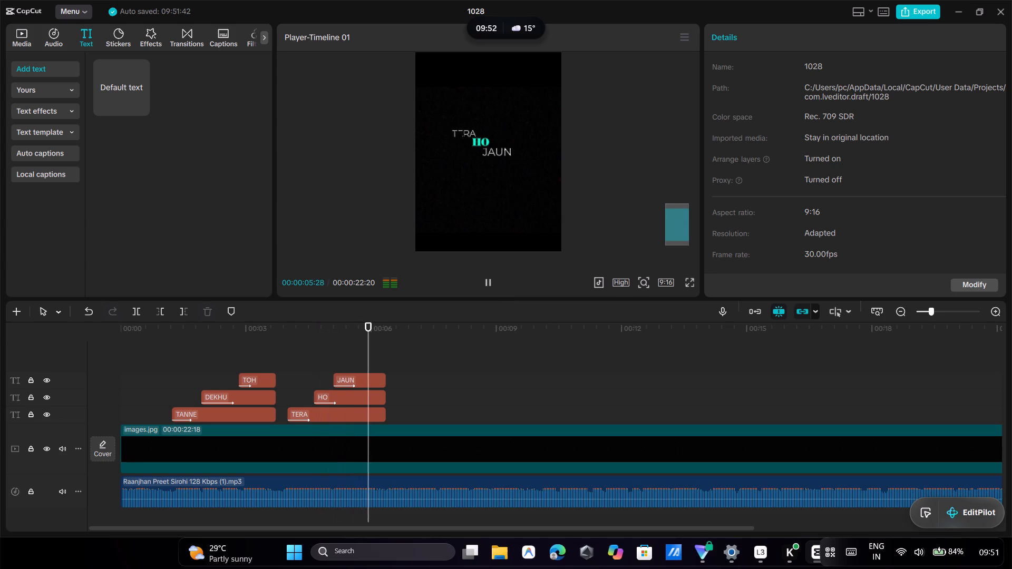
click(483, 287)
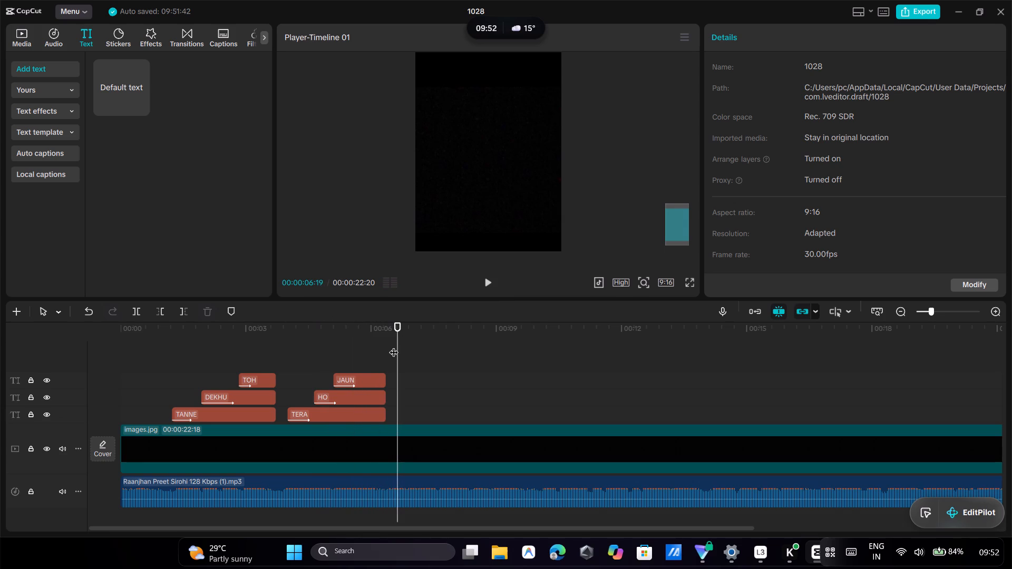
click(390, 346)
click(390, 346)
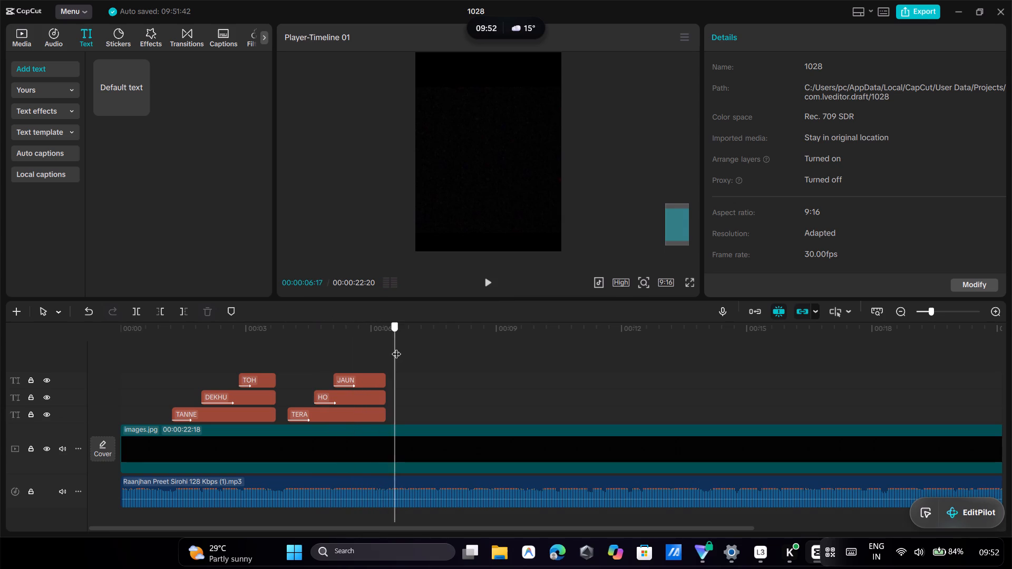
click(143, 104)
Clear the placeholder wording from the new text clip.
click(780, 122)
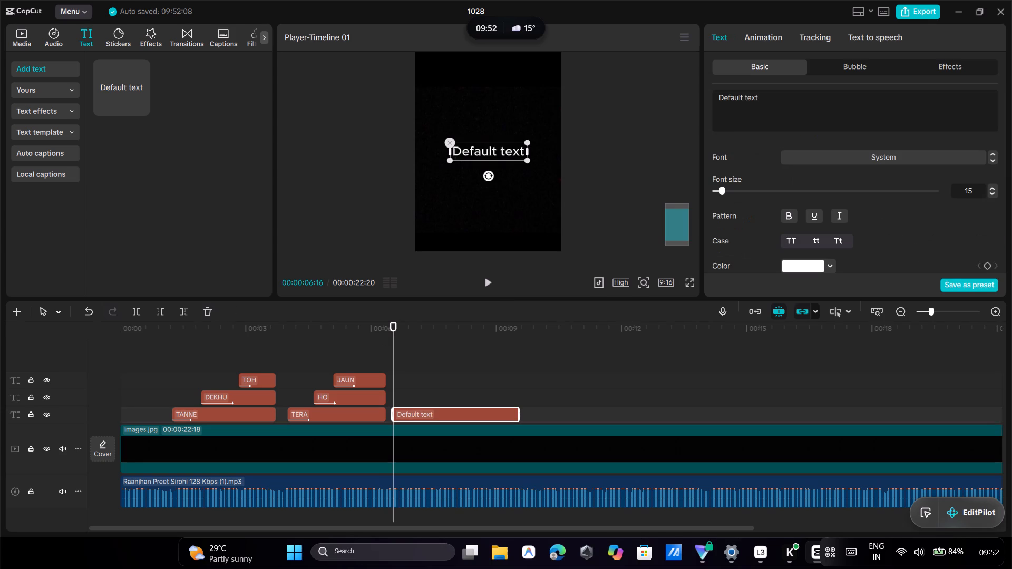
key(BackSpace)
key(BackSpace)
key(BackSpace)
key(BackSpace)
key(BackSpace)
key(BackSpace)
key(BackSpace)
key(BackSpace)
key(BackSpace)
key(BackSpace)
key(BackSpace)
key(BackSpace)
key(BackSpace)
key(BackSpace)
key(BackSpace)
key(BackSpace)
key(BackSpace)
key(BackSpace)
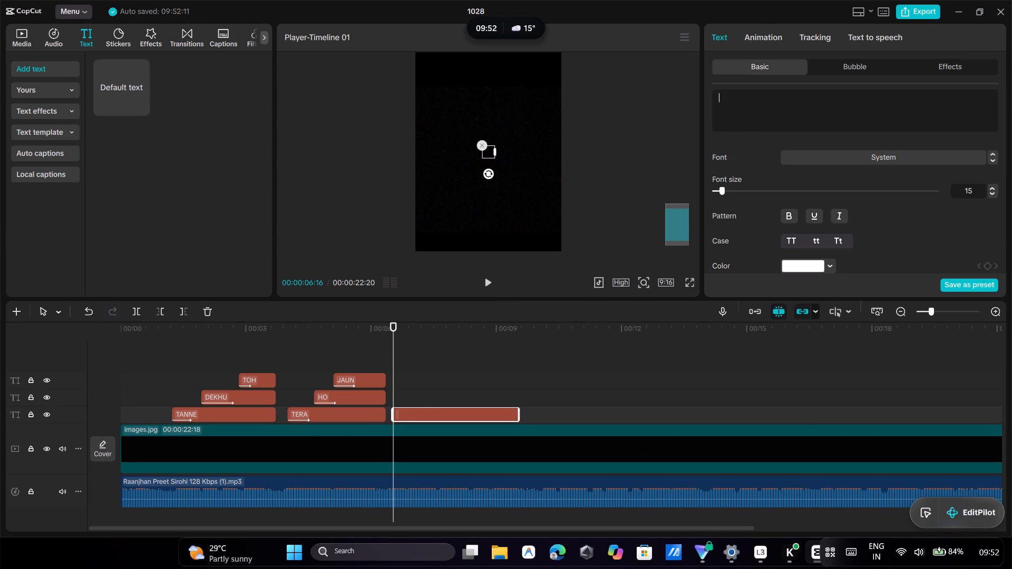
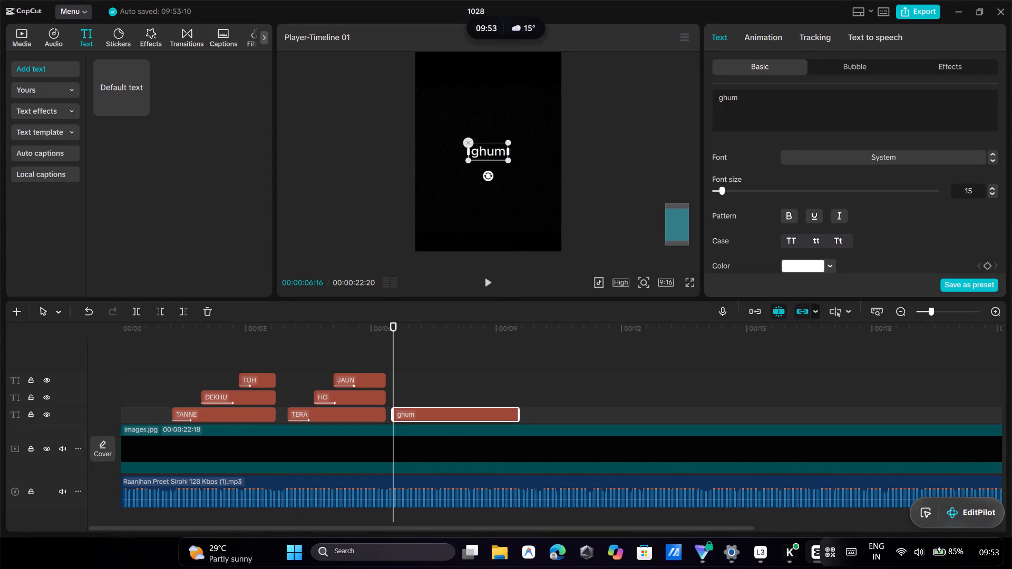
Set the new ghum text clip to uppercase.
drag(792, 238, 790, 249)
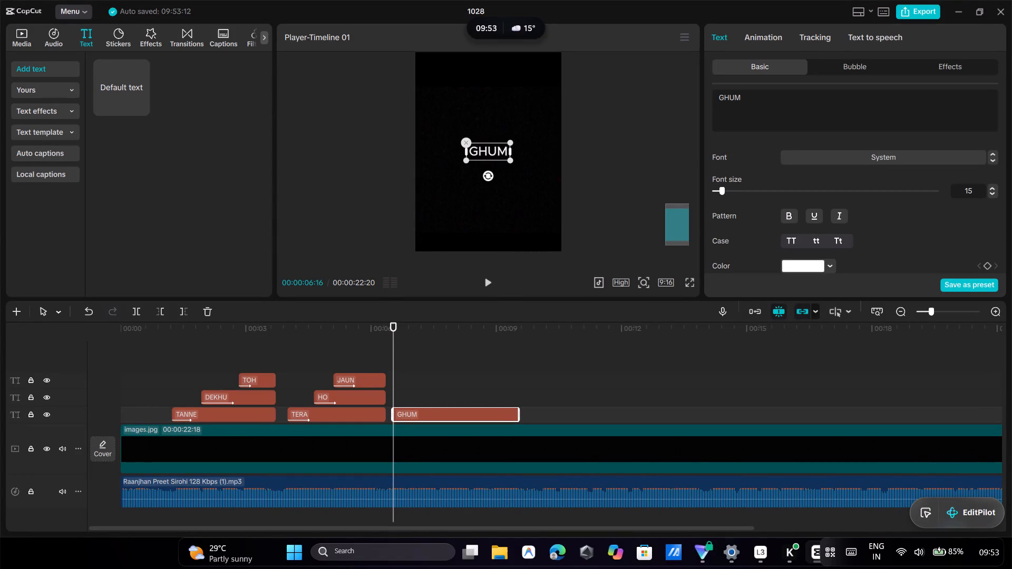
Listen for the next word and add a default text clip at 00:00:07:01, on the track above GHUM.
click(483, 281)
click(488, 282)
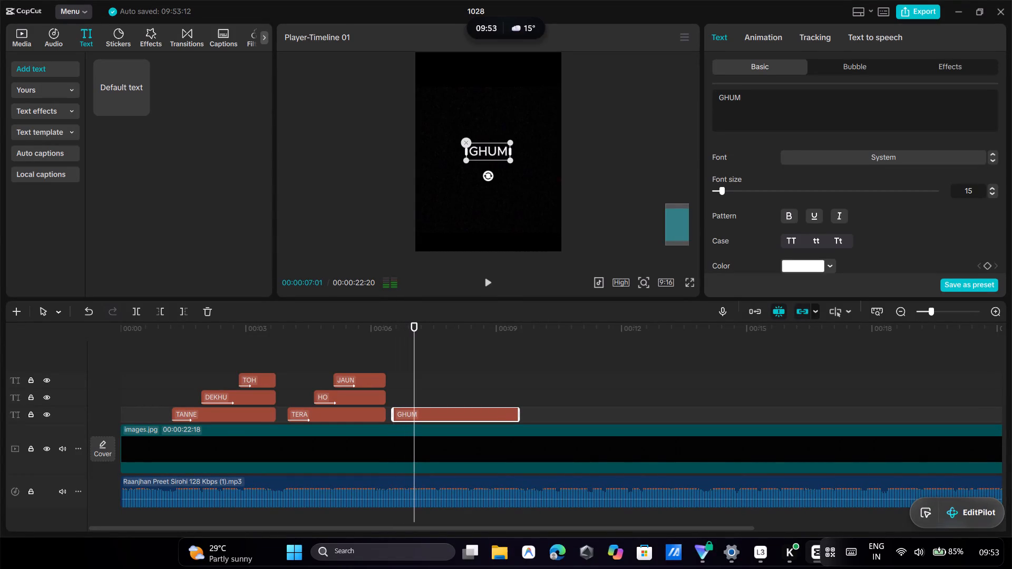
click(140, 105)
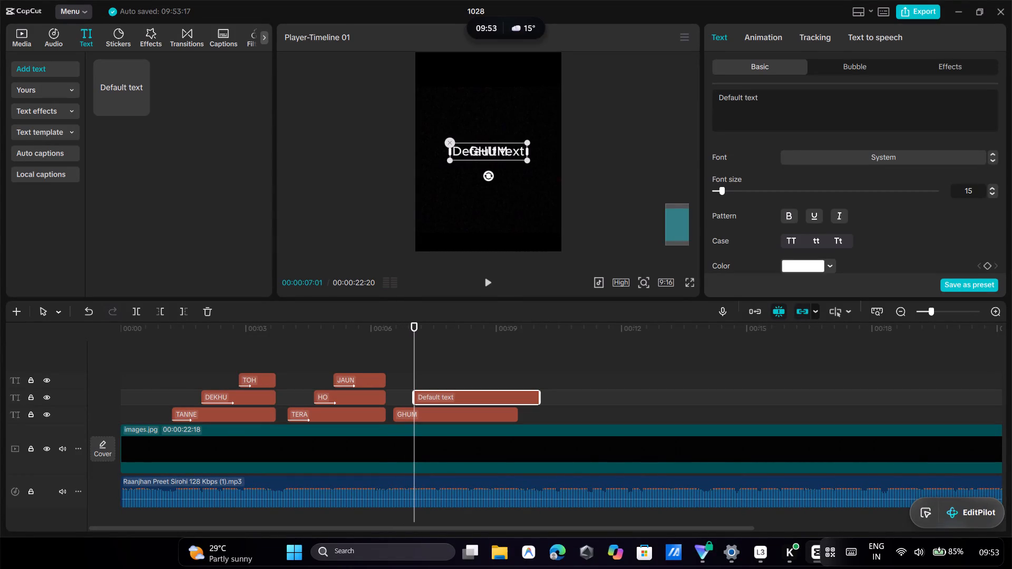
Replace the placeholder wording of the new clip with ho and set it to uppercase.
click(787, 96)
key(BackSpace)
key(BackSpace)
key(BackSpace)
key(BackSpace)
key(BackSpace)
key(BackSpace)
key(BackSpace)
key(BackSpace)
key(BackSpace)
key(BackSpace)
key(BackSpace)
key(BackSpace)
key(BackSpace)
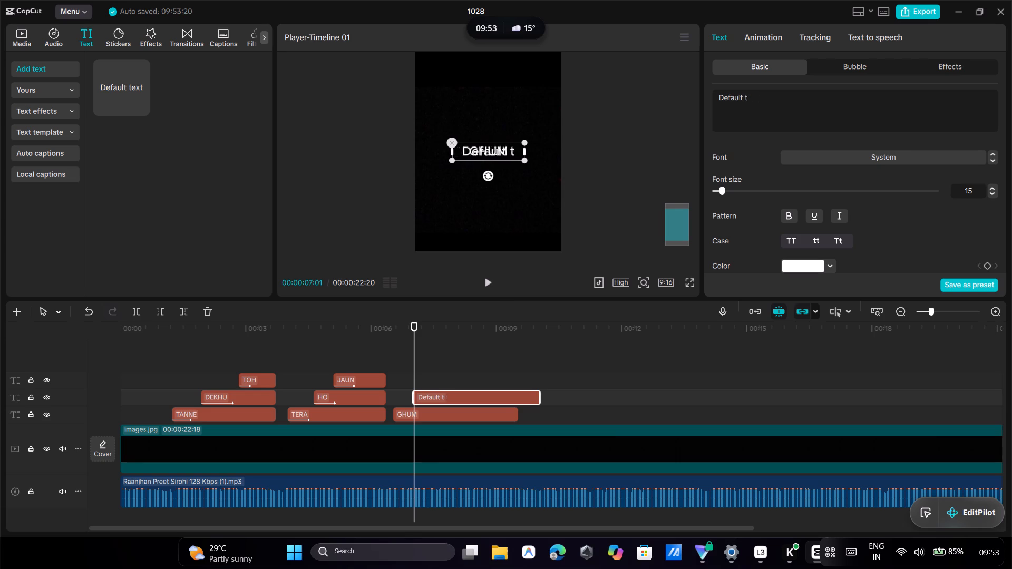
text(ho)
click(790, 242)
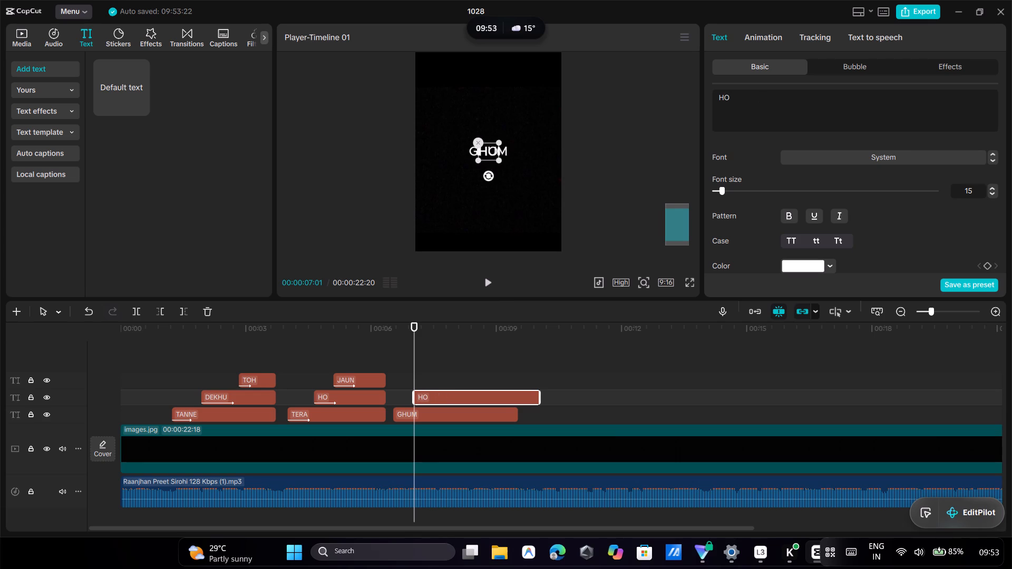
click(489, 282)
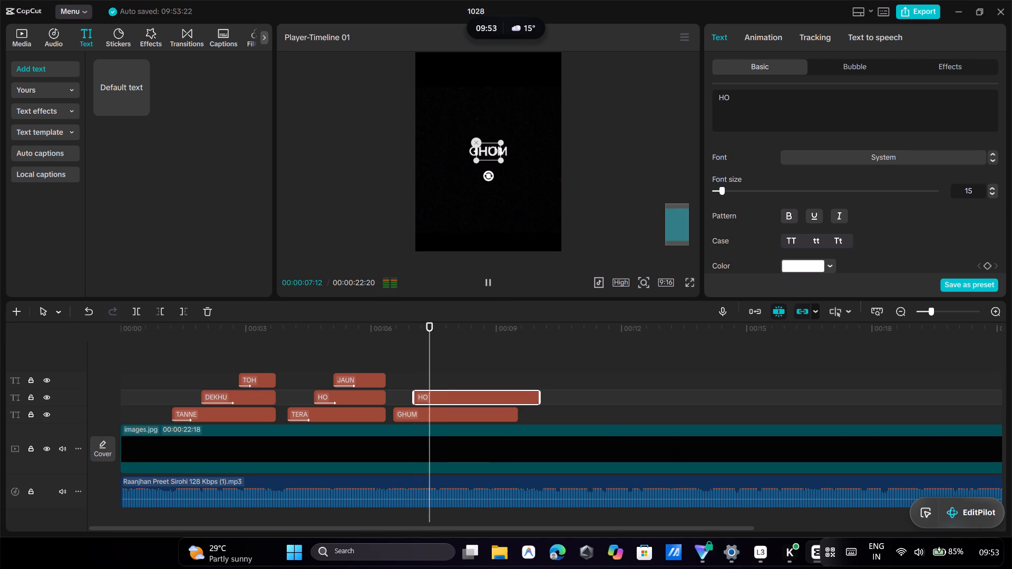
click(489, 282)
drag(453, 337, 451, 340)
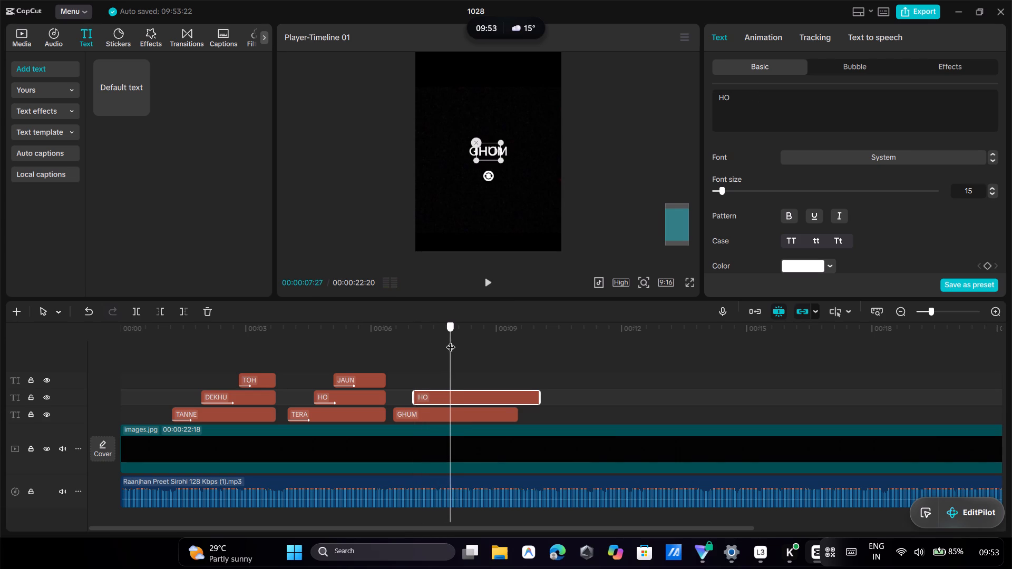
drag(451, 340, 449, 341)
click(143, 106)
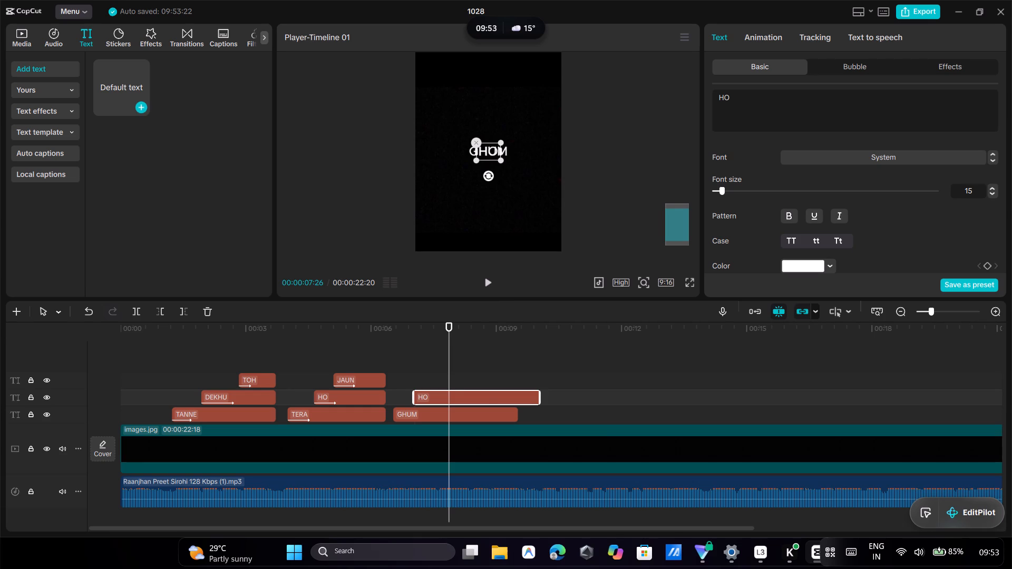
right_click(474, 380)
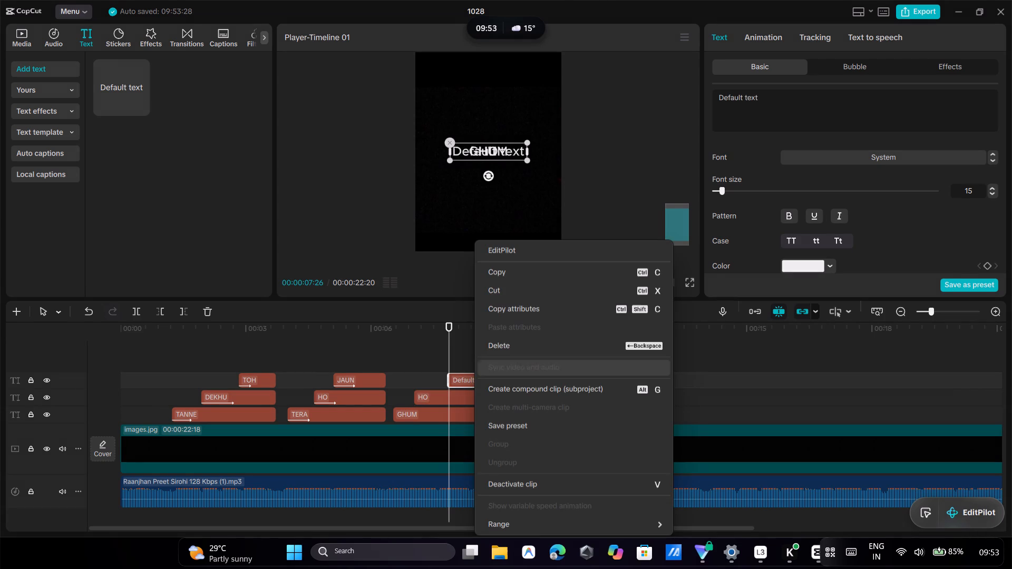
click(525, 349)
Copy the attributes of the JAUN clip.
right_click(350, 382)
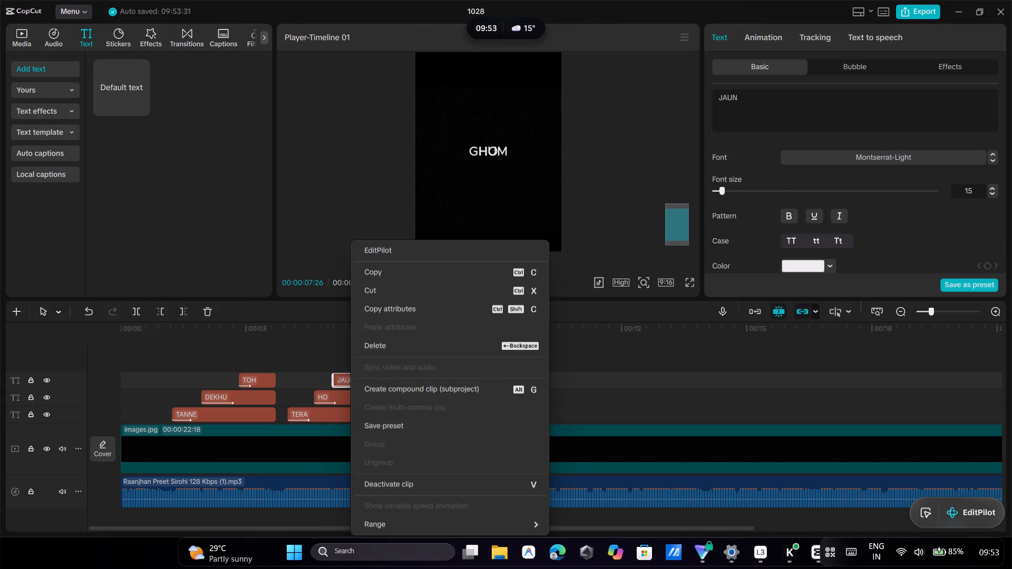
click(443, 308)
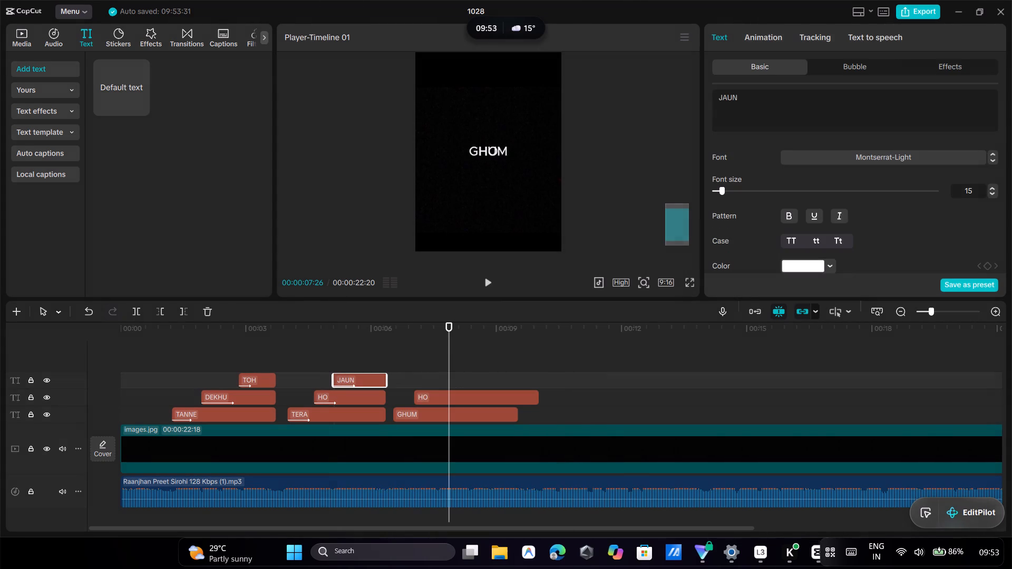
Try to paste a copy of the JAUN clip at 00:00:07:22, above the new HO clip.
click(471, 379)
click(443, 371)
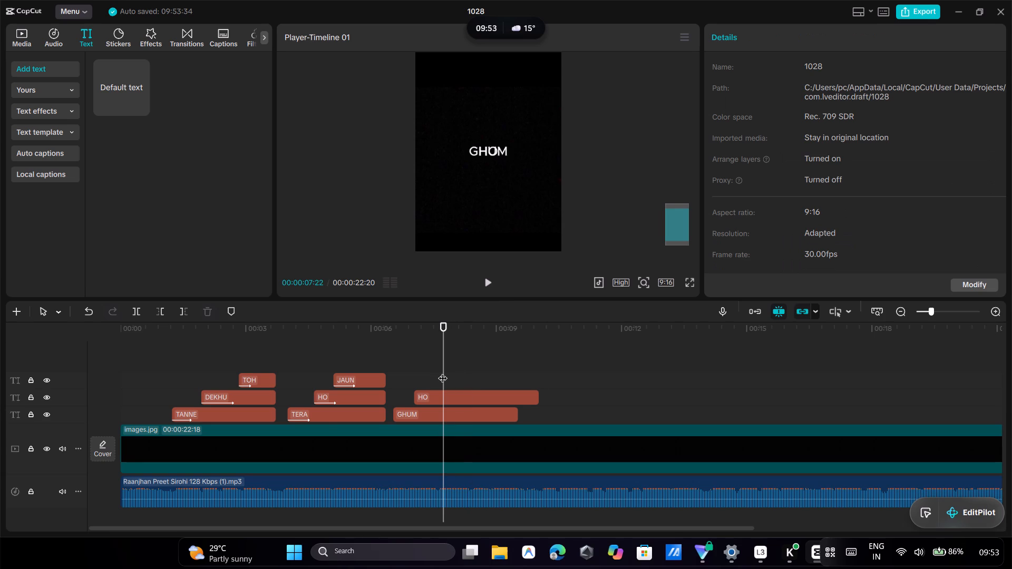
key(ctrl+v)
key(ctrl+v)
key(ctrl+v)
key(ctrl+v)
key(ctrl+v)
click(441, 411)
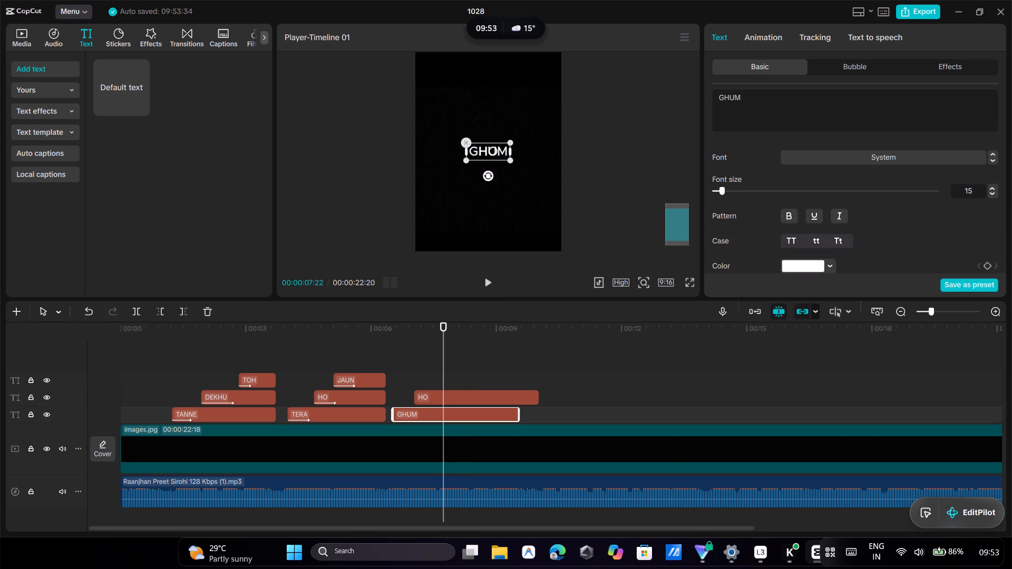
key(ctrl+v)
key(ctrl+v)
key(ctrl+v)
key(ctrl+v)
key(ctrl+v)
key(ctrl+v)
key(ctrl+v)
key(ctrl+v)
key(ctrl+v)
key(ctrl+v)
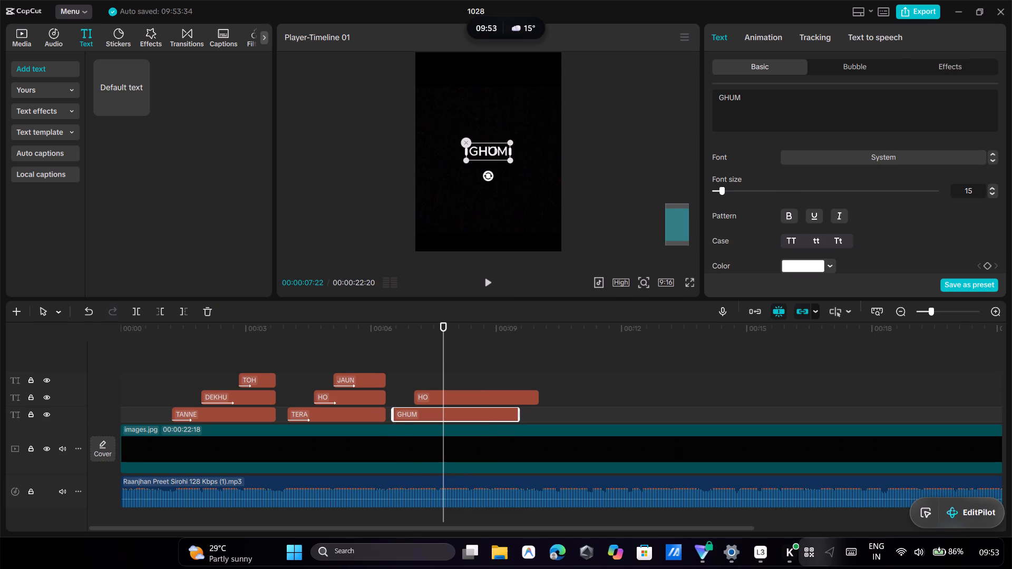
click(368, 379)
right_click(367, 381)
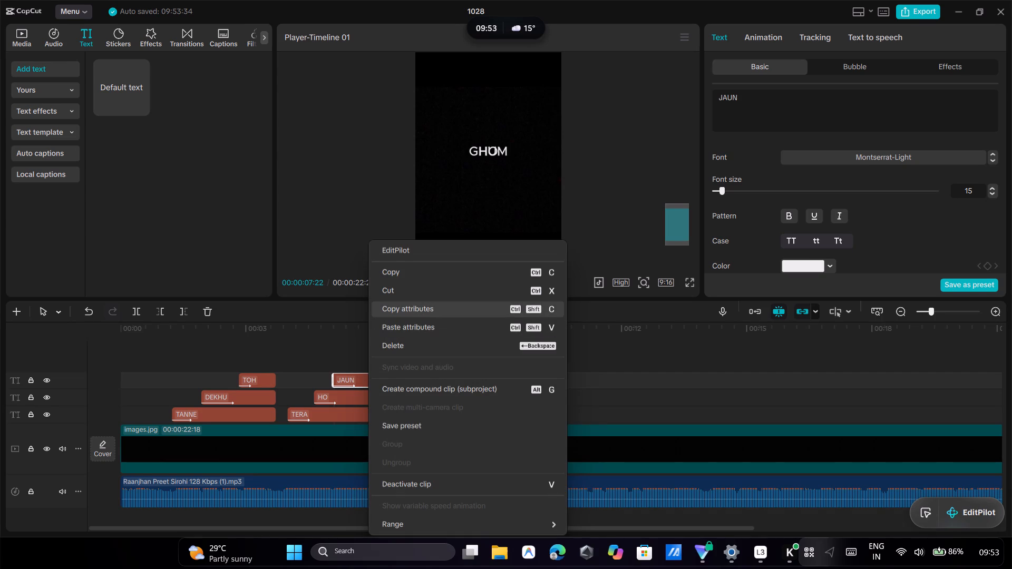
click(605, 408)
Paste the copied JAUN attributes onto the GHUM clip, including basic text style, location size, blend and the In animation.
click(436, 415)
right_click(436, 415)
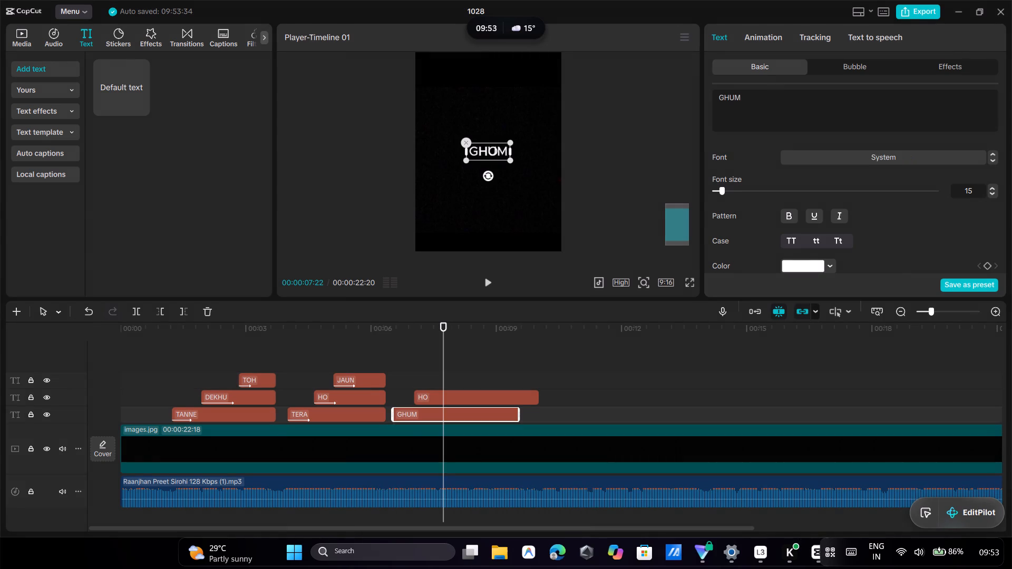
click(538, 324)
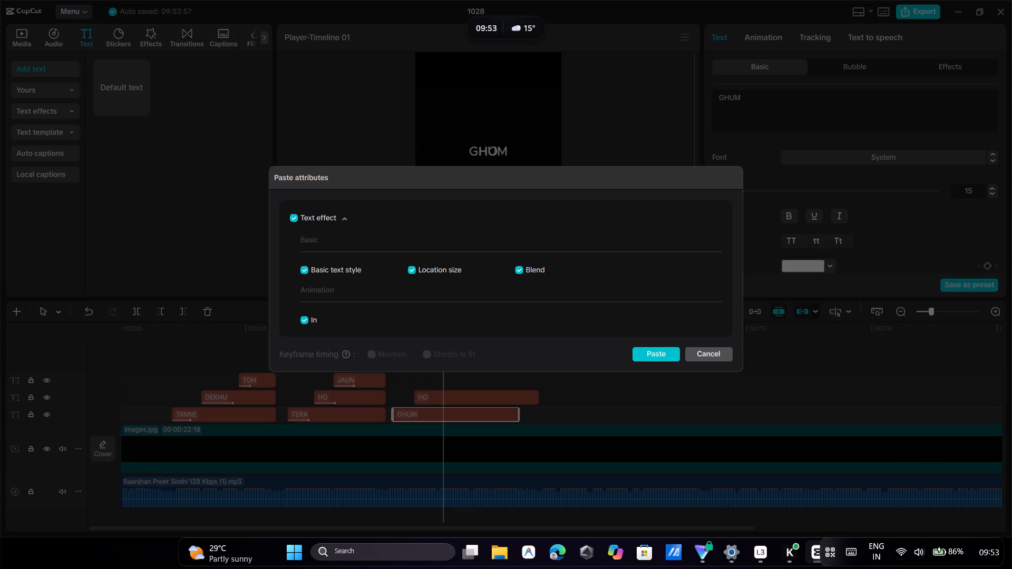
scroll(563, 317, down, 4)
click(668, 356)
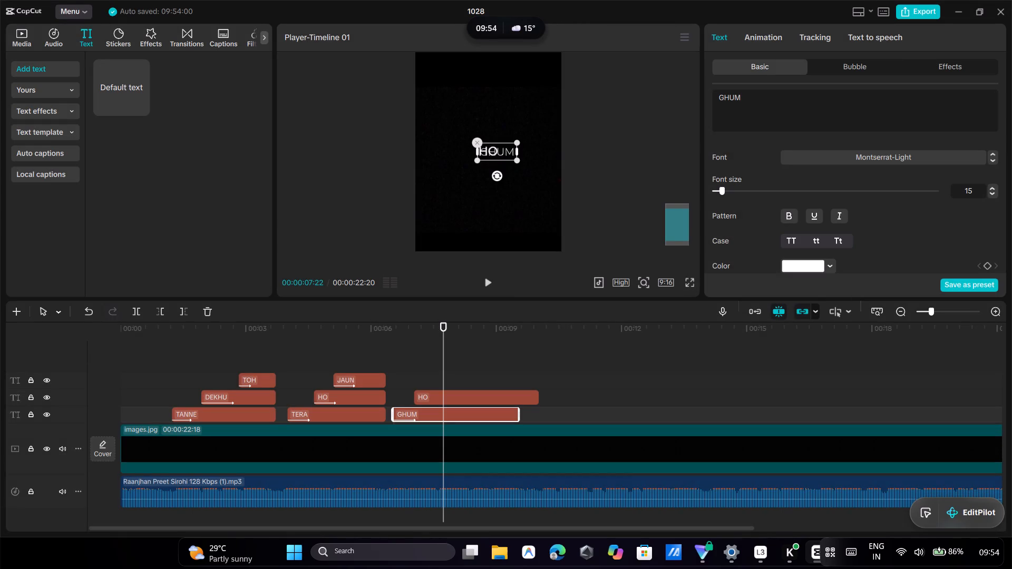
Copy the attributes of the earlier teal HO clip and paste its style, location size, blend and In animation onto the new HO clip.
right_click(347, 399)
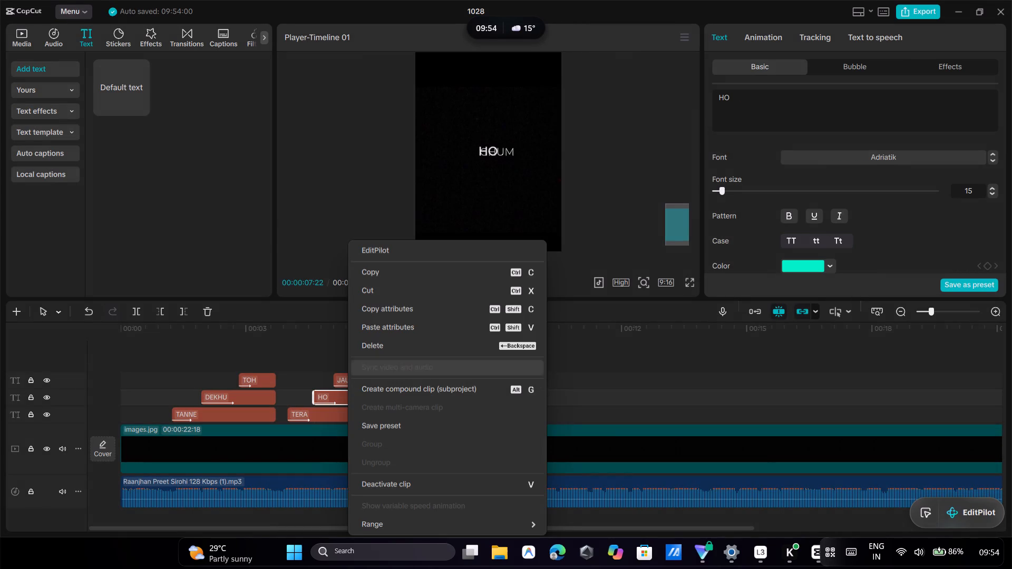
click(443, 317)
right_click(450, 395)
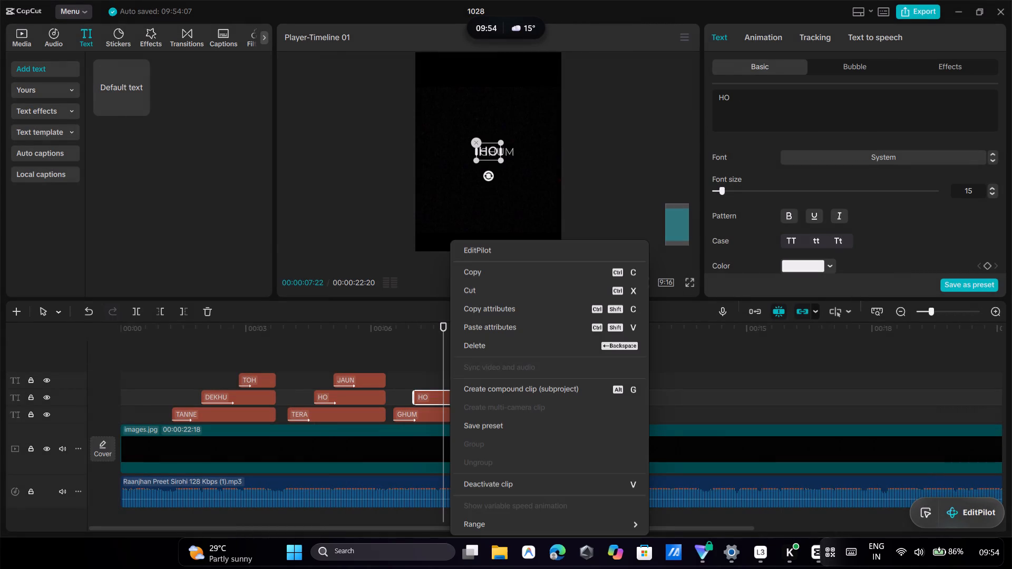
click(498, 333)
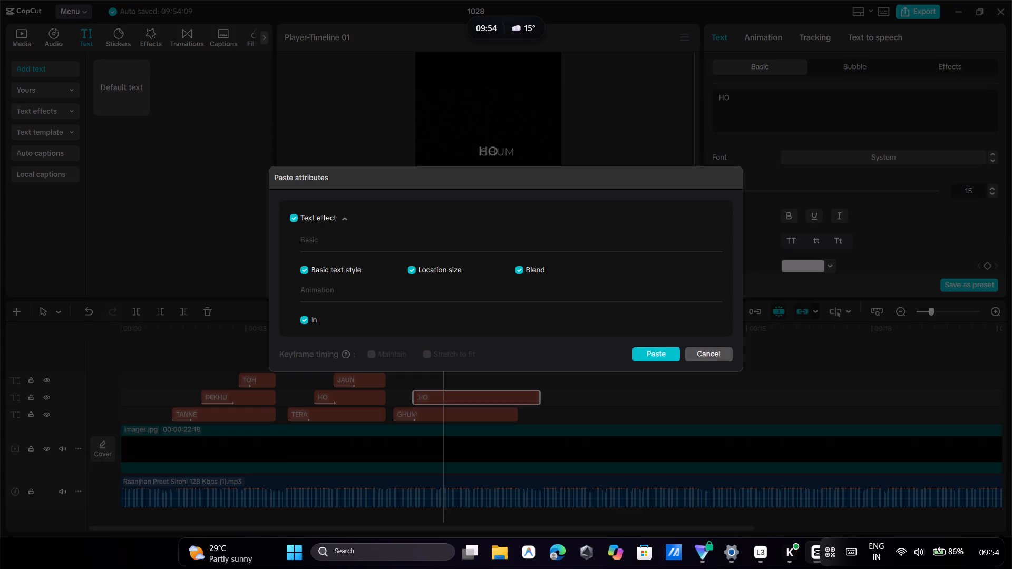
click(651, 350)
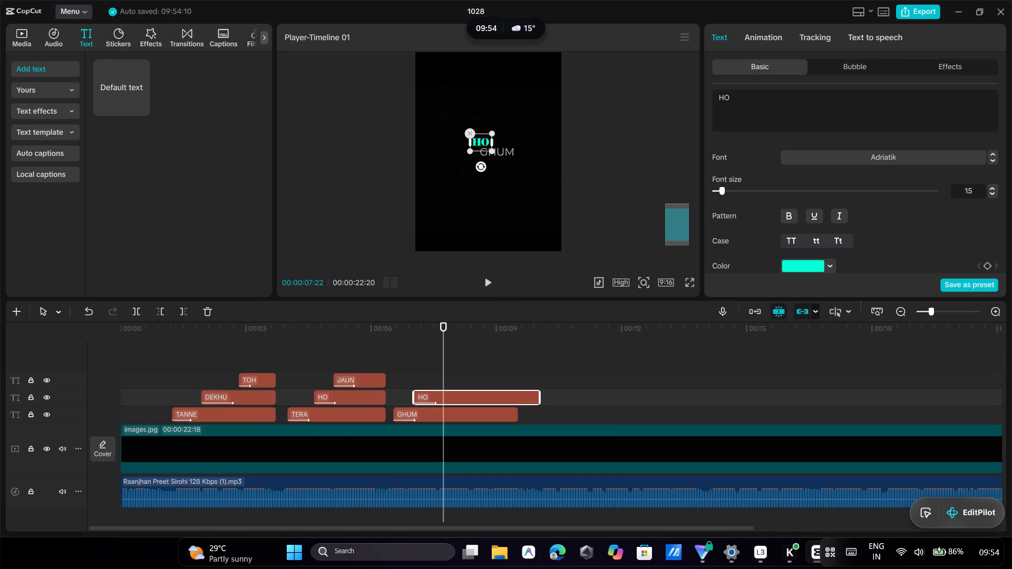
Copy the JAUN clip and paste it at 00:00:07:20 on the track above the new HO clip.
click(361, 380)
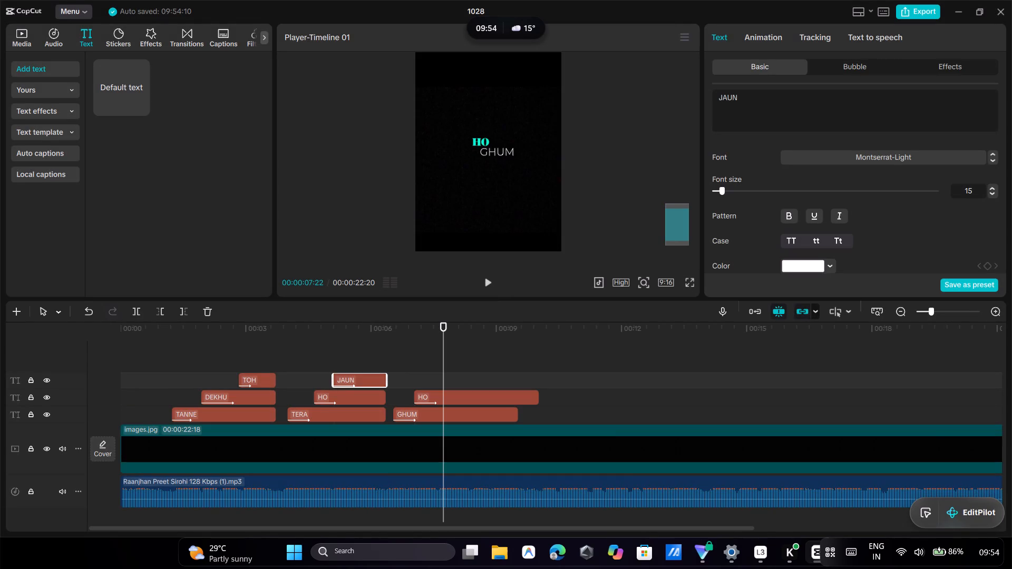
right_click(361, 381)
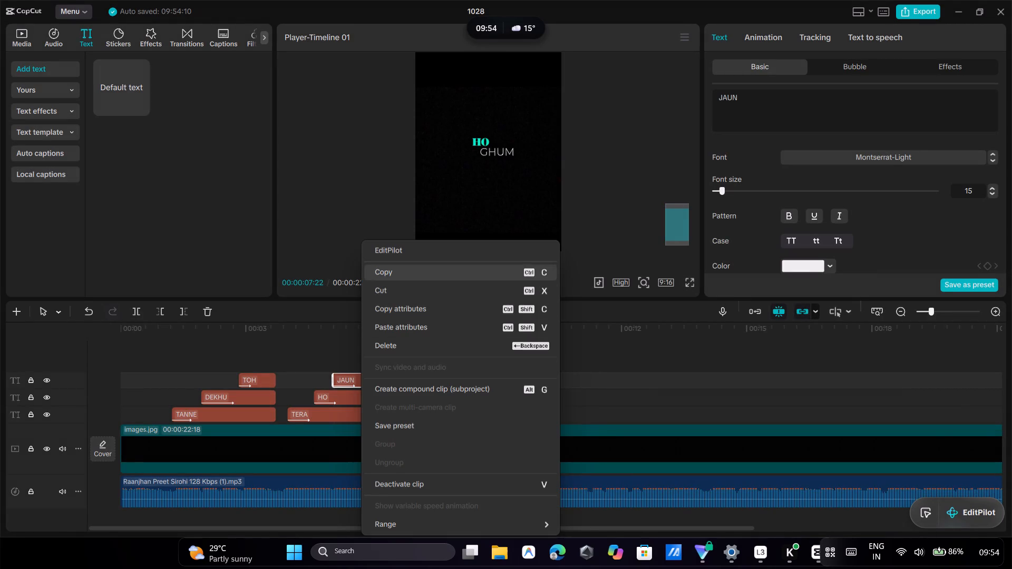
click(439, 279)
click(452, 377)
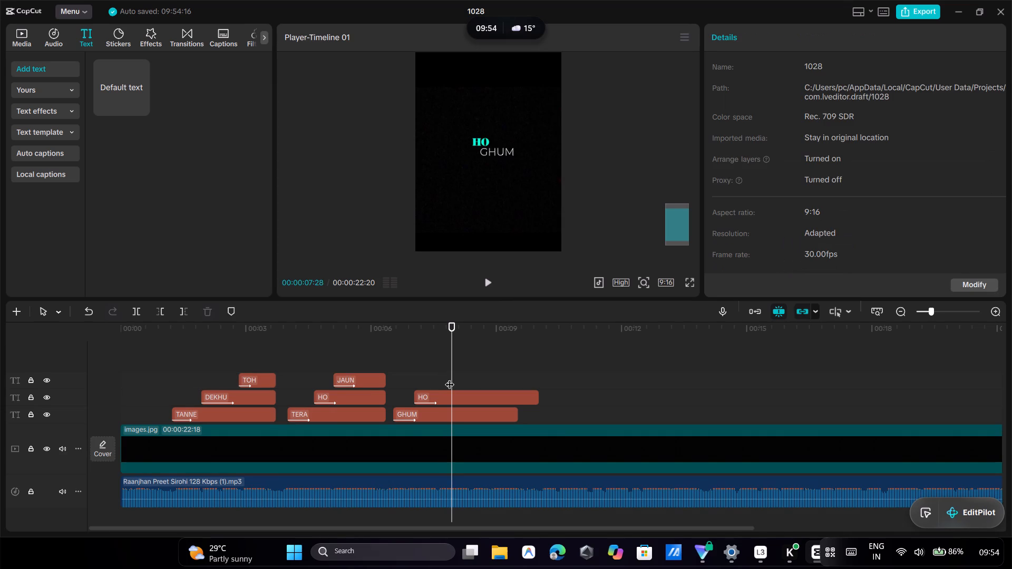
click(448, 377)
click(440, 374)
key(ctrl+v)
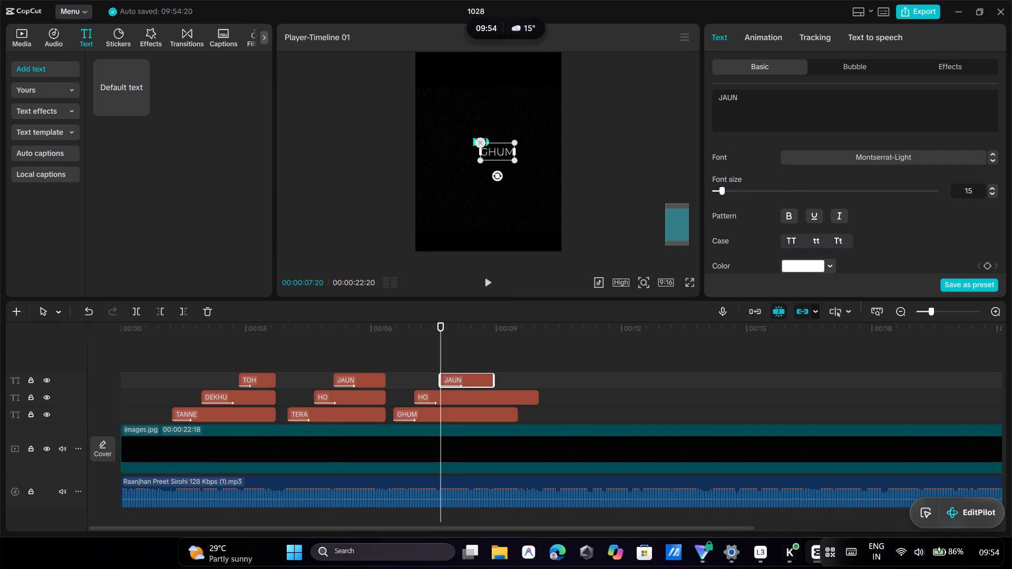
Play back the video from the TERA HO JAUN line to check the GHUM HO JAUN clips against the music.
click(329, 356)
click(489, 279)
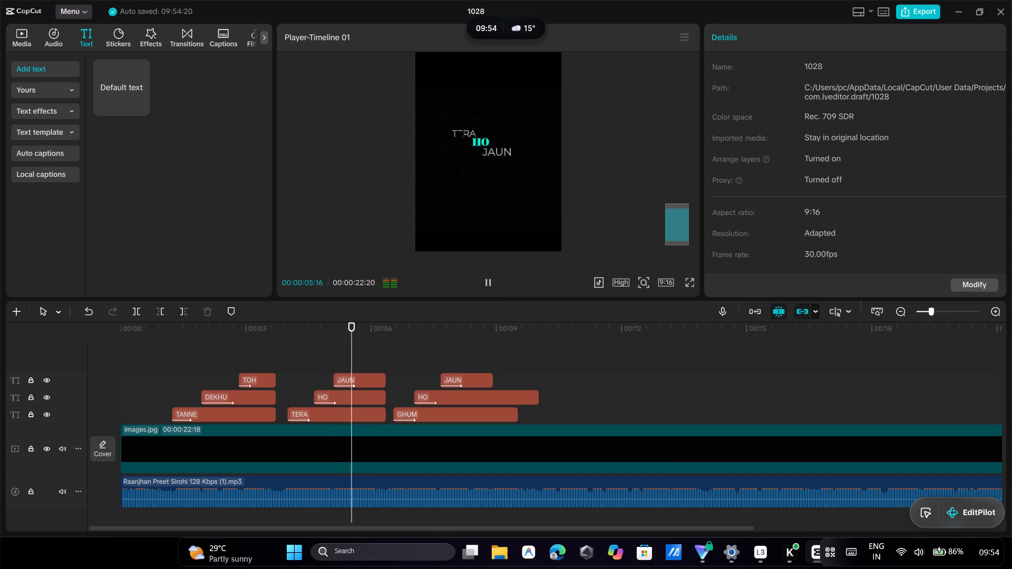
click(489, 279)
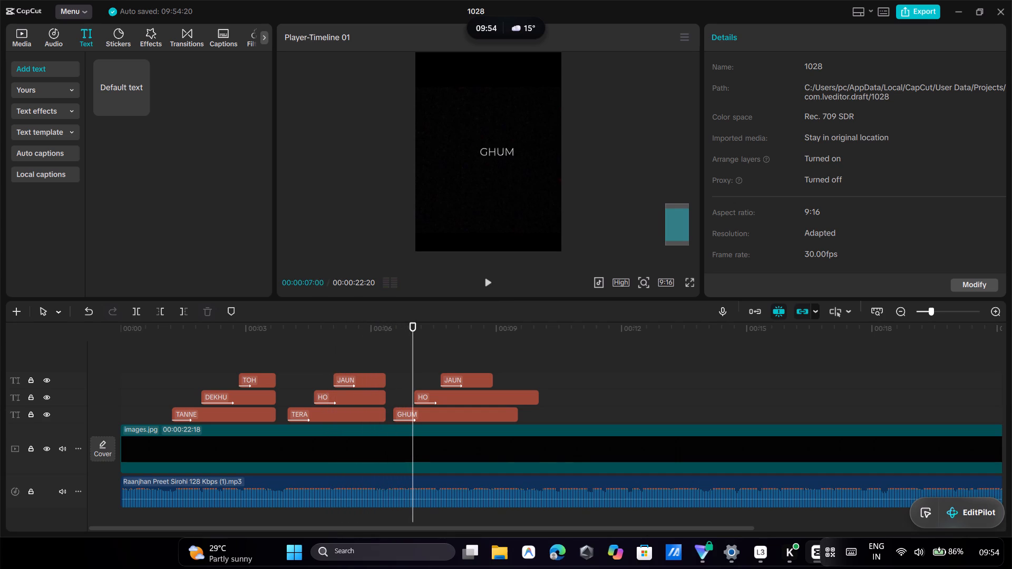
click(305, 334)
click(482, 286)
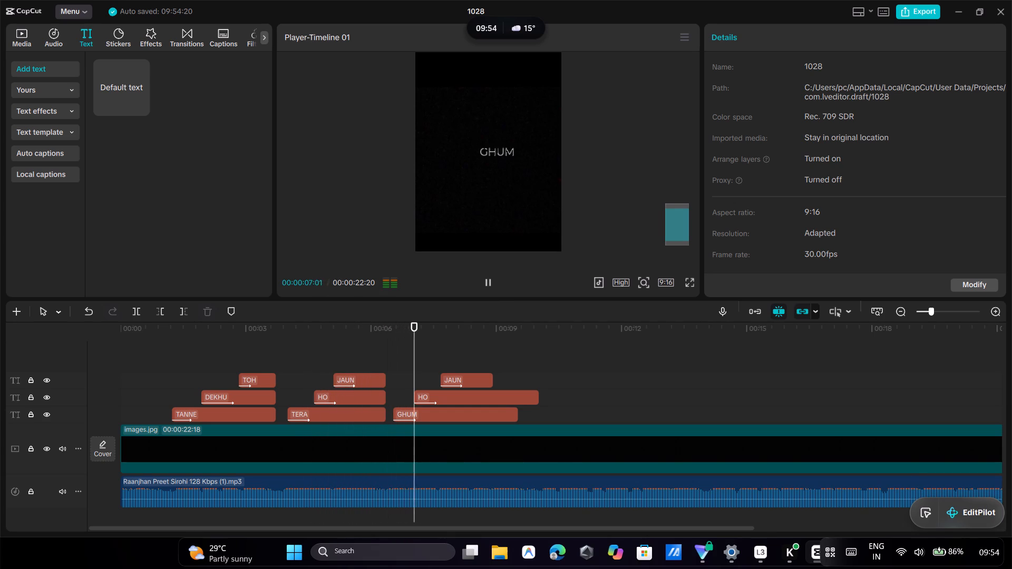
click(489, 282)
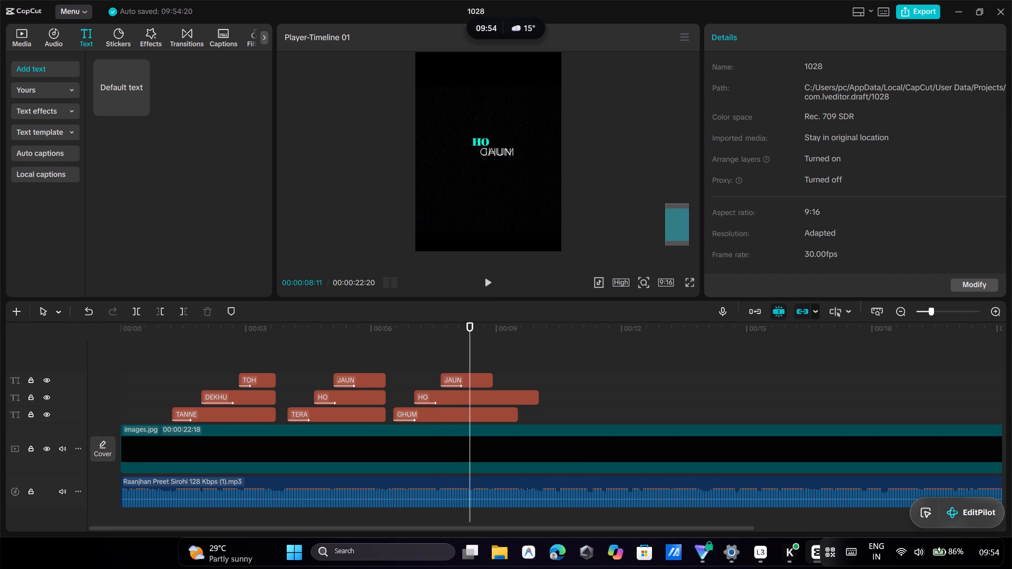
Separate the overlapping words in the preview by moving JAUN down and placing GHUM above and to the left of the teal HO.
click(508, 154)
drag(508, 155, 512, 167)
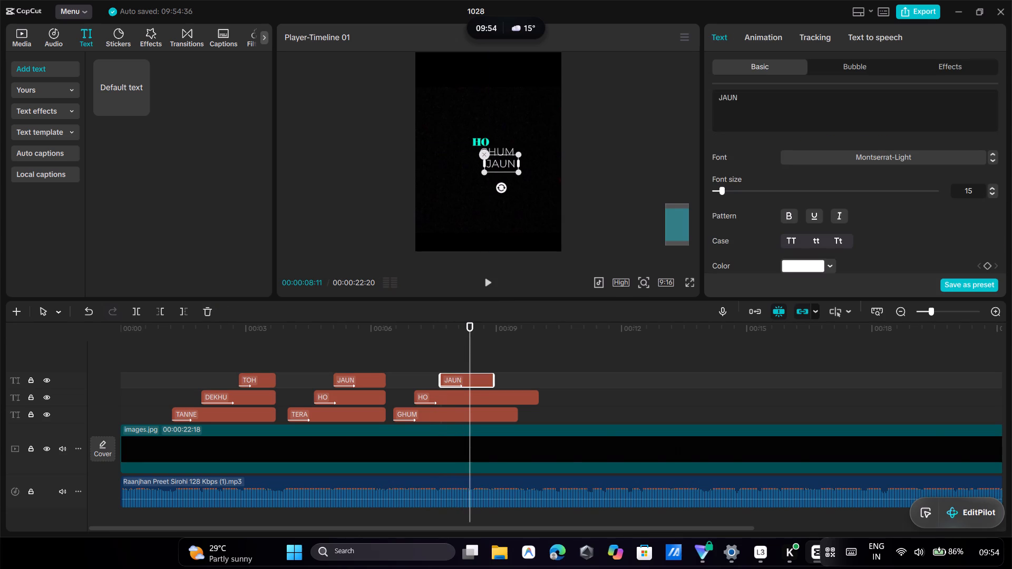
click(497, 146)
drag(497, 146, 463, 125)
drag(568, 105, 553, 106)
click(462, 129)
click(505, 132)
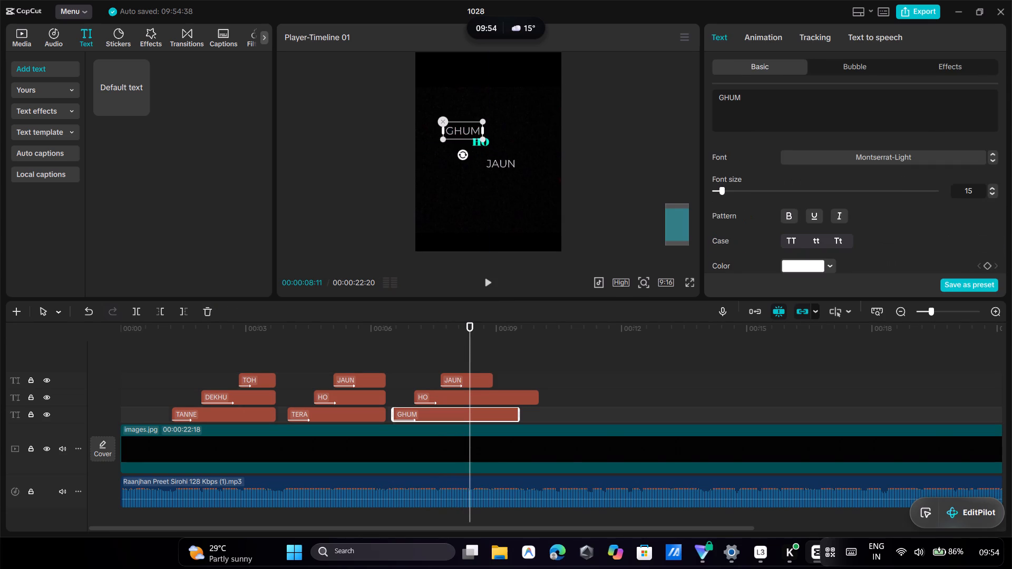
Move JAUN up in the preview so it sits just below the teal HO, offset to its right.
click(492, 169)
double_click(495, 166)
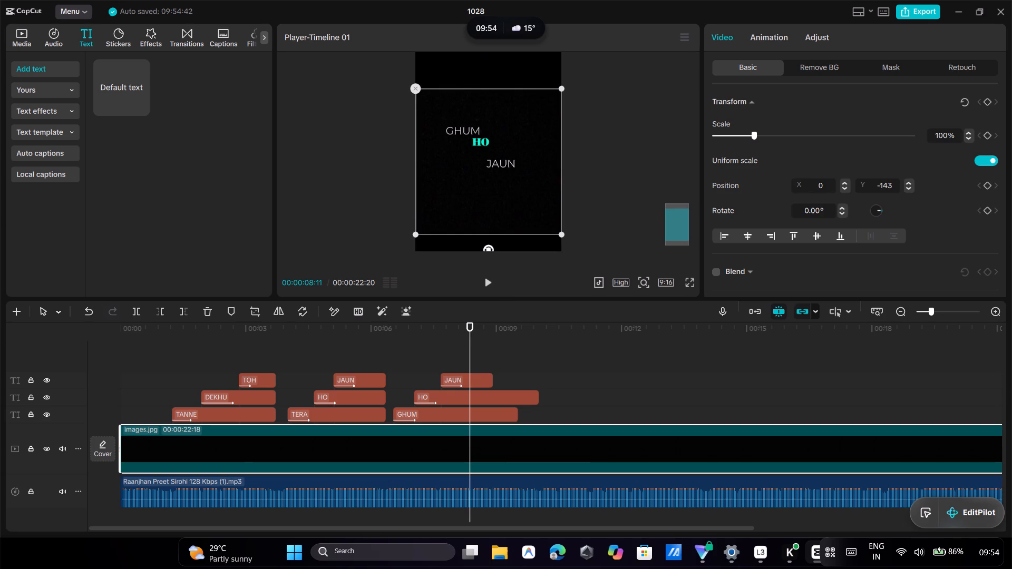
click(498, 164)
click(503, 164)
click(578, 142)
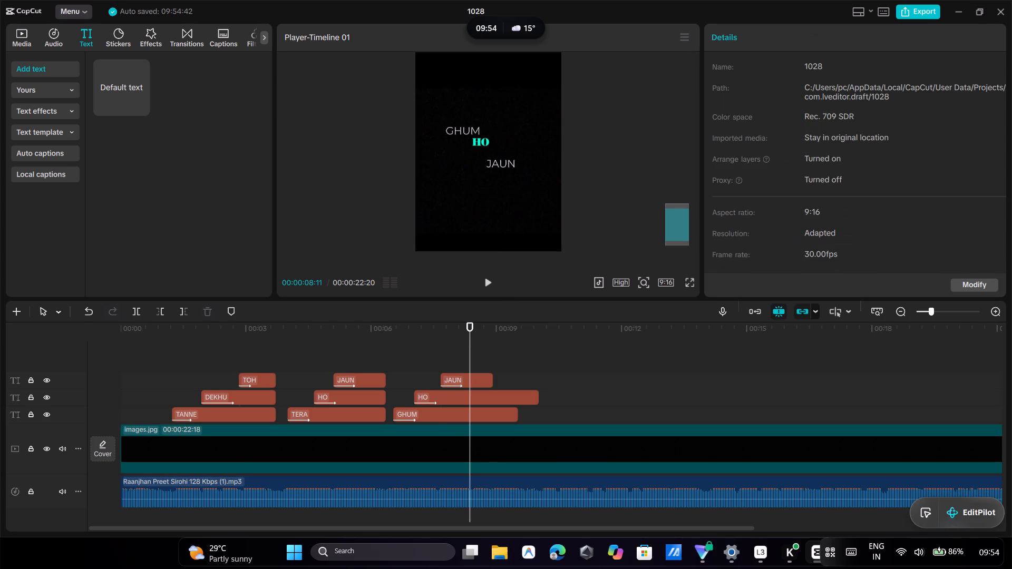
drag(510, 163, 502, 153)
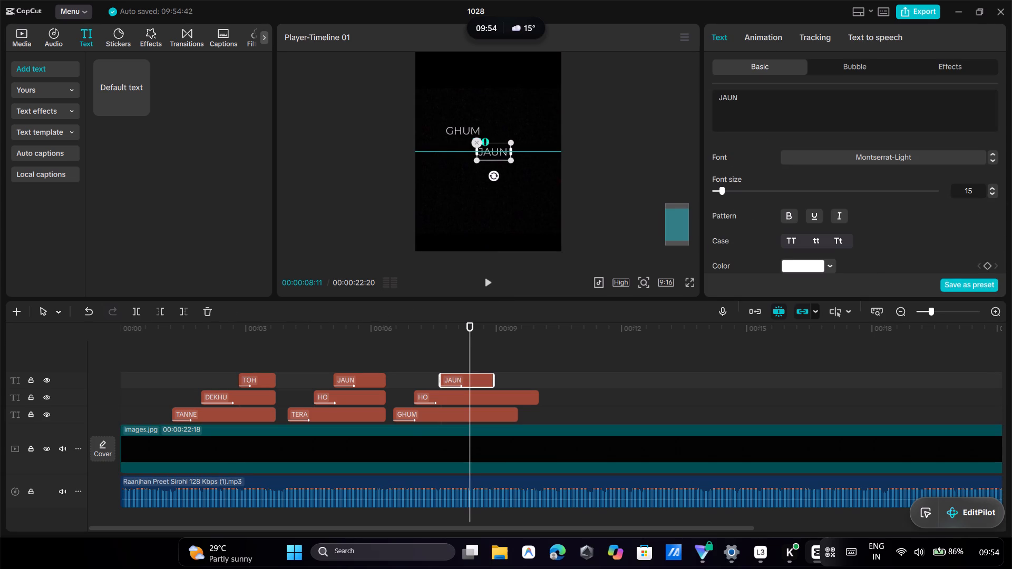
drag(502, 153, 505, 154)
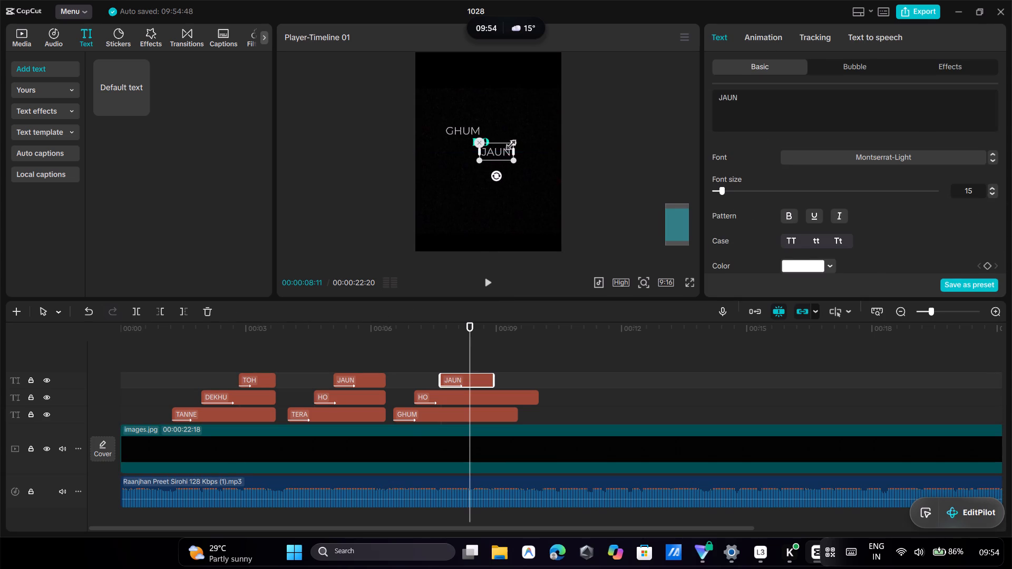
click(526, 102)
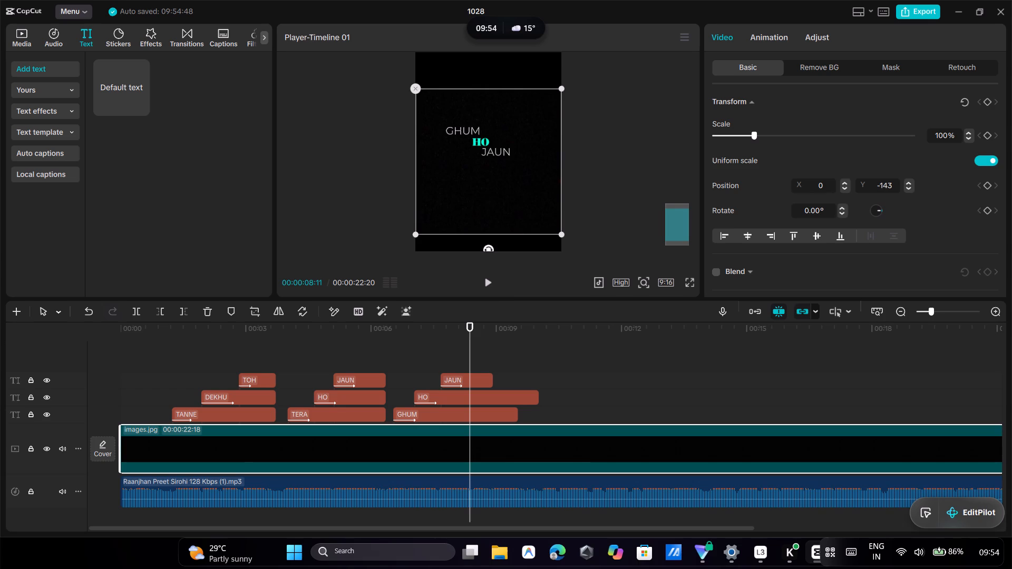
Play back the GHUM HO JAUN line from 00:00:06:16 and replay parts of it to find where the line ends in the music.
click(406, 335)
click(404, 335)
click(397, 338)
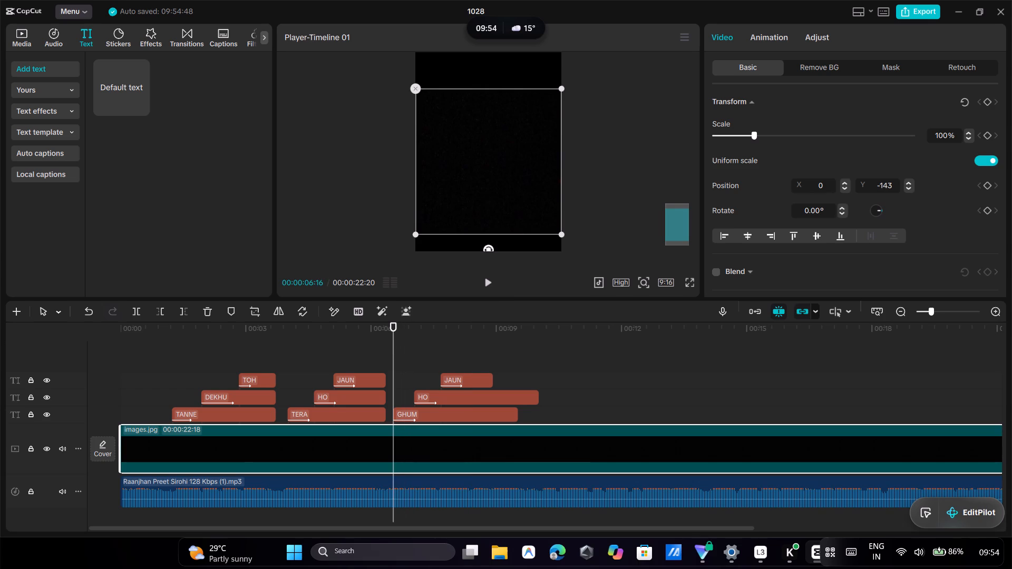
click(489, 288)
click(491, 283)
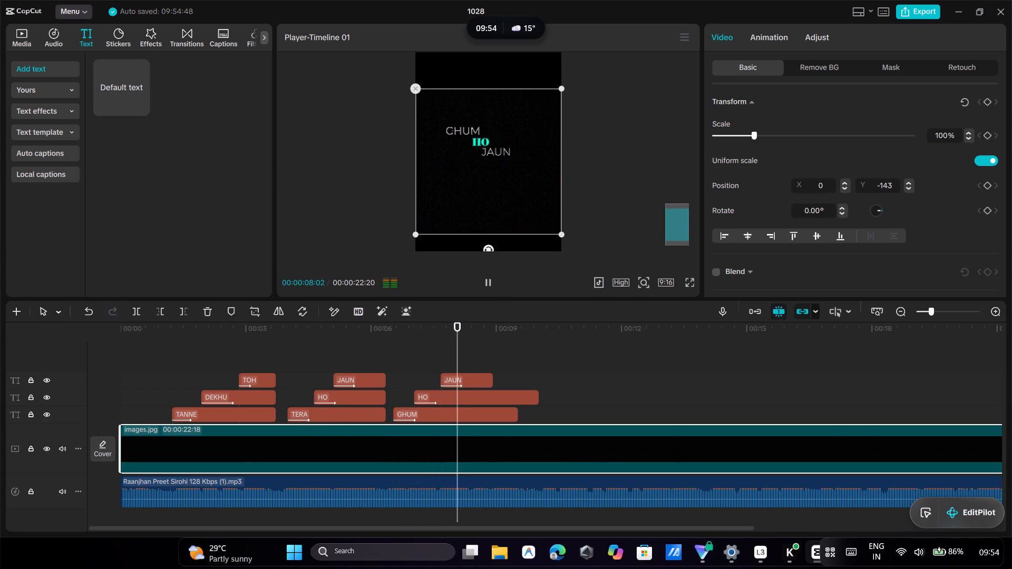
click(492, 281)
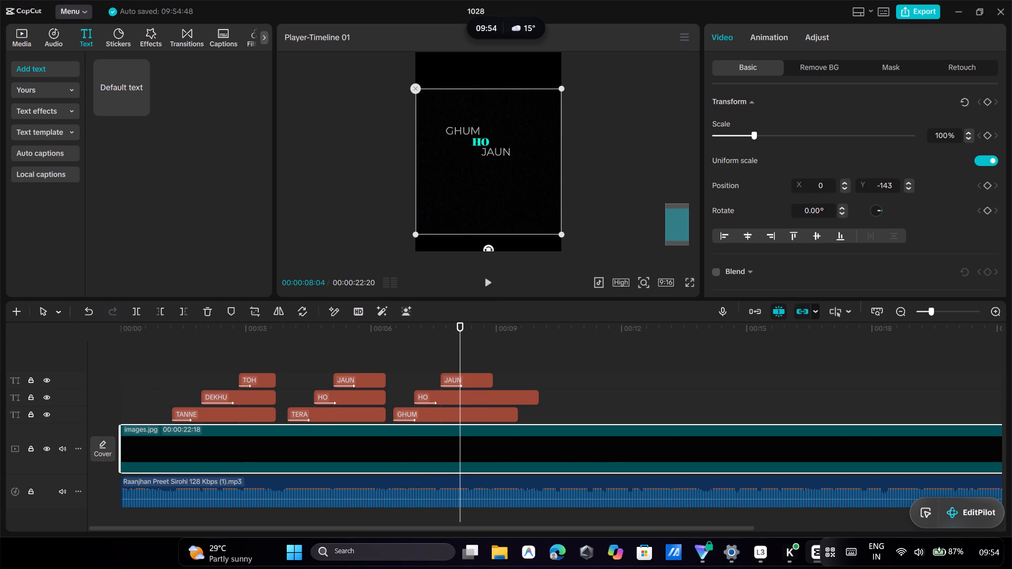
click(488, 283)
click(476, 351)
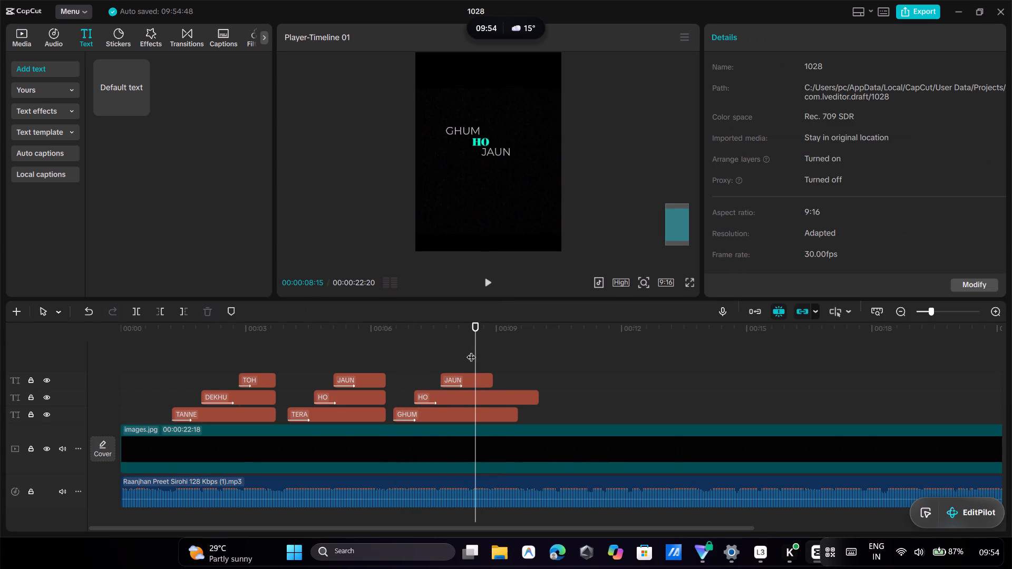
click(469, 350)
click(461, 352)
click(456, 354)
click(494, 282)
click(493, 282)
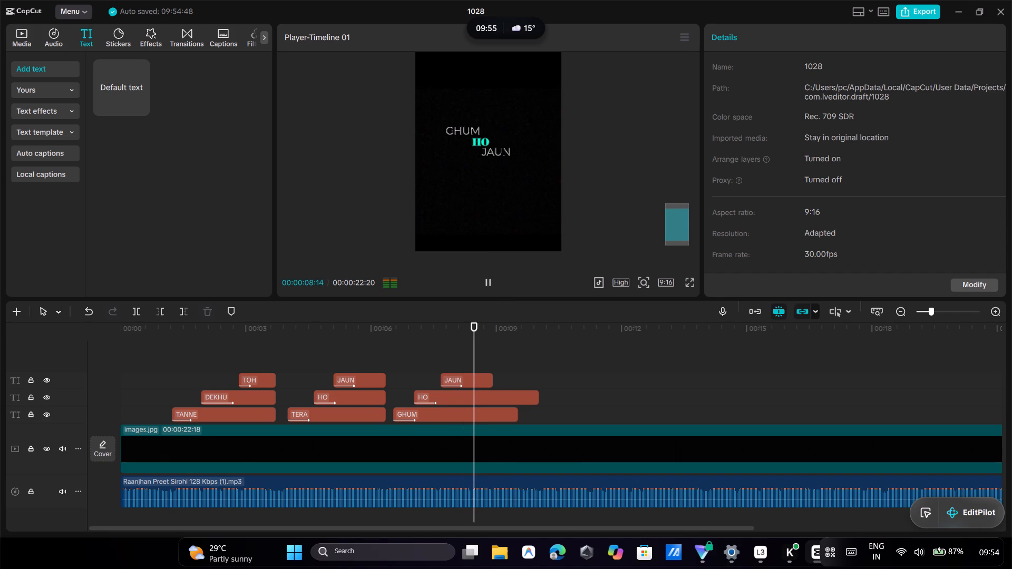
click(423, 333)
click(492, 281)
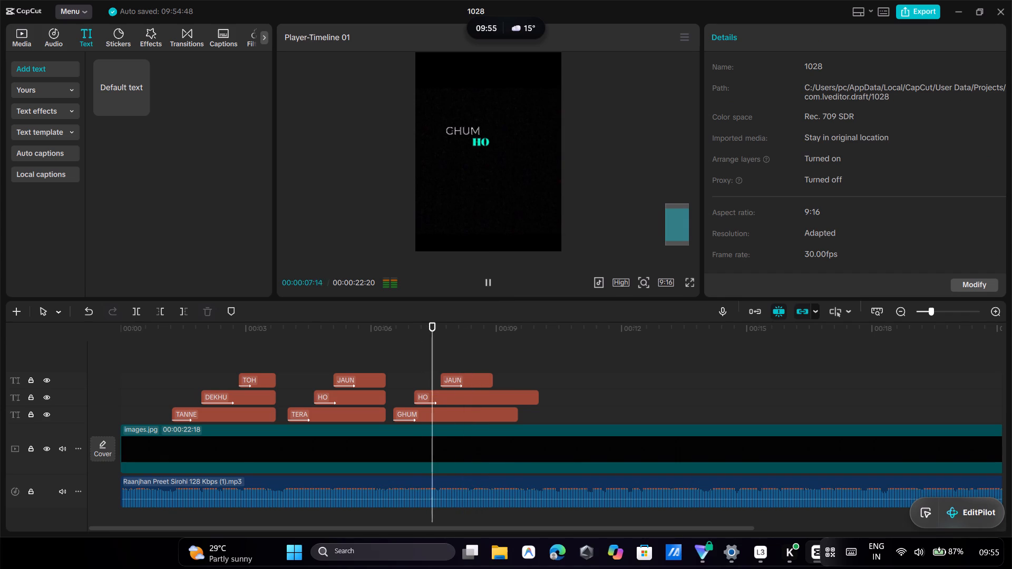
click(492, 281)
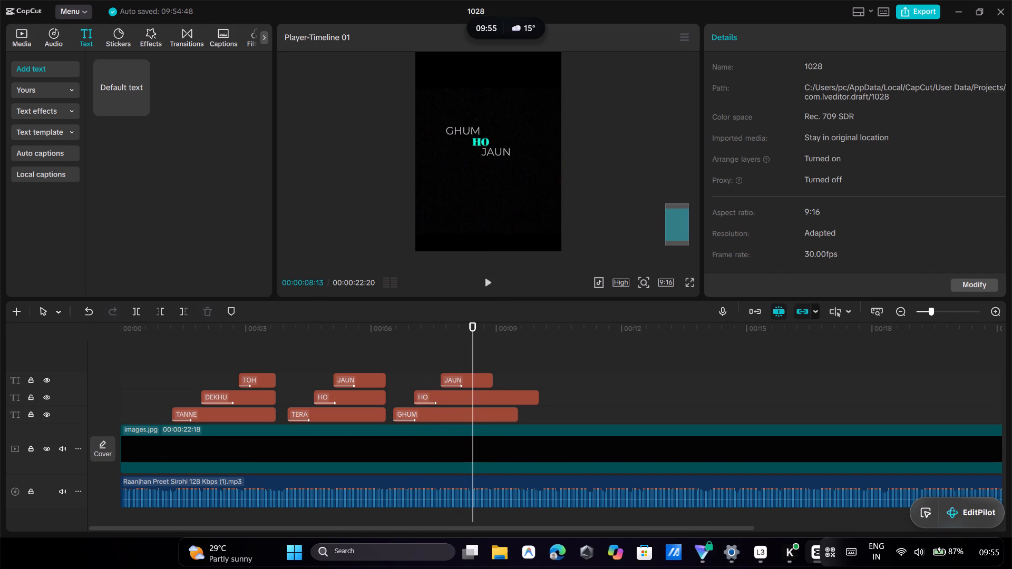
Trim the ends of the HO, JAUN and GHUM clips of this line to 00:00:08:09.
drag(474, 344, 466, 348)
drag(537, 394, 464, 401)
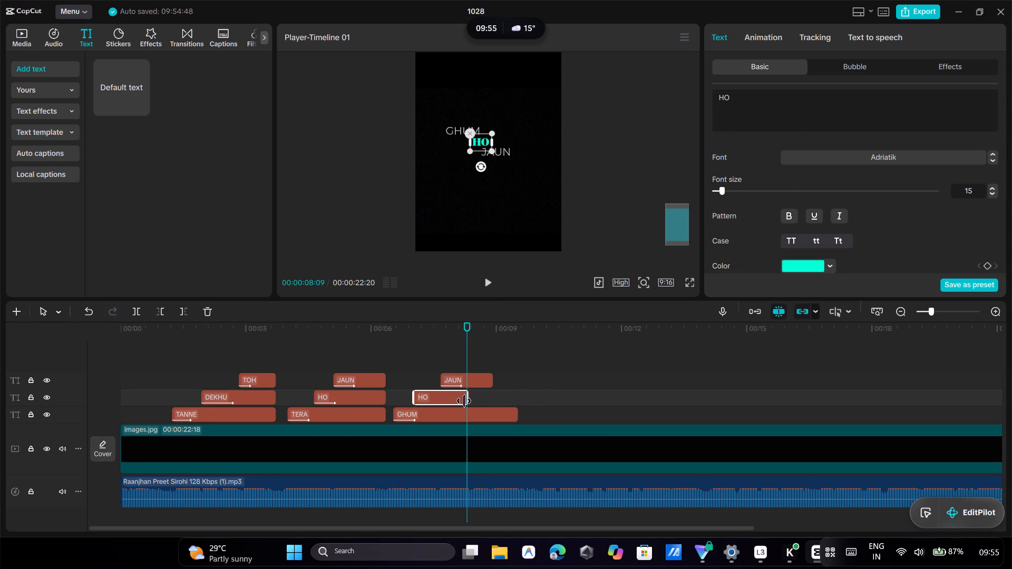
drag(464, 401, 465, 401)
drag(492, 375, 474, 383)
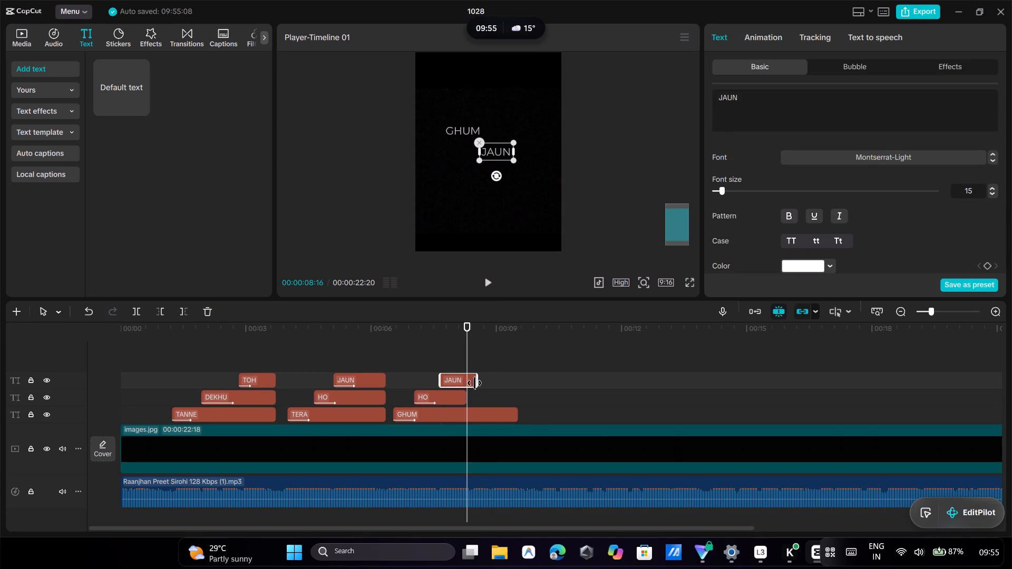
drag(474, 383, 468, 389)
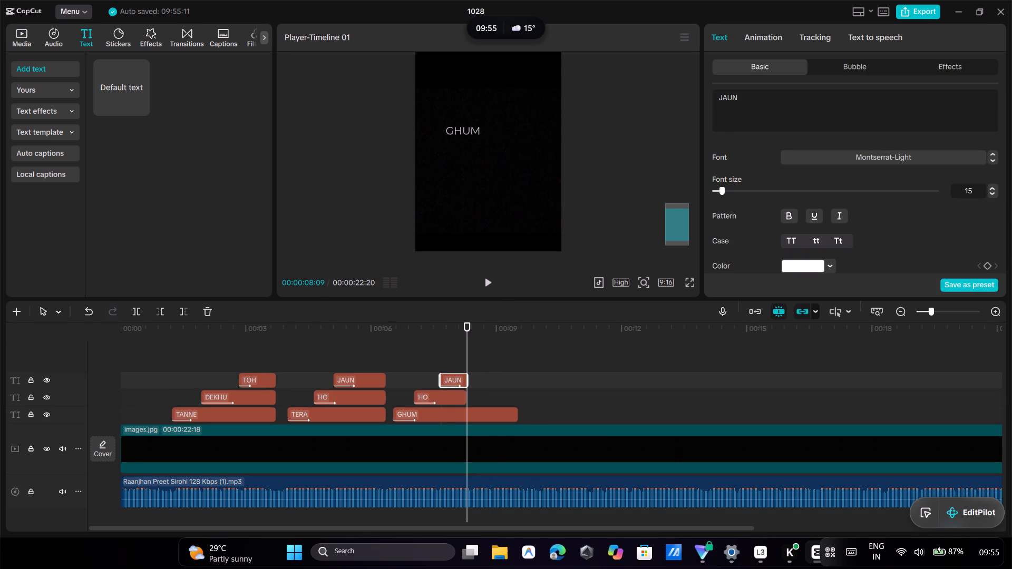
drag(518, 413, 468, 427)
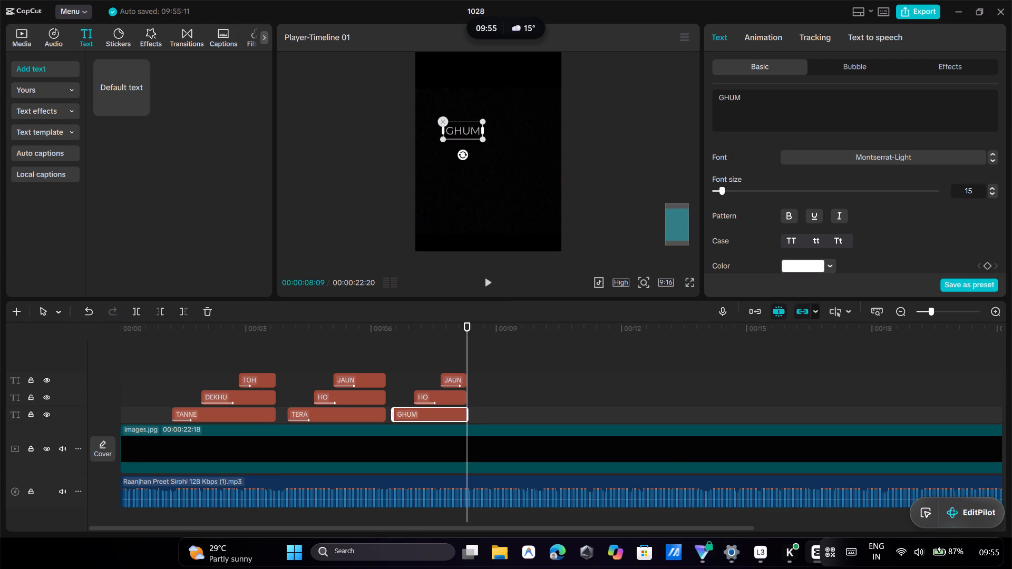
Add a text clip at 00:00:08:09, right after the GHUM clip, reading "tarsu" and set it to uppercase.
click(139, 108)
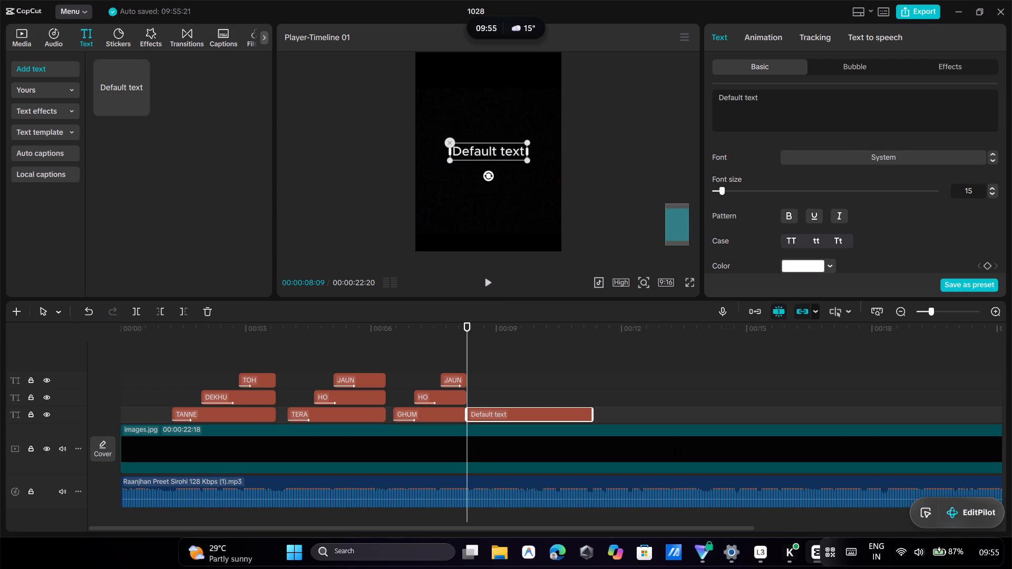
drag(794, 94, 791, 102)
key(BackSpace)
key(BackSpace)
key(BackSpace)
key(BackSpace)
key(BackSpace)
key(BackSpace)
key(BackSpace)
key(BackSpace)
key(BackSpace)
key(BackSpace)
key(BackSpace)
key(BackSpace)
key(BackSpace)
key(BackSpace)
key(BackSpace)
key(BackSpace)
key(BackSpace)
key(BackSpace)
key(BackSpace)
key(BackSpace)
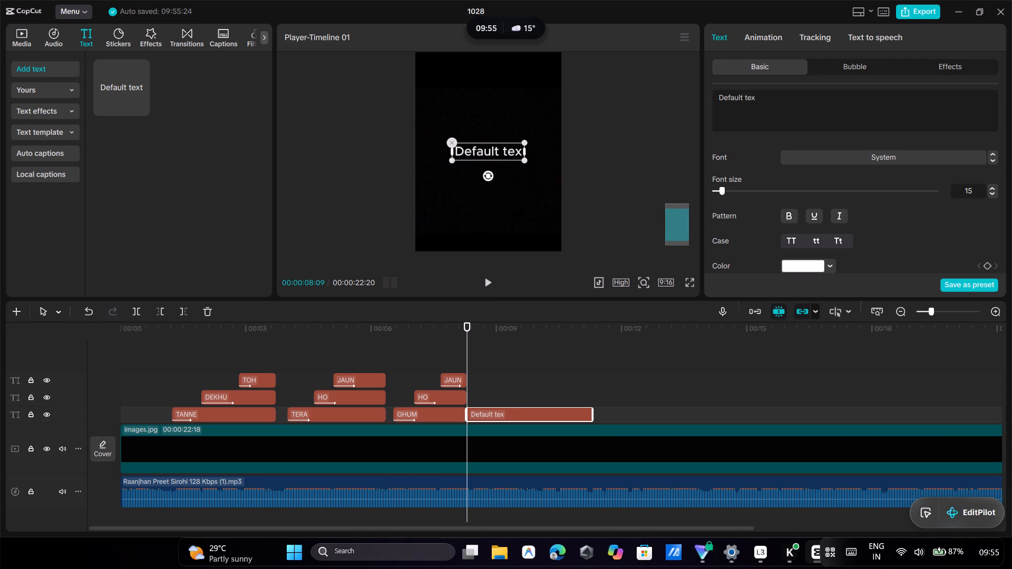
text(tarsu)
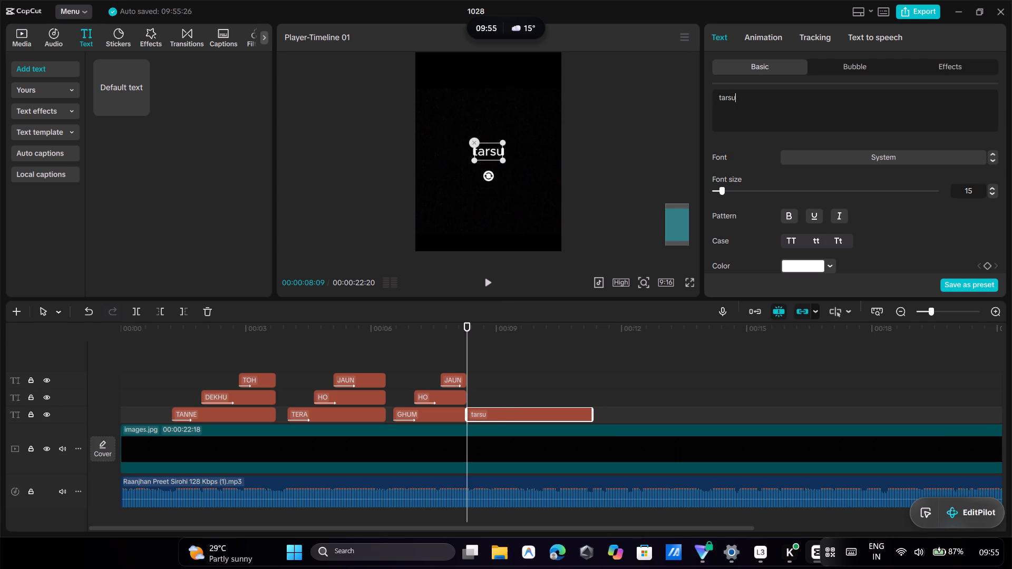
click(790, 242)
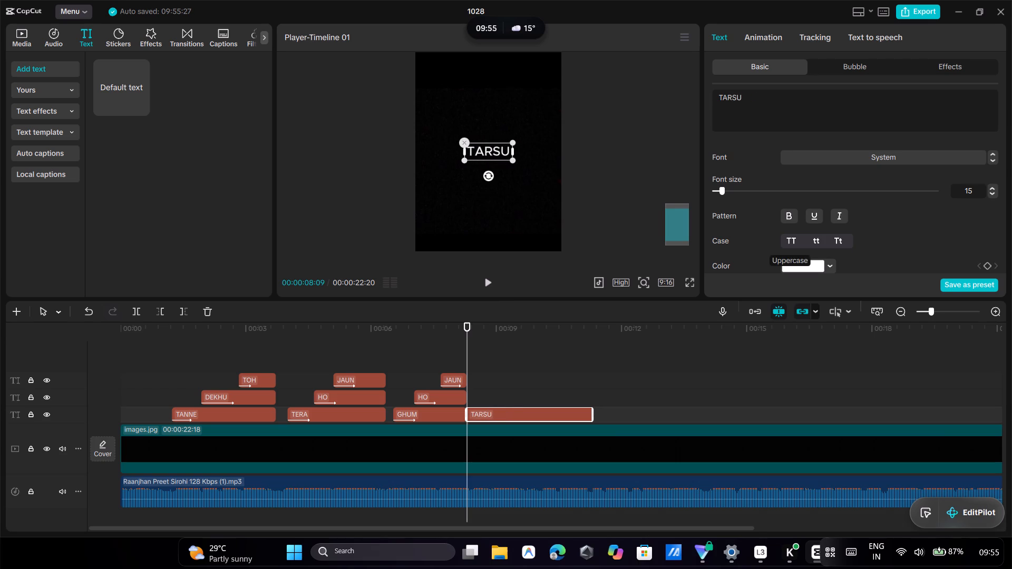
Copy the attributes of the GHUM clip and paste them onto the TARSU clip.
right_click(426, 419)
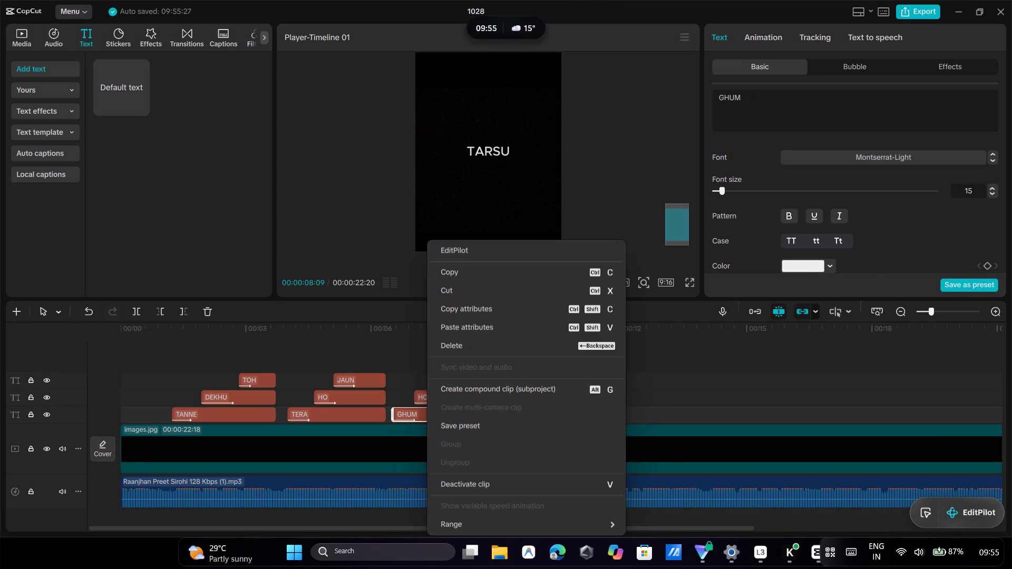
click(496, 316)
right_click(515, 407)
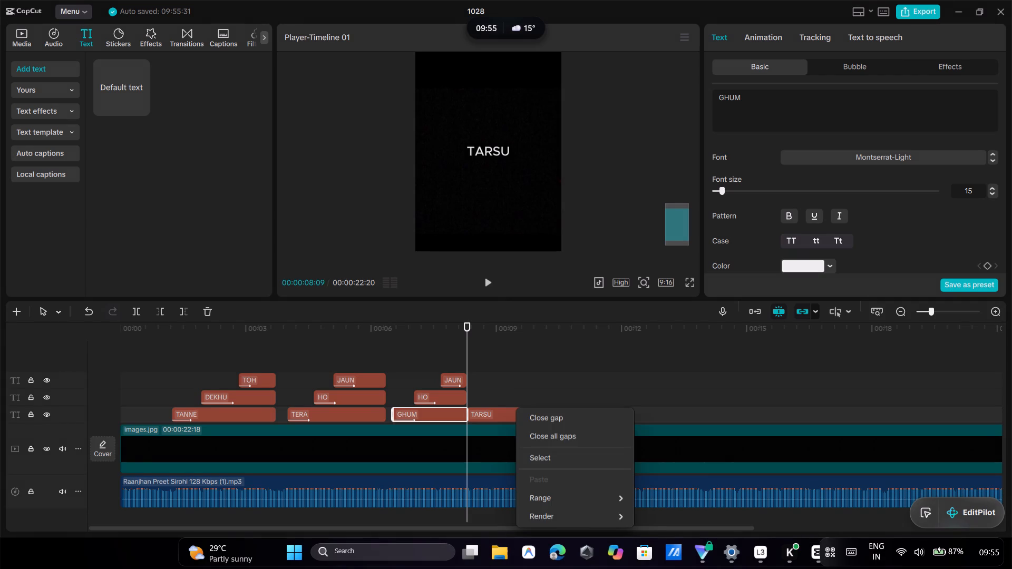
click(504, 416)
right_click(504, 416)
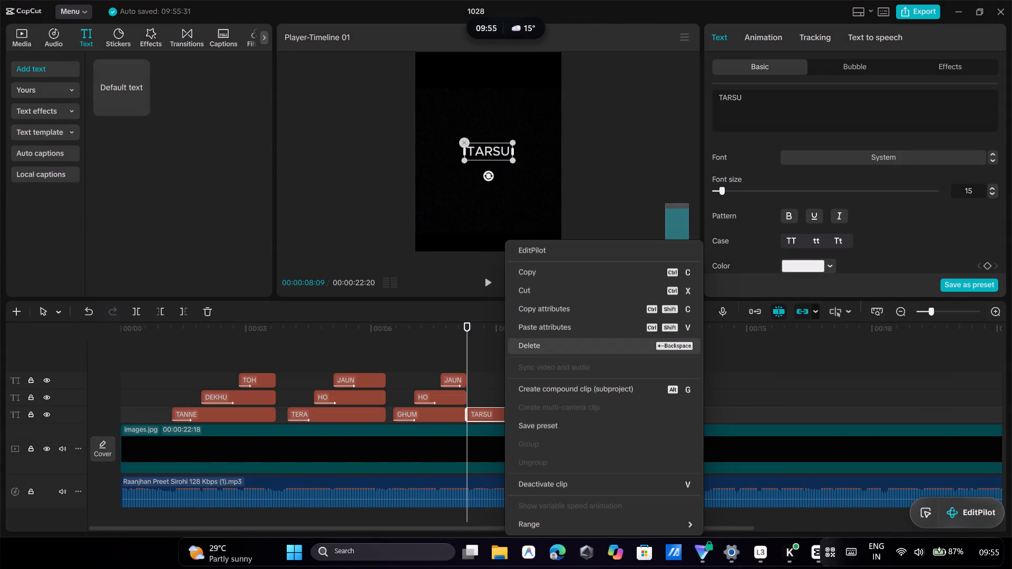
click(551, 333)
click(650, 357)
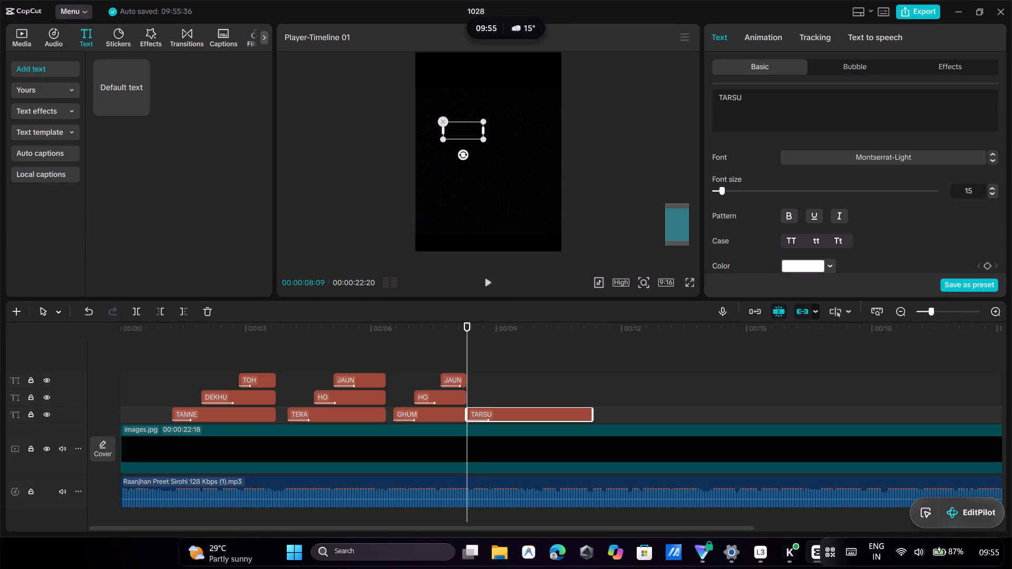
Play back the video from the start of the TARSU clip to check its timing against the music.
click(488, 284)
click(488, 284)
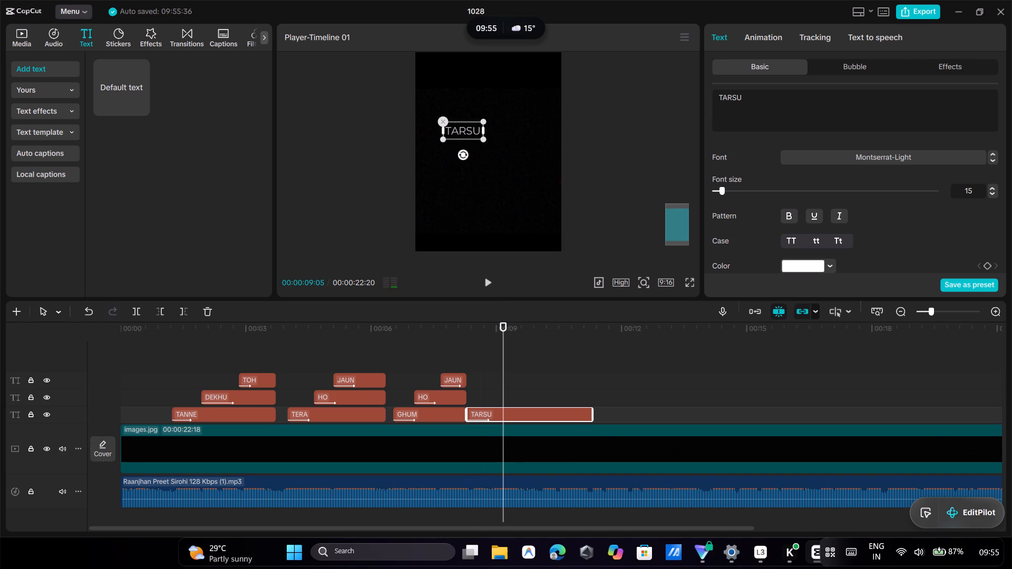
click(488, 281)
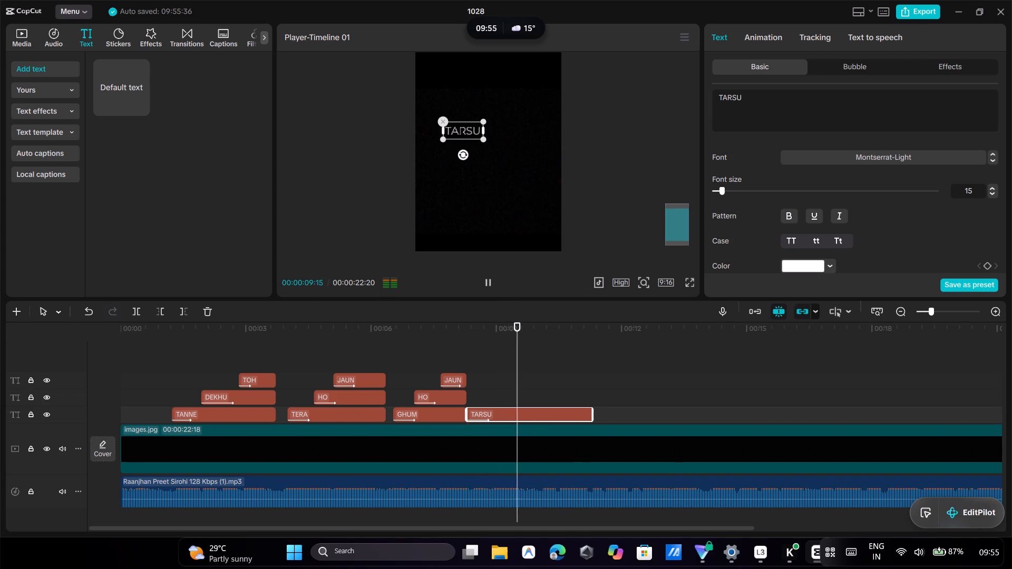
click(488, 281)
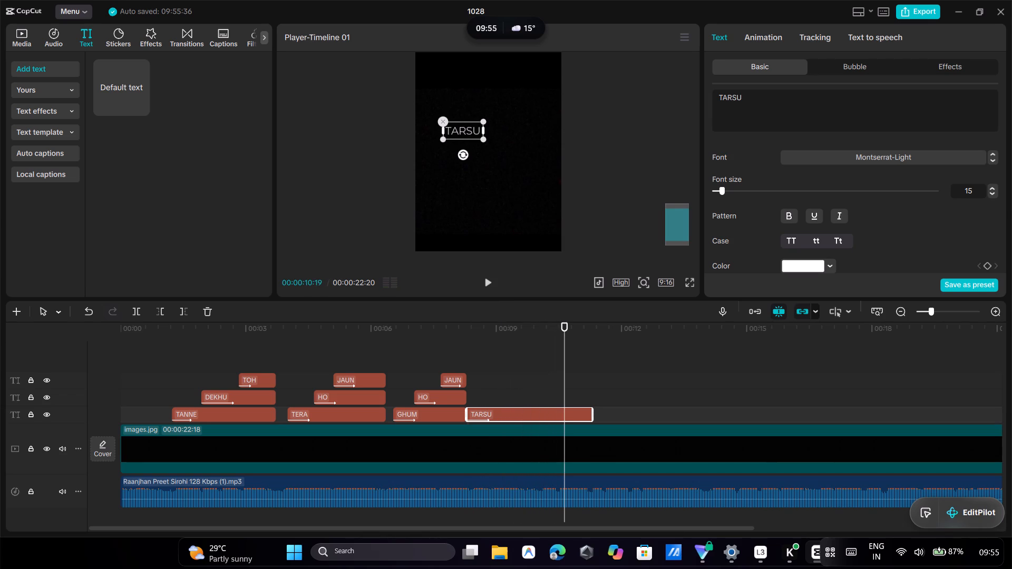
Add a text clip reading "har" on the track above TARSU, starting shortly after TARSU begins.
click(521, 359)
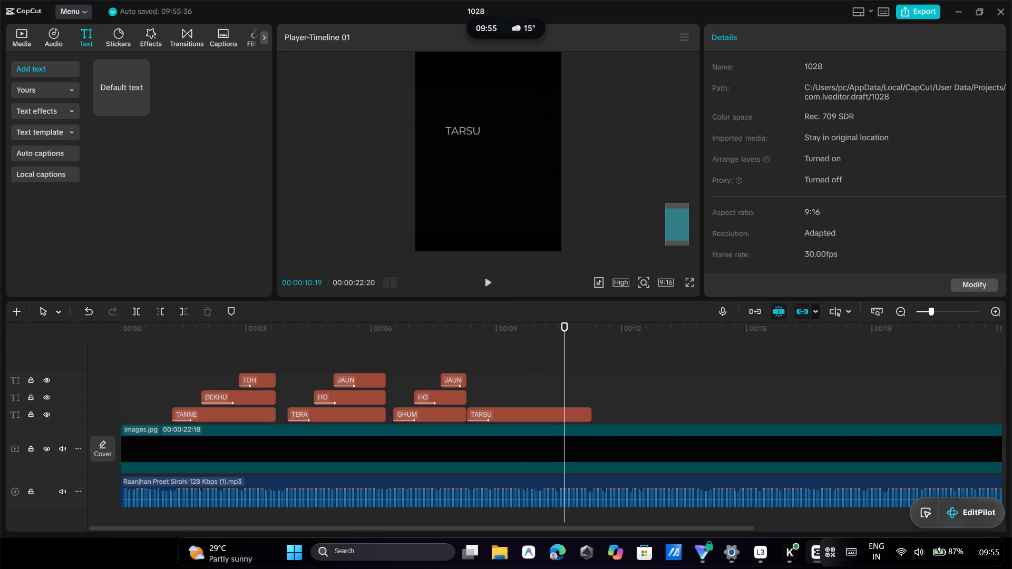
click(141, 109)
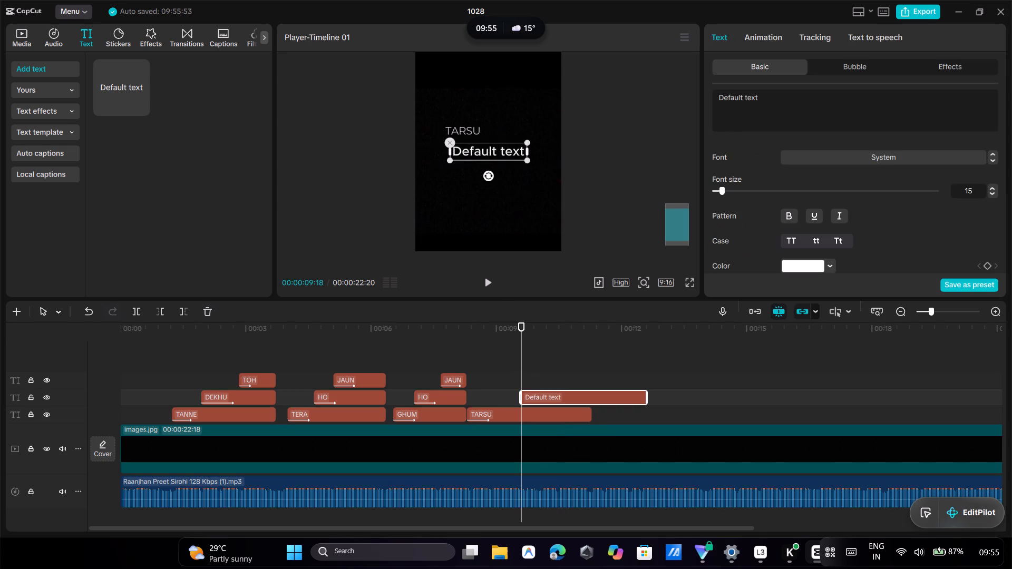
drag(553, 395, 523, 395)
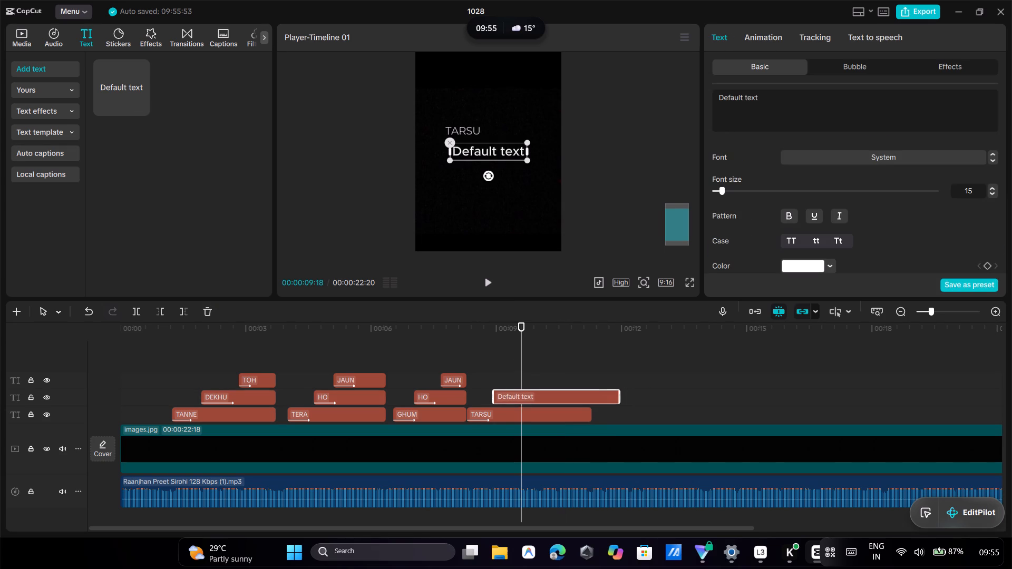
drag(523, 395, 513, 398)
click(762, 102)
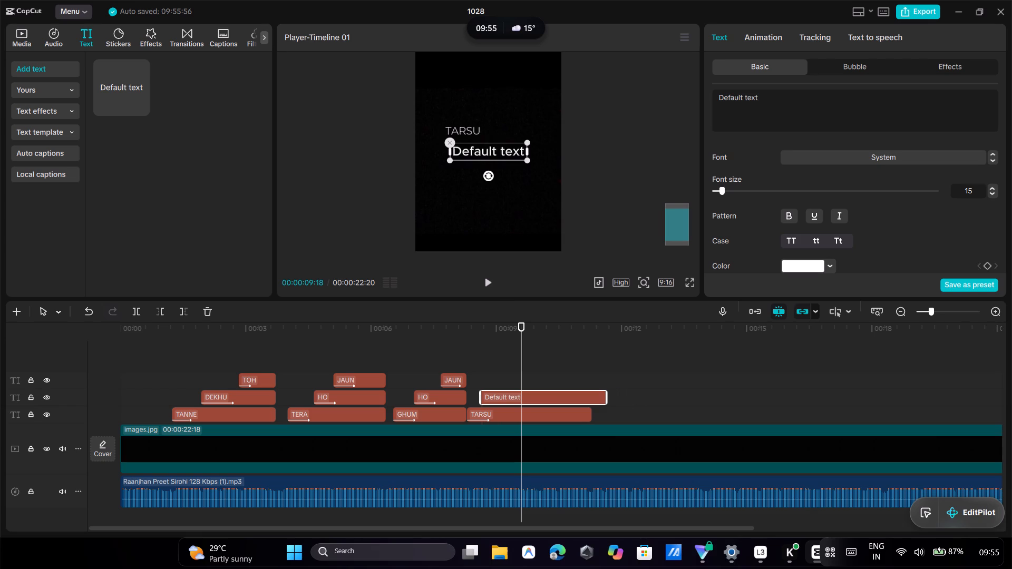
key(BackSpace)
key(BackSpace)
key(BackSpace)
key(BackSpace)
key(BackSpace)
key(BackSpace)
key(BackSpace)
key(BackSpace)
key(BackSpace)
key(BackSpace)
key(BackSpace)
key(BackSpace)
key(BackSpace)
key(BackSpace)
key(BackSpace)
key(BackSpace)
key(BackSpace)
key(BackSpace)
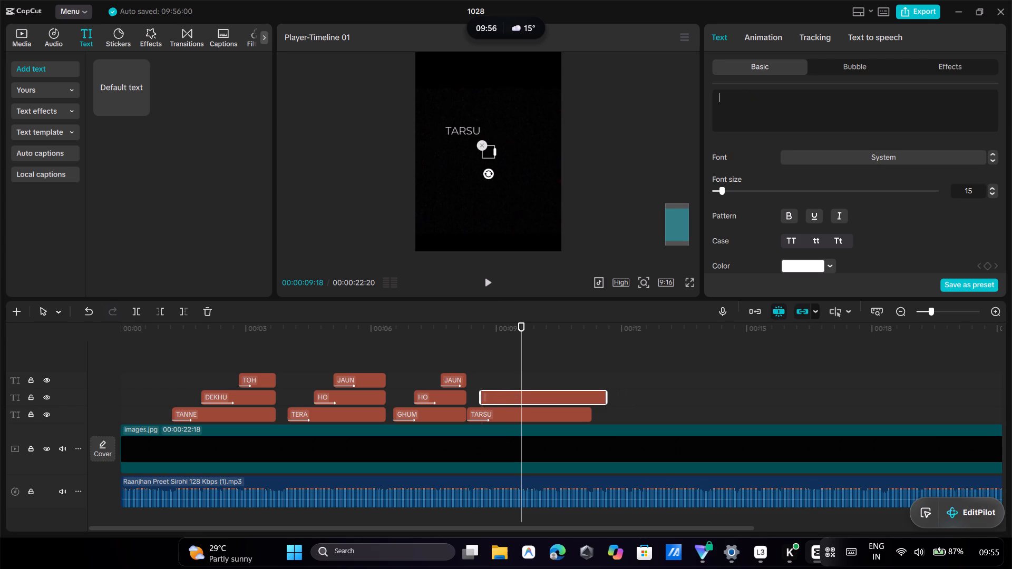
text(har)
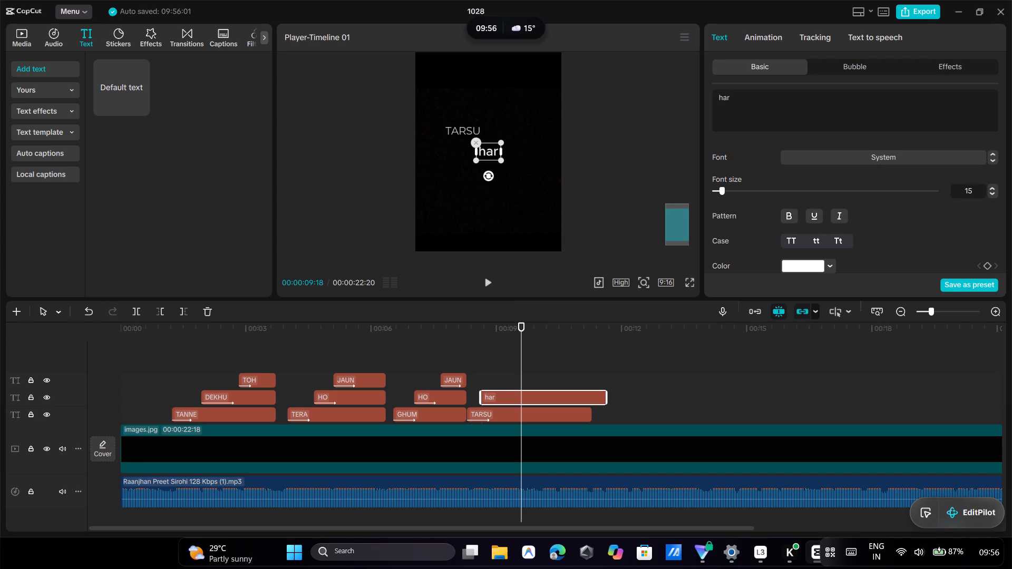
Set the HAR text to uppercase in the Adriatik font.
click(789, 237)
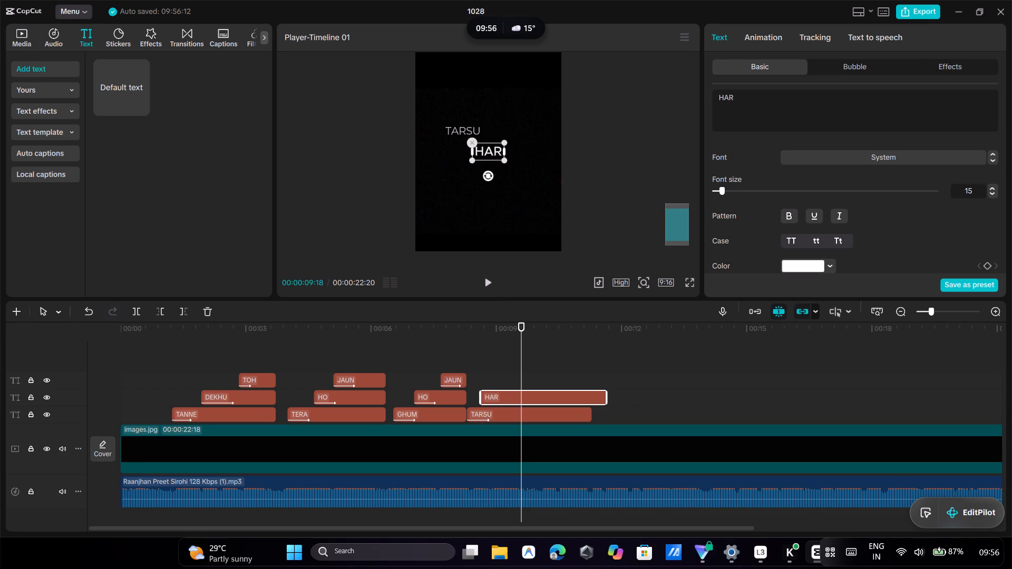
click(894, 156)
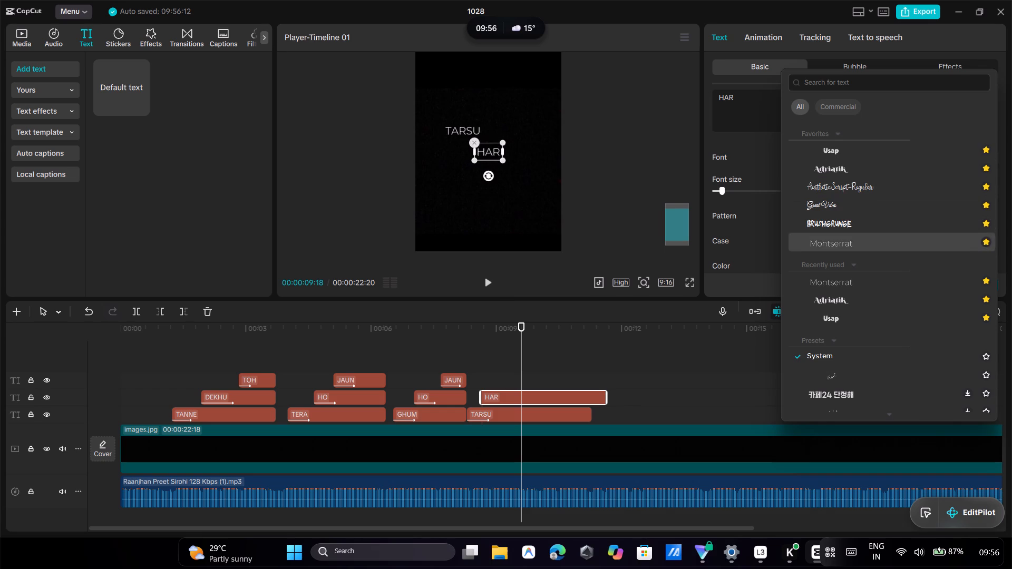
click(862, 168)
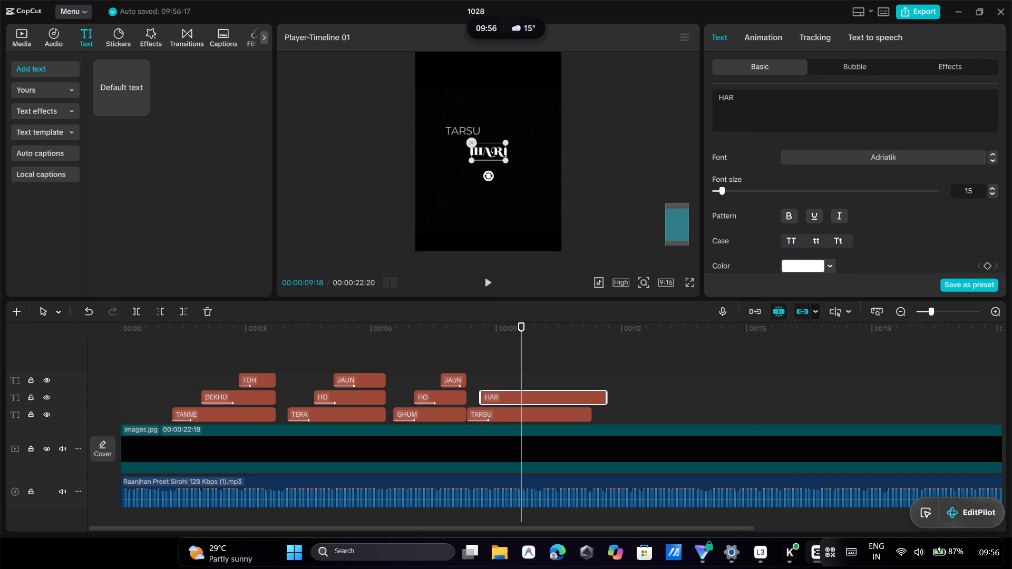
Copy the attributes of the second HO clip and paste them onto the HAR clip.
right_click(449, 398)
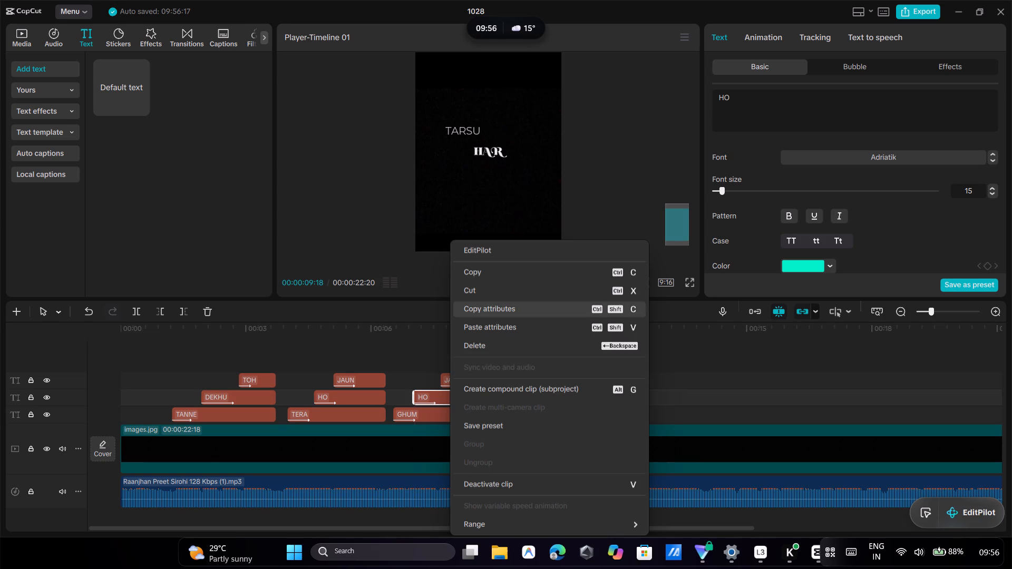
click(523, 308)
right_click(527, 393)
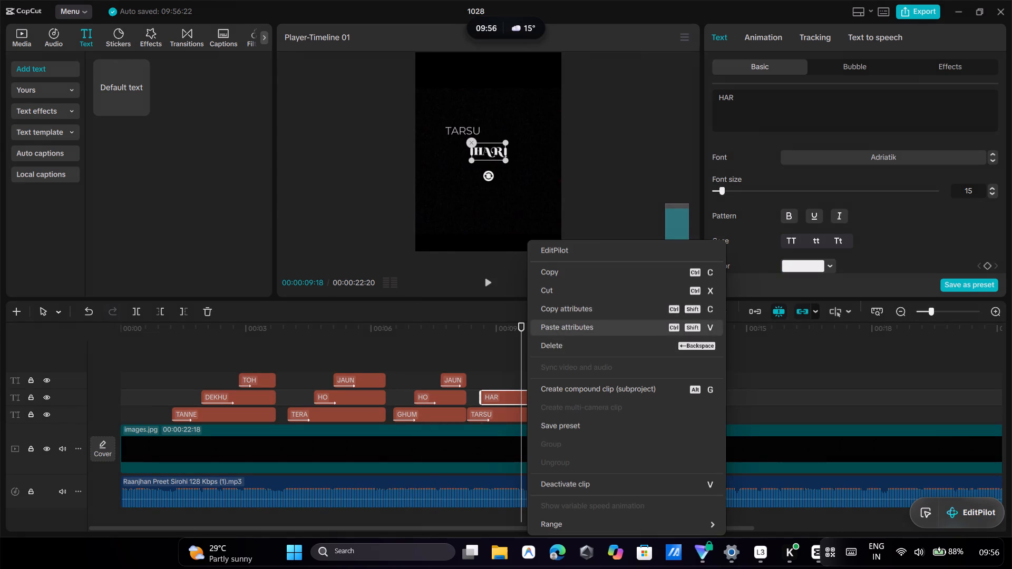
click(553, 329)
click(656, 350)
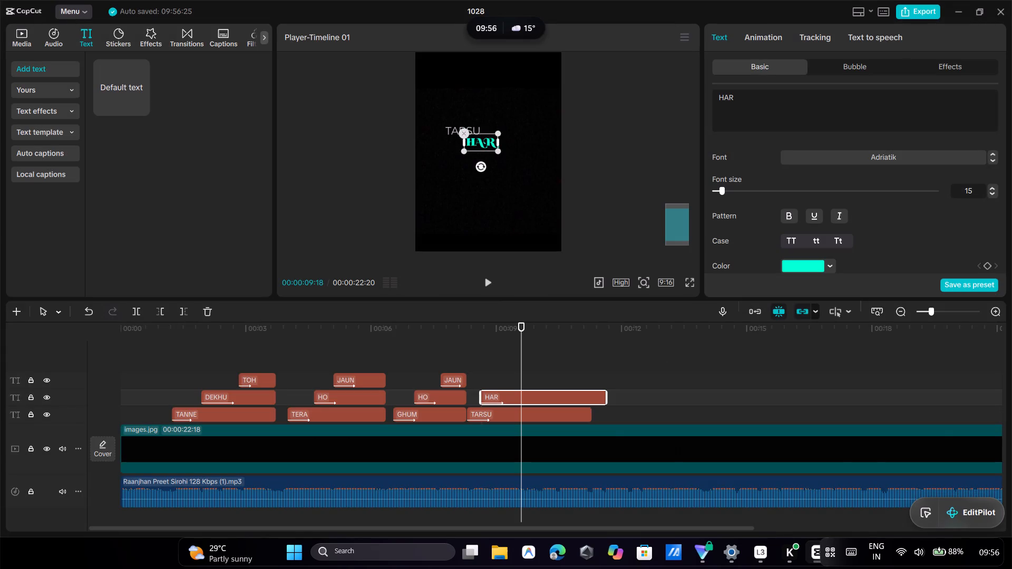
Reposition TARSU and HAR in the preview so that HAR sits just below TARSU, offset to its right near the frame's centre.
click(476, 125)
drag(470, 125, 470, 126)
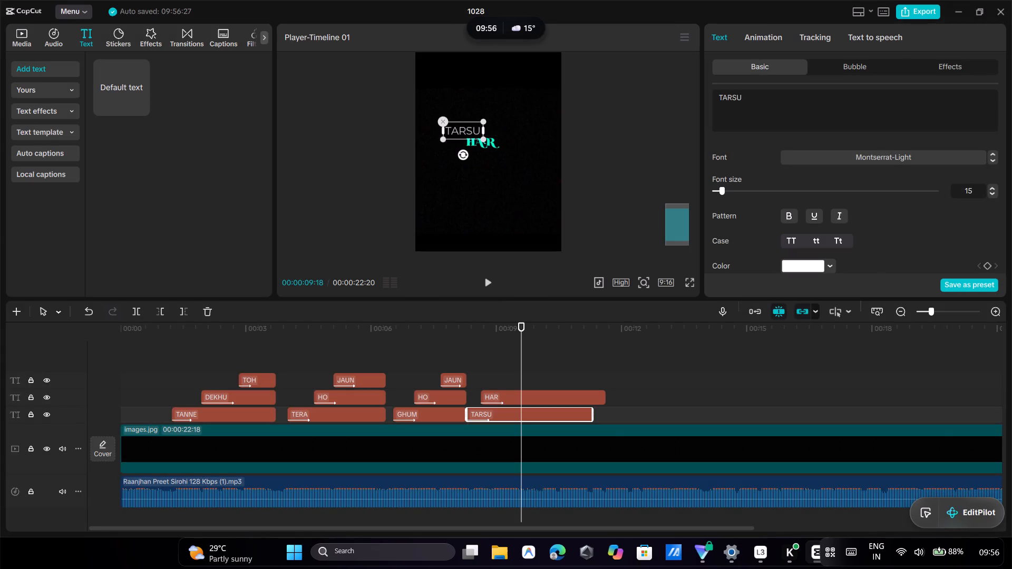
drag(470, 126, 483, 133)
click(488, 147)
drag(488, 147, 505, 159)
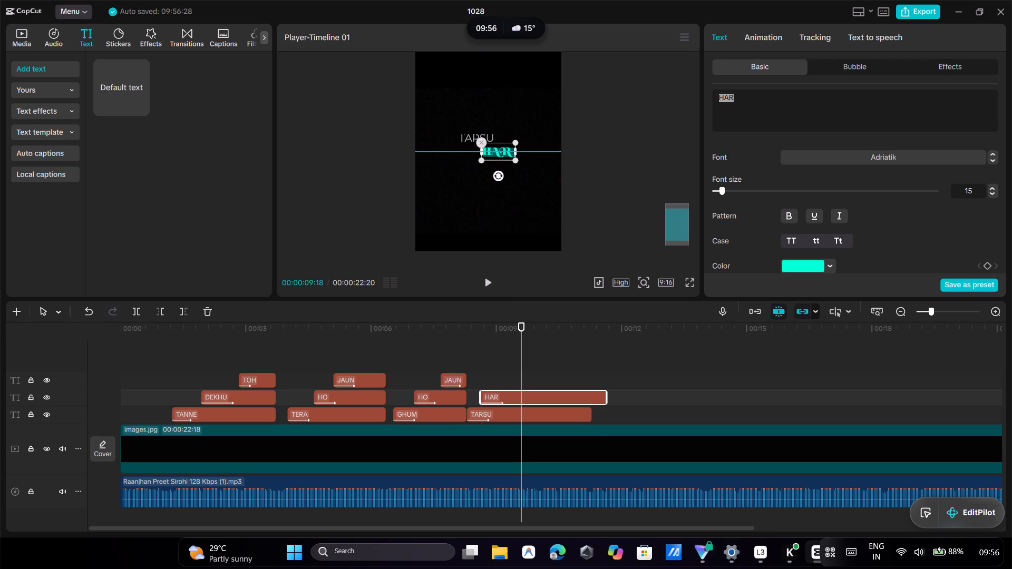
drag(505, 159, 501, 154)
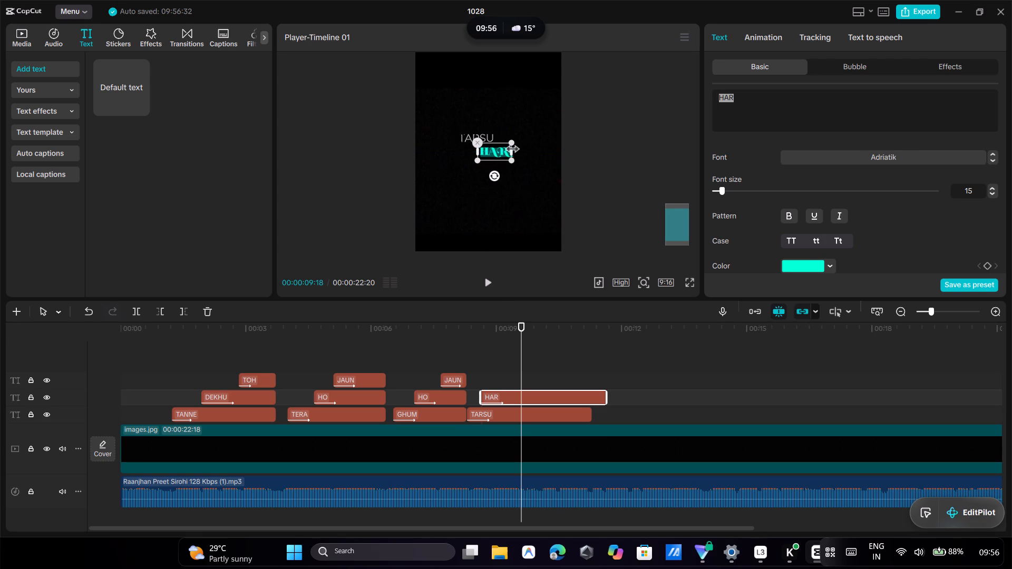
click(588, 140)
double_click(499, 148)
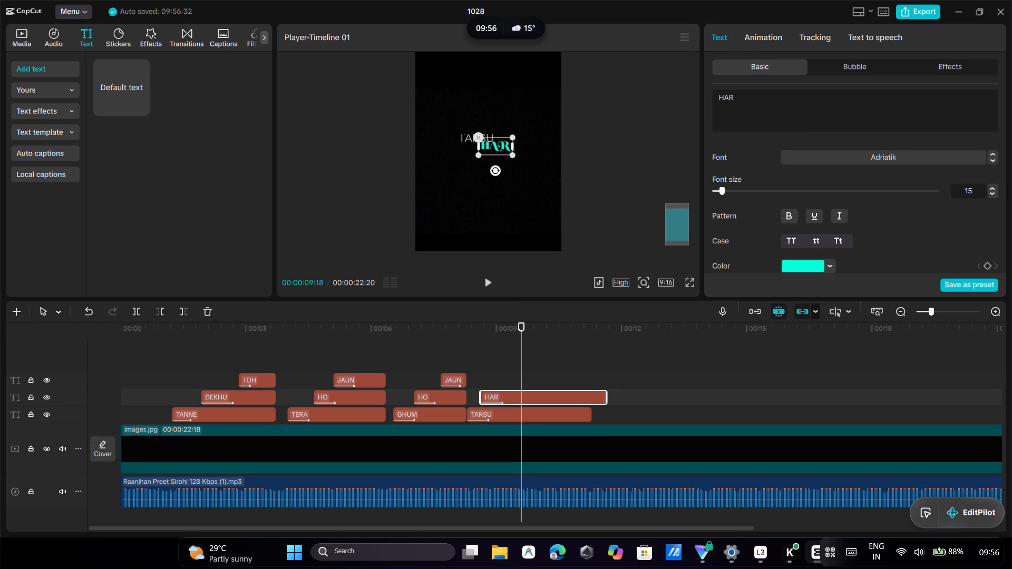
click(626, 124)
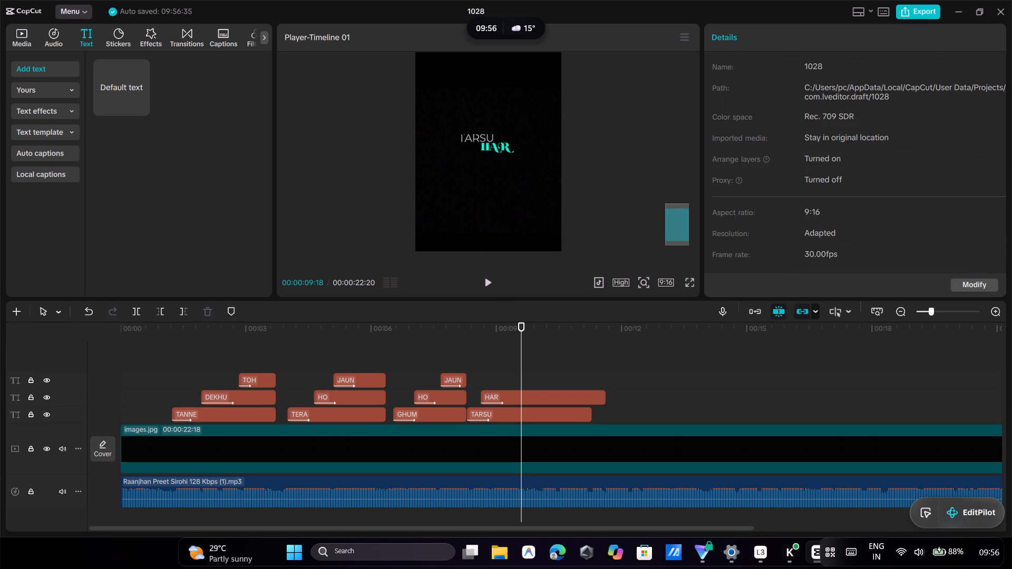
double_click(498, 148)
click(585, 112)
Play back the TARSU HAR line and trim the ends of both clips to 00:00:09:18.
click(485, 286)
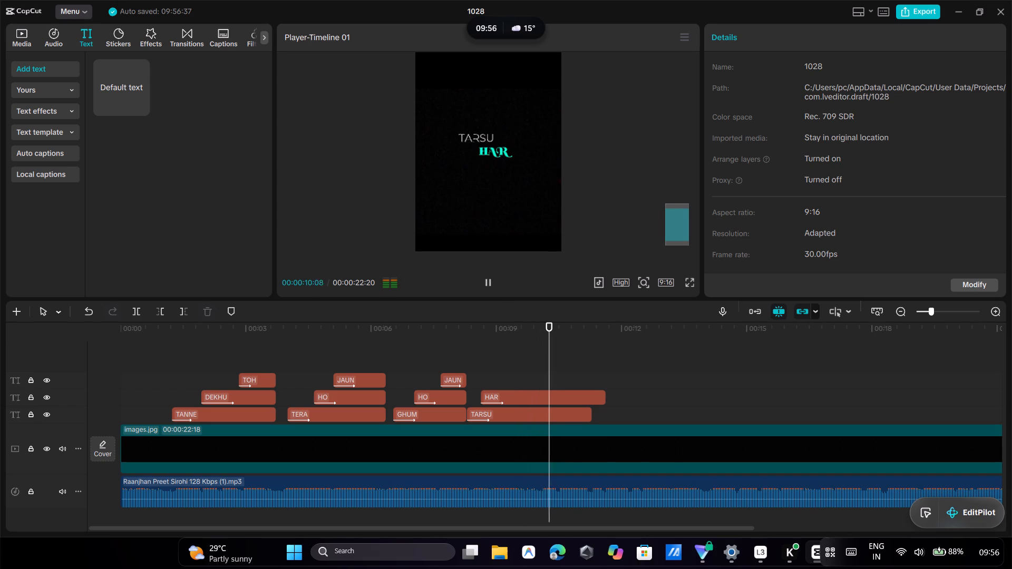
click(488, 284)
click(484, 345)
click(492, 278)
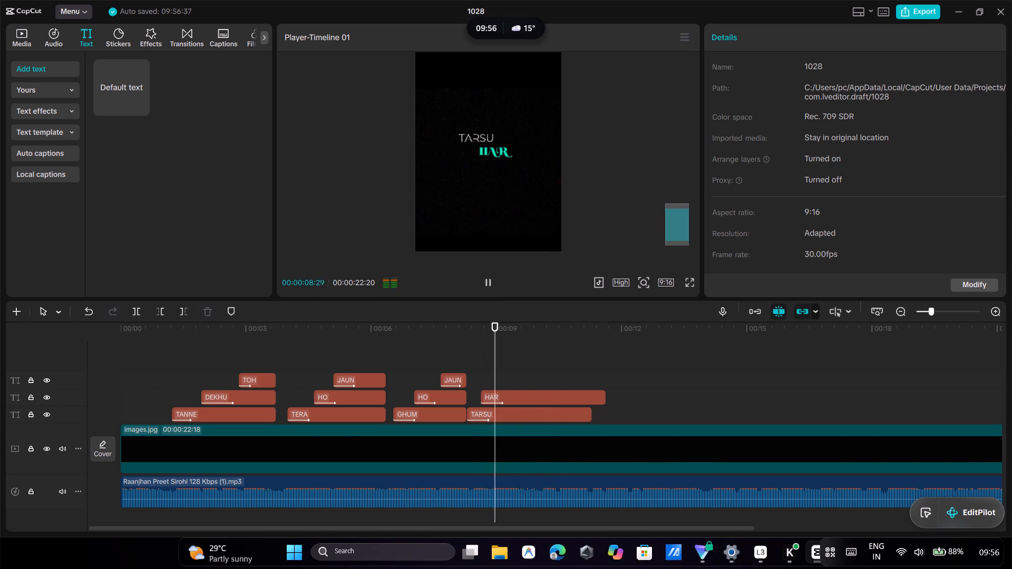
click(492, 278)
drag(604, 393, 565, 406)
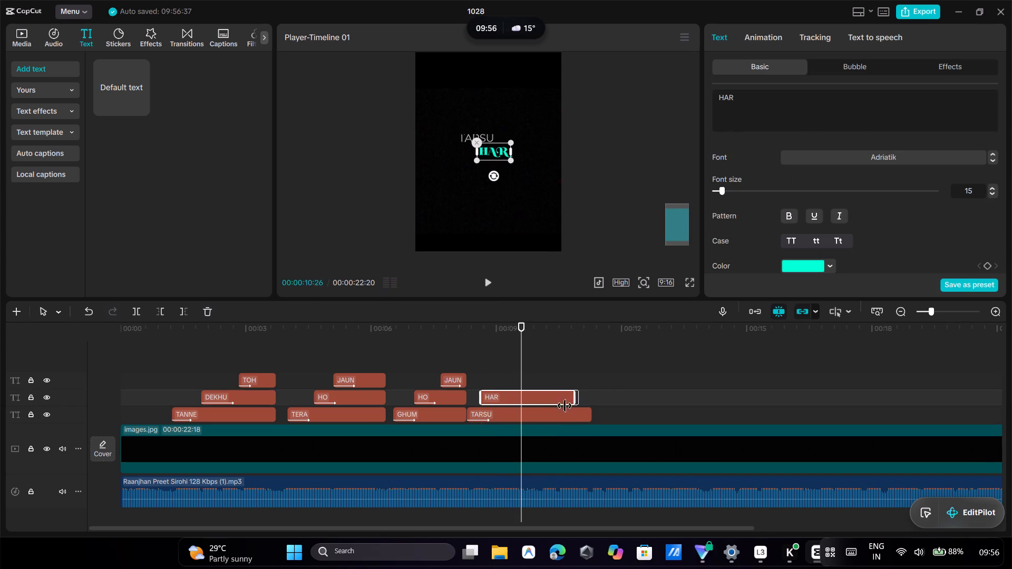
drag(565, 406, 522, 423)
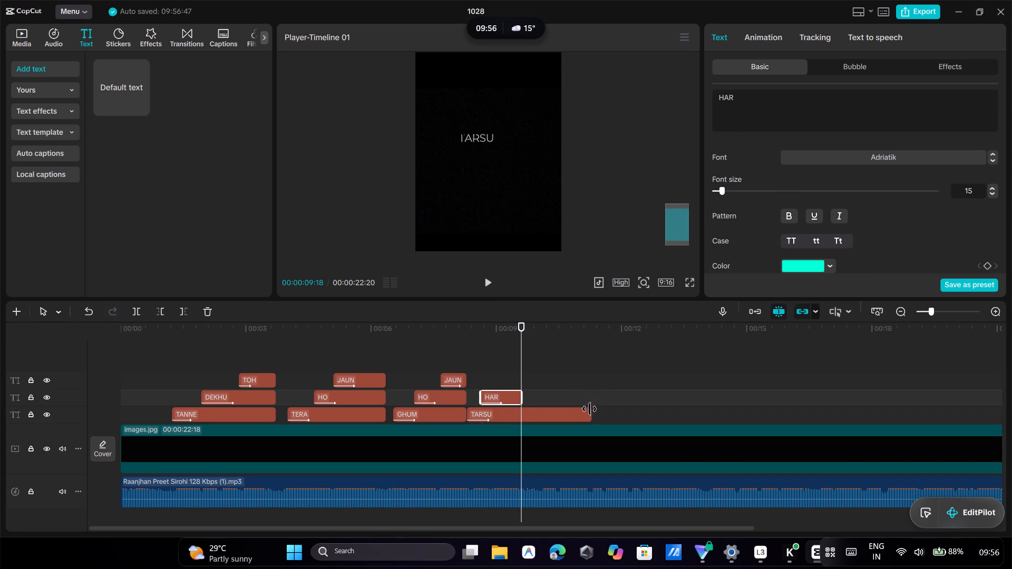
click(588, 410)
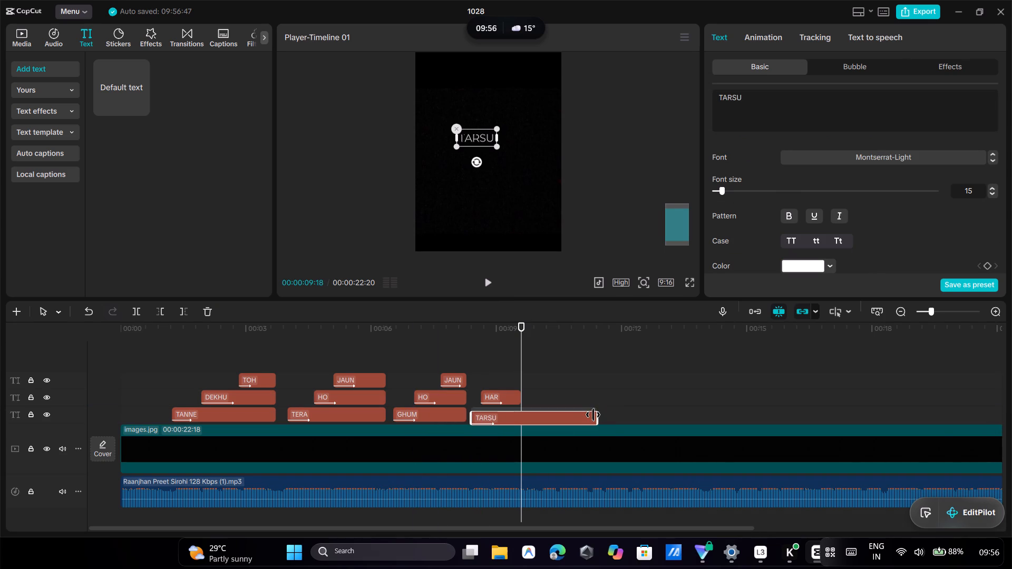
drag(593, 414, 522, 424)
Add a default text clip at 00:00:09:24 on the TARSU track and trim its start to about 00:00:10:00.
double_click(488, 288)
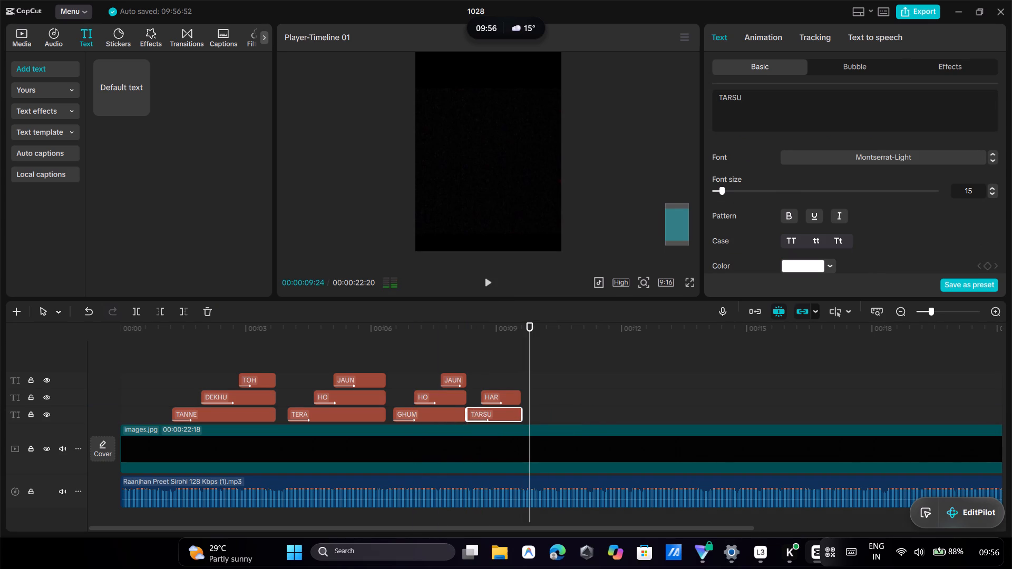
click(143, 107)
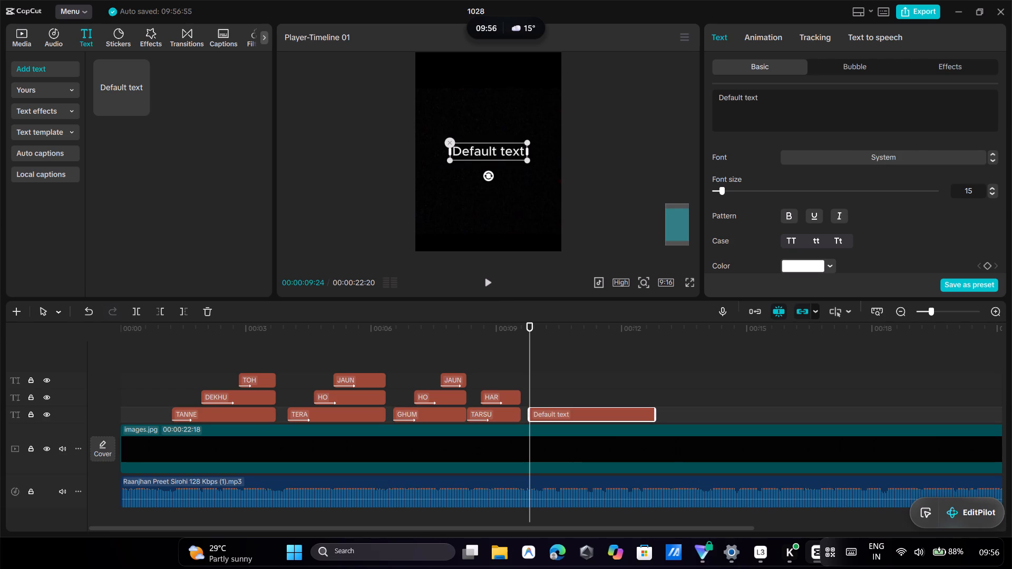
double_click(484, 279)
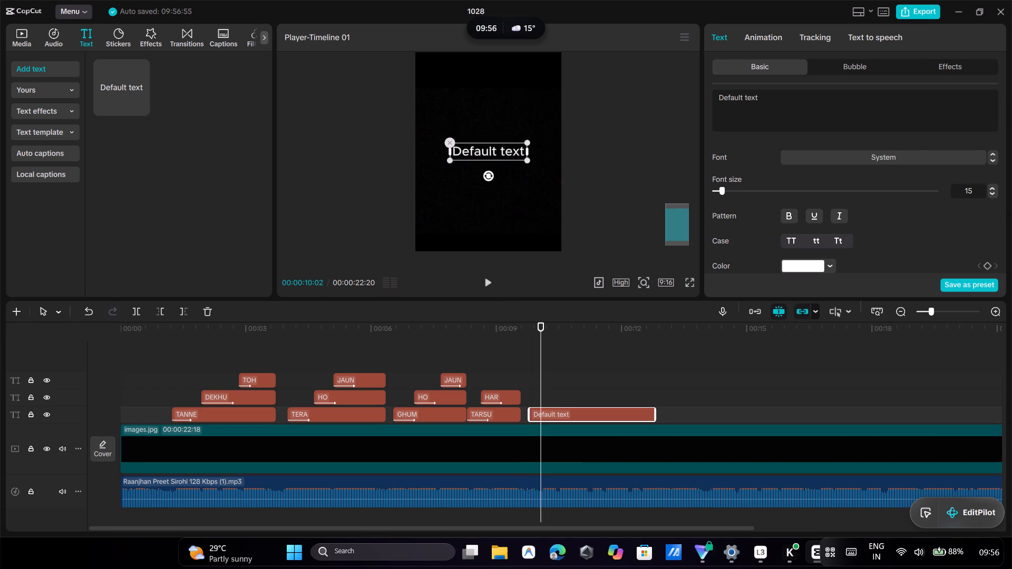
double_click(488, 280)
drag(530, 418, 536, 418)
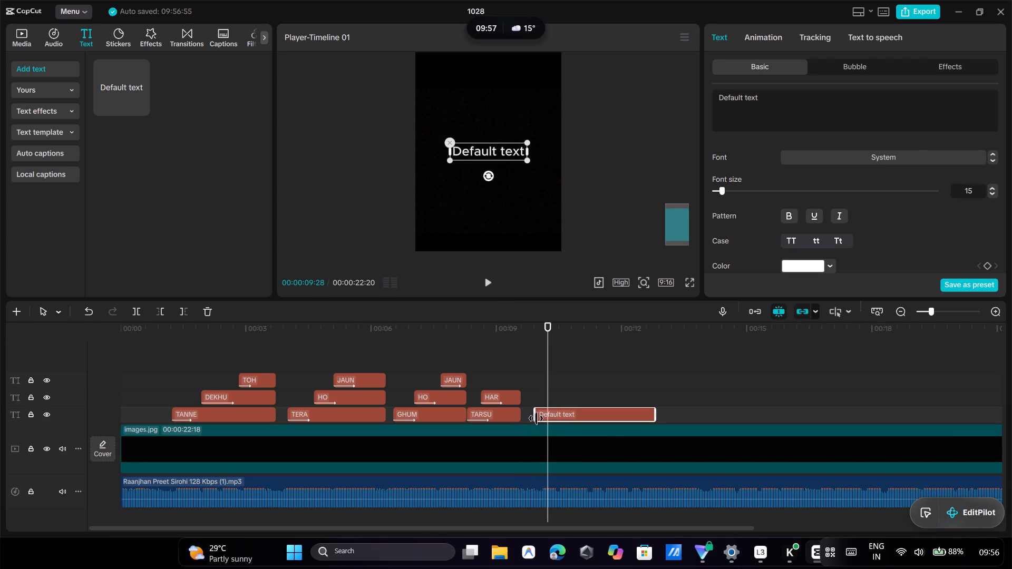
drag(536, 418, 538, 419)
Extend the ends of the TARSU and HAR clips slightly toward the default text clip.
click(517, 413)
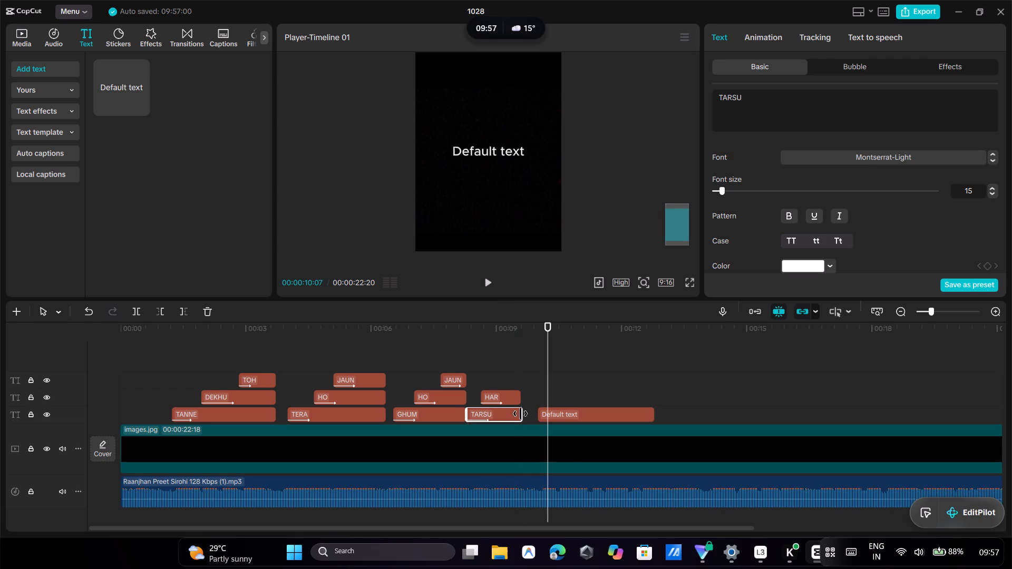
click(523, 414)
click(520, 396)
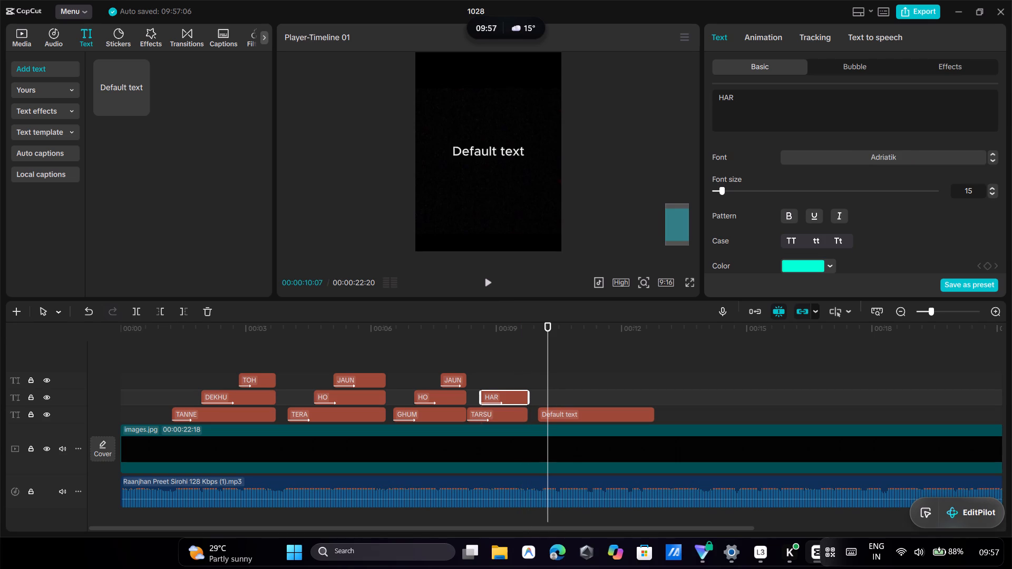
Play back repeatedly from around 00:00:10:00 to find where the next lyric word starts in the music.
double_click(543, 389)
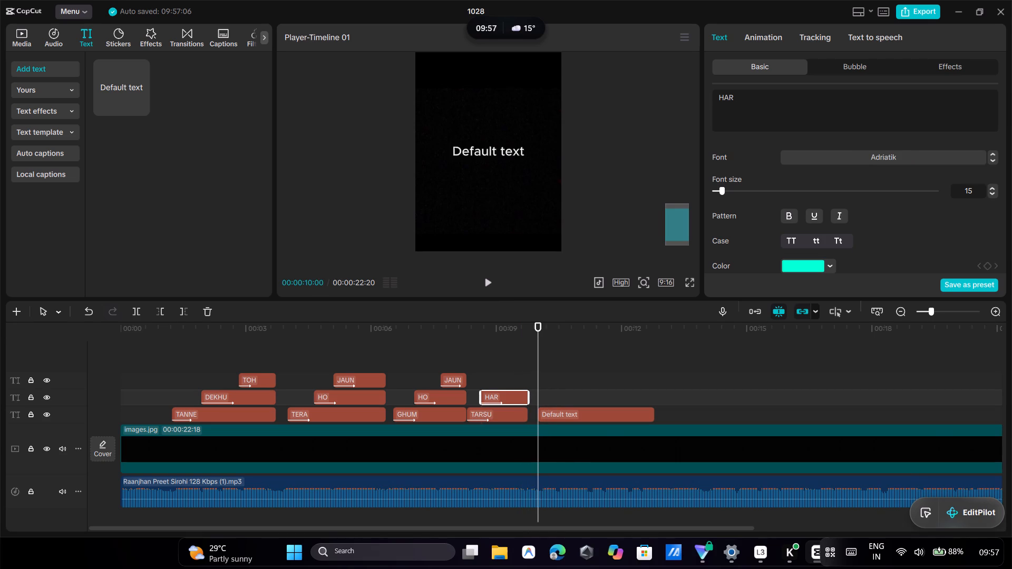
click(488, 287)
click(487, 286)
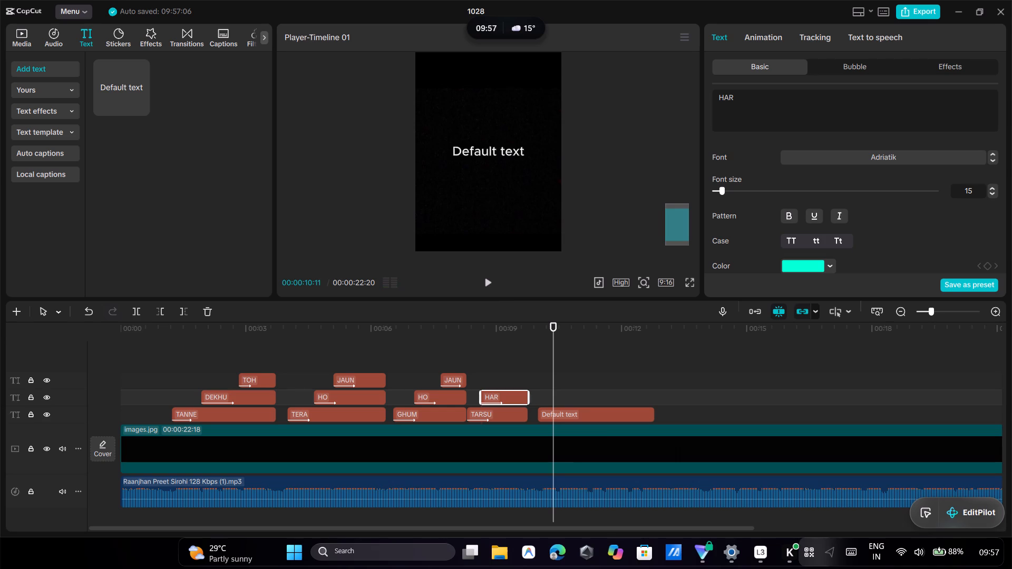
click(535, 347)
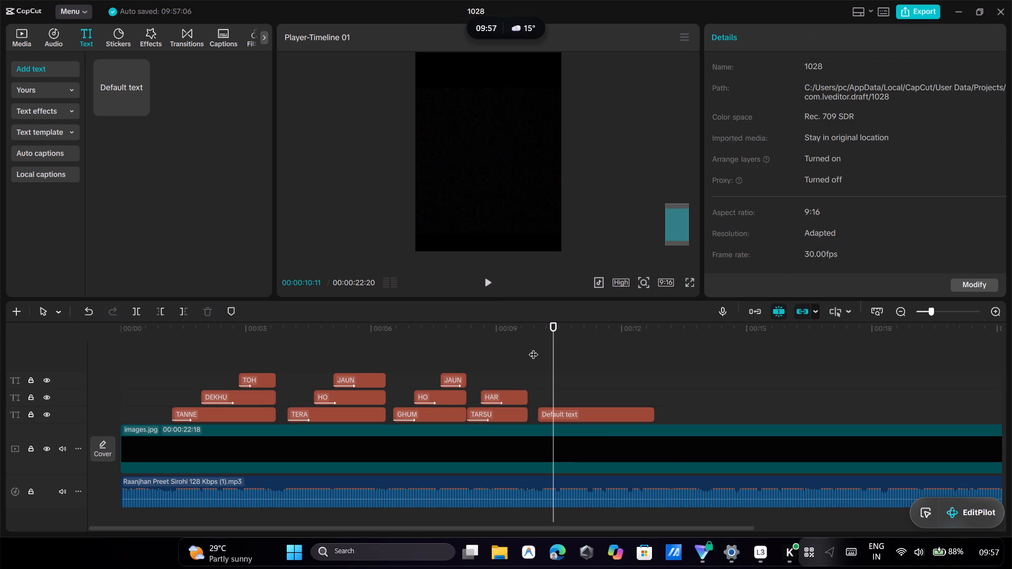
click(482, 278)
click(486, 278)
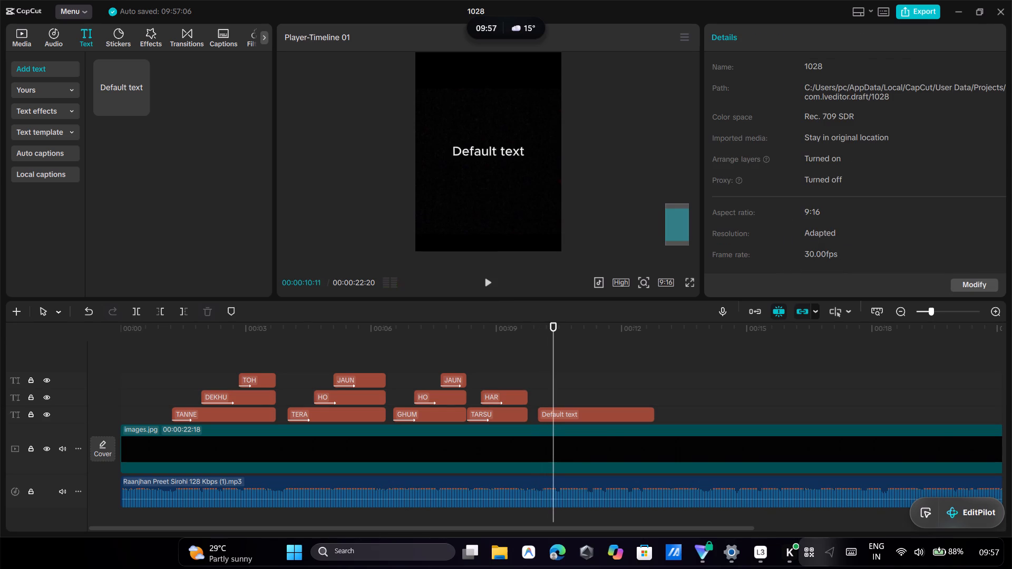
click(543, 374)
double_click(485, 283)
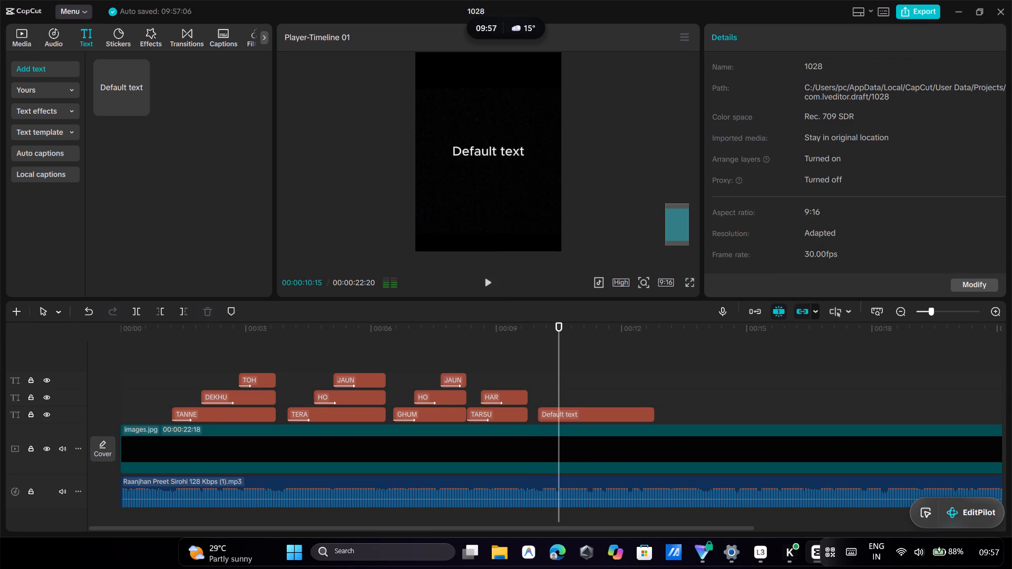
click(544, 380)
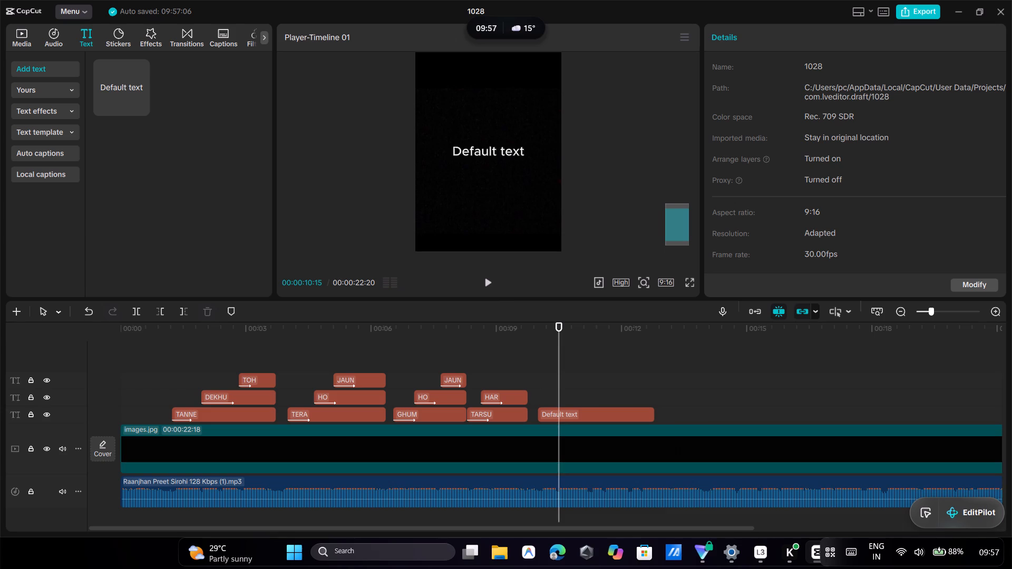
Trim the default text clip's start to 00:00:10:03 and extend the ends of TARSU and HAR to just before it.
click(536, 414)
click(539, 378)
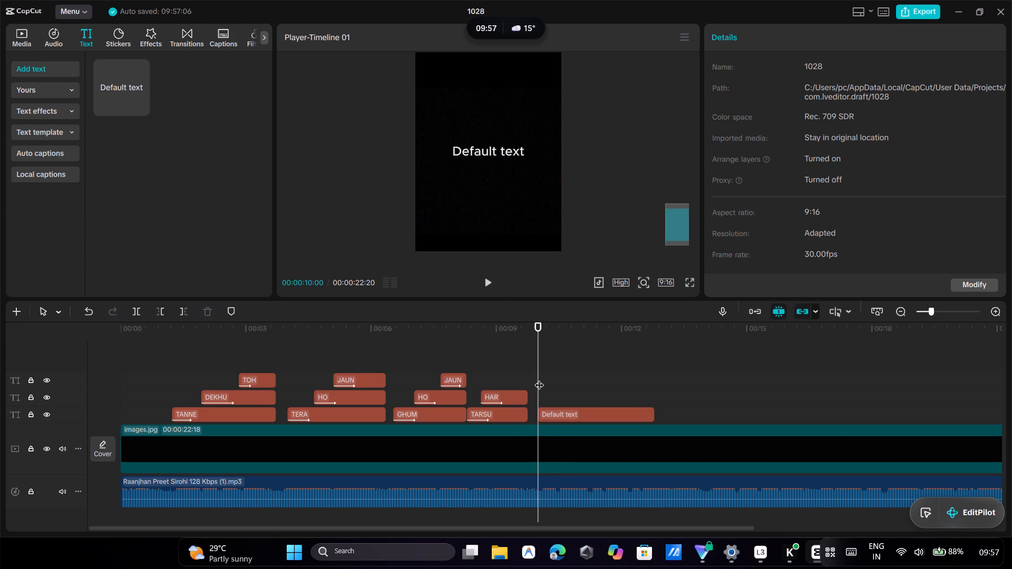
click(538, 415)
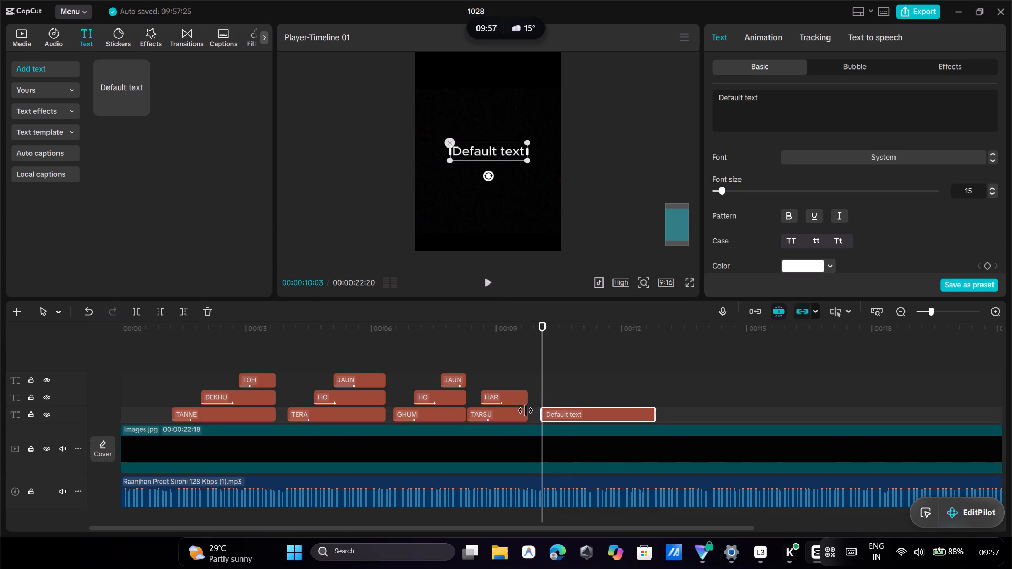
click(526, 414)
click(526, 394)
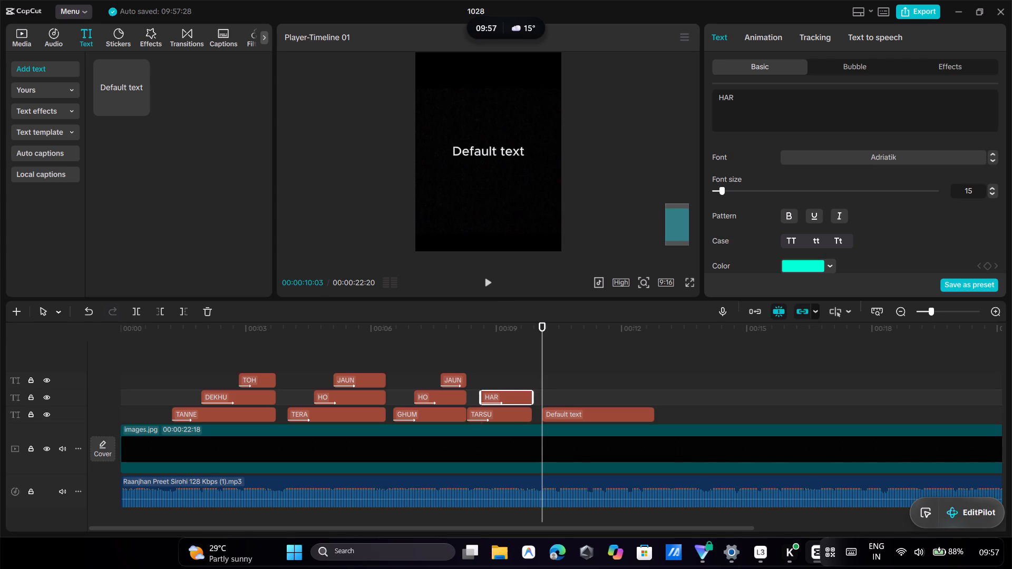
Replace the wording of the default text clip with "ek".
click(578, 411)
click(804, 113)
key(BackSpace)
key(BackSpace)
key(BackSpace)
key(BackSpace)
key(BackSpace)
key(BackSpace)
key(BackSpace)
key(BackSpace)
key(BackSpace)
key(BackSpace)
key(BackSpace)
key(BackSpace)
key(BackSpace)
key(BackSpace)
key(BackSpace)
key(BackSpace)
key(BackSpace)
key(BackSpace)
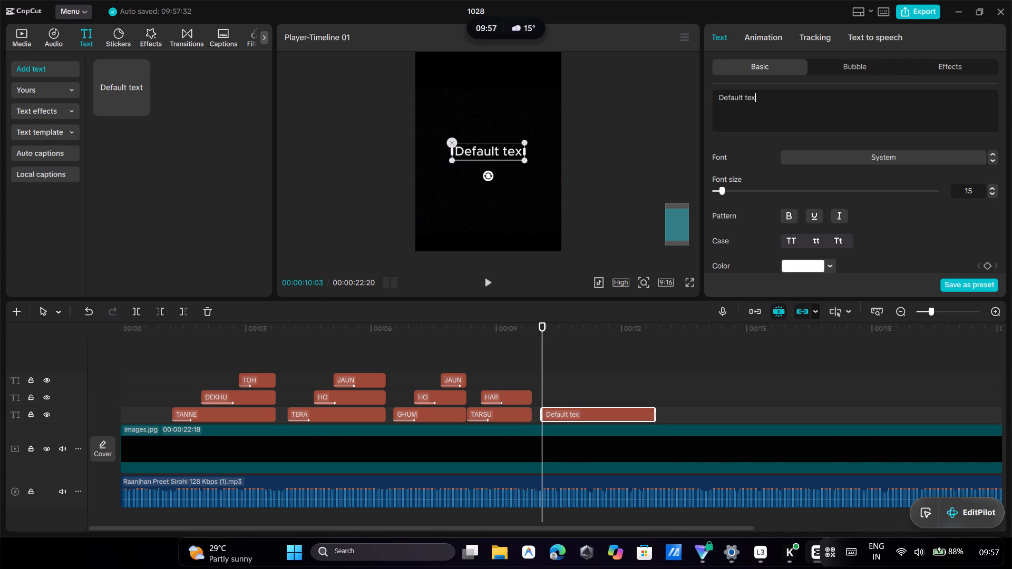
text(ejk)
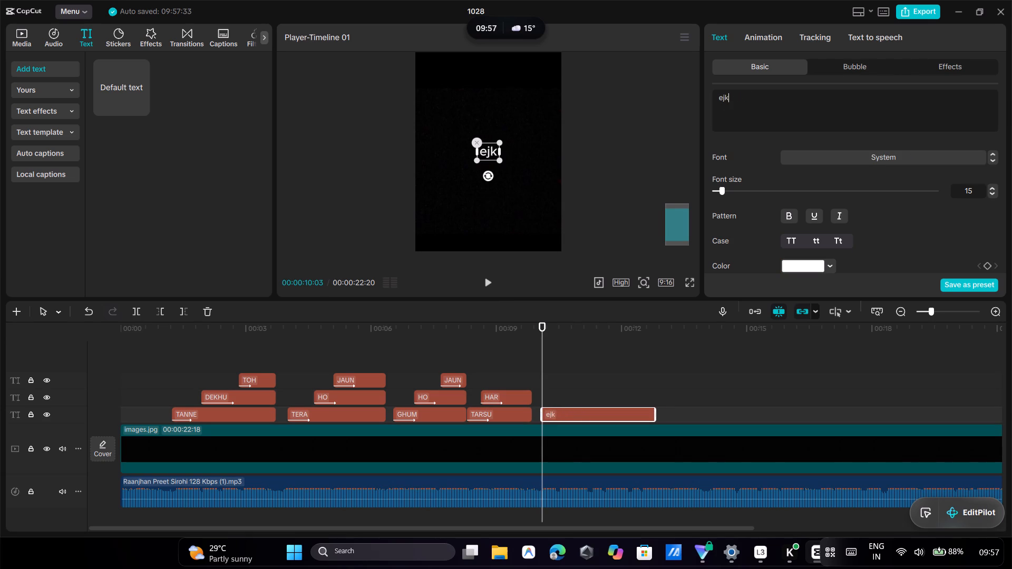
key(BackSpace)
key(BackSpace)
key(k)
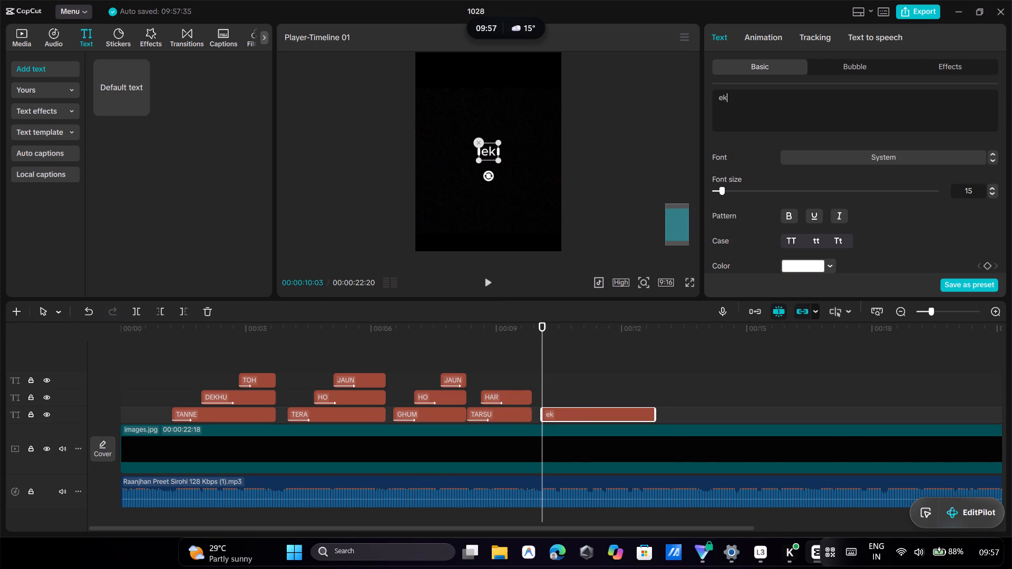
Set the EK text to uppercase and paste all of the TARSU clip's attributes onto it.
click(794, 237)
right_click(504, 415)
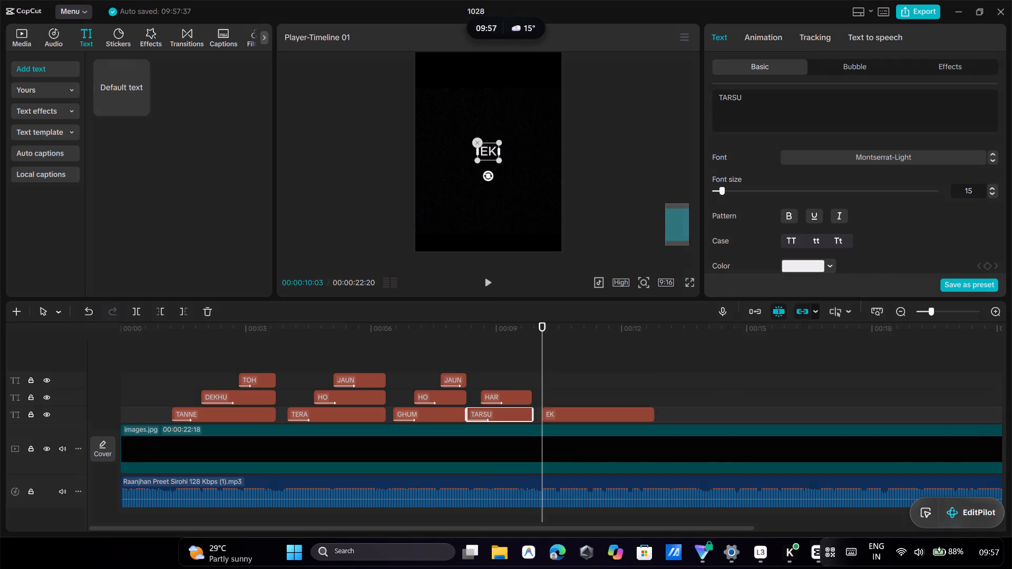
click(570, 309)
right_click(568, 420)
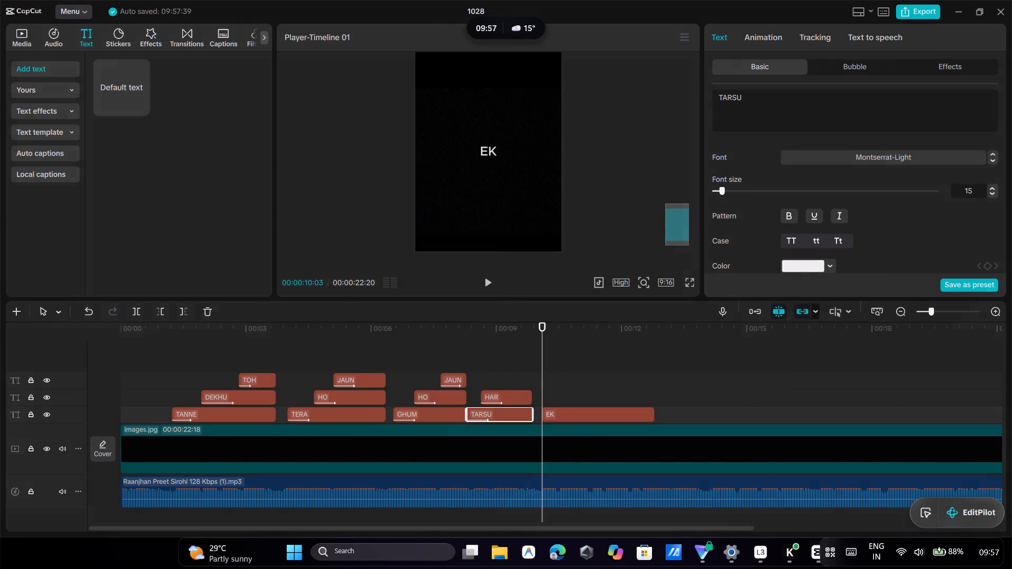
click(614, 332)
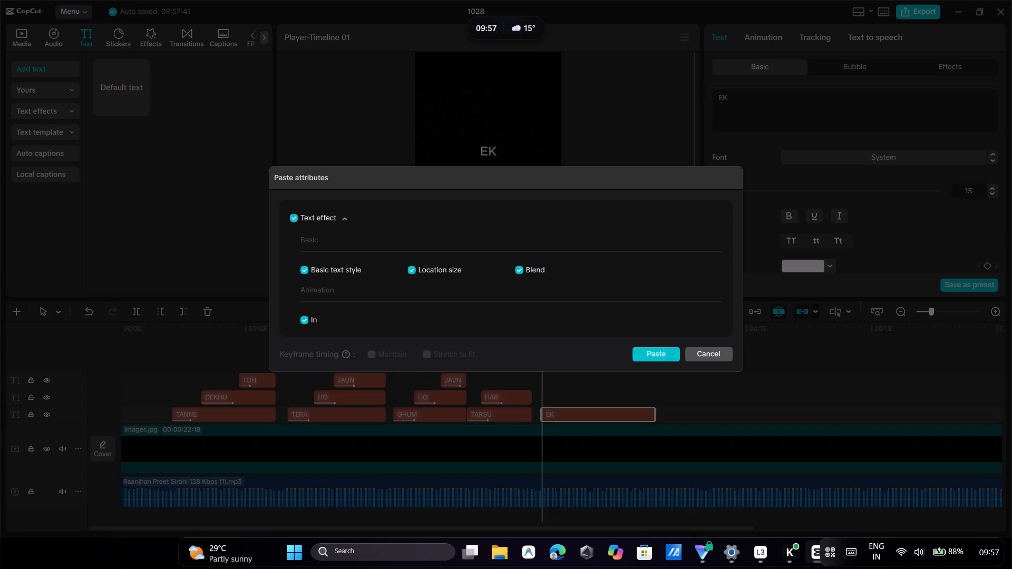
click(660, 357)
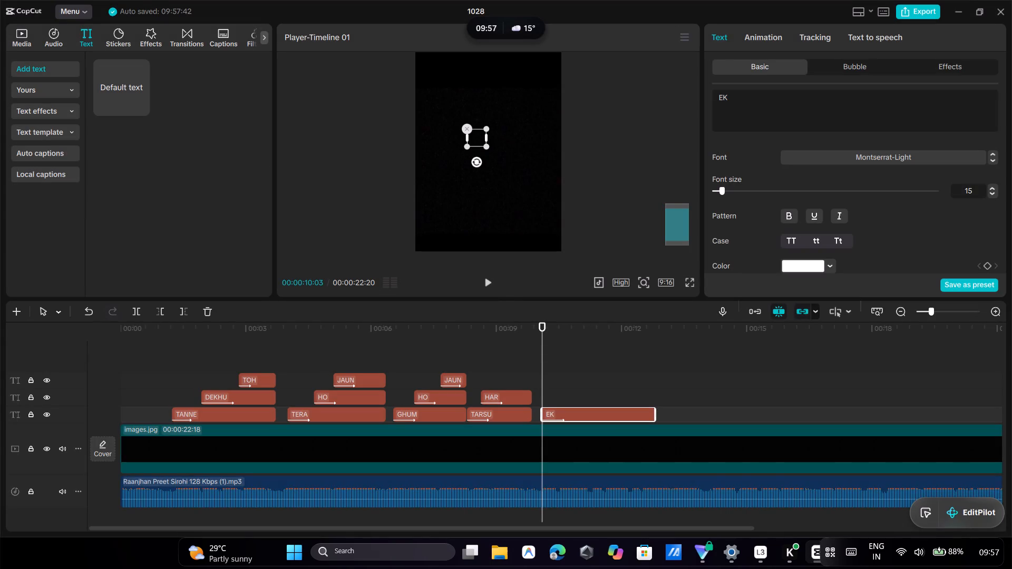
Copy the attributes of the HAR clip.
right_click(515, 398)
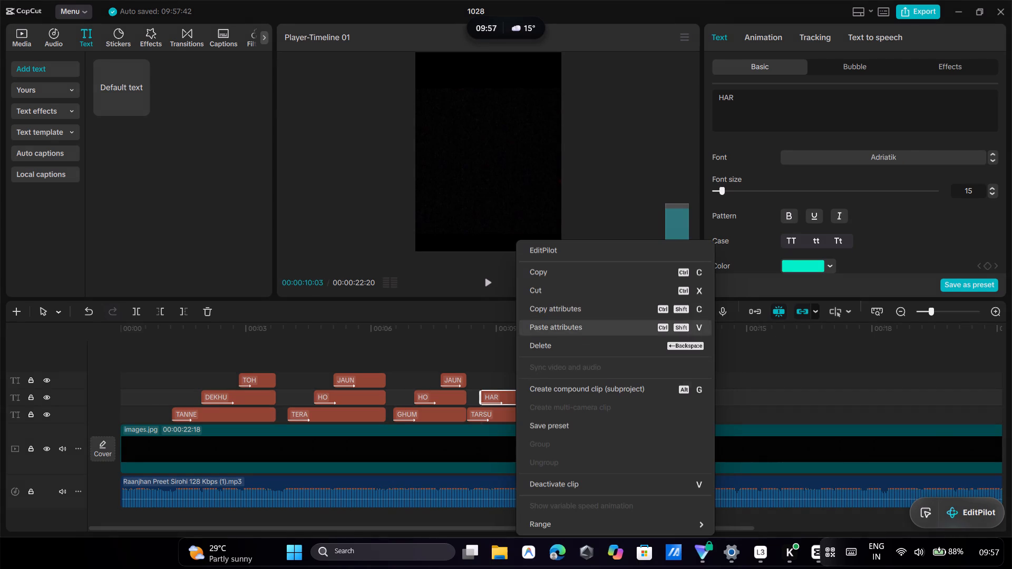
click(574, 310)
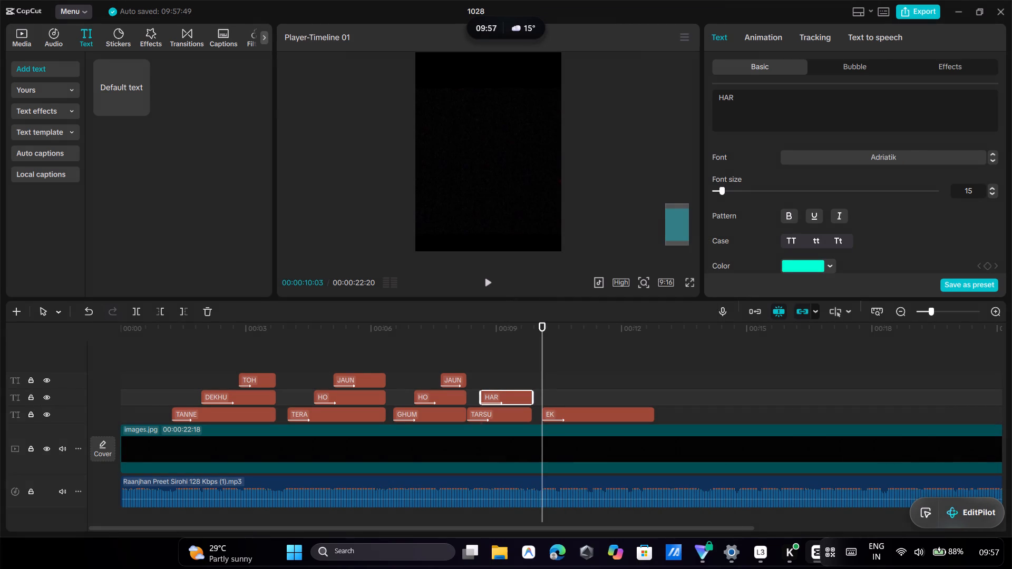
Play on to the next lyric word, add a default text clip at 00:00:10:28, and shift it slightly earlier.
click(485, 281)
click(485, 281)
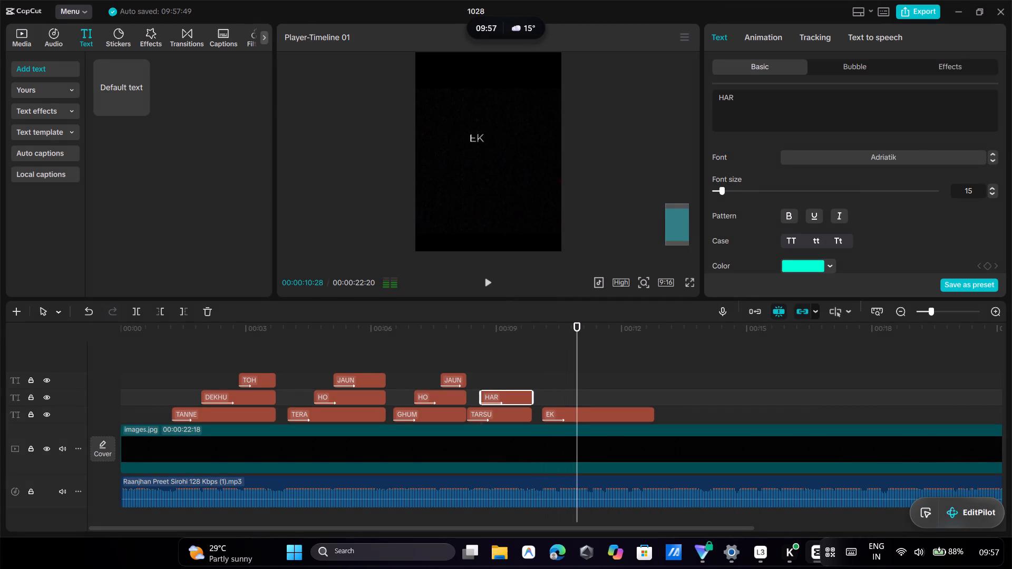
click(139, 102)
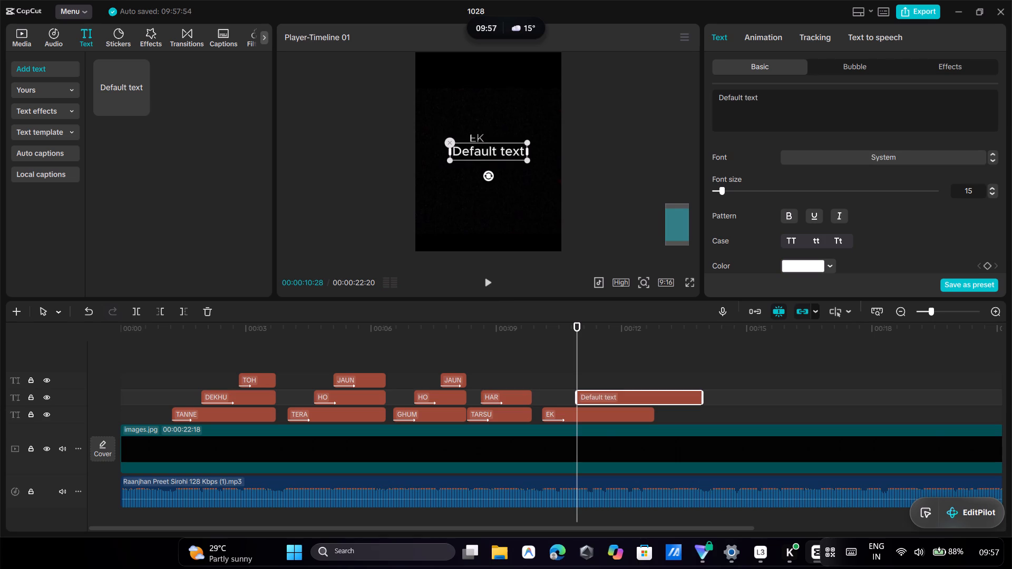
drag(615, 393, 607, 394)
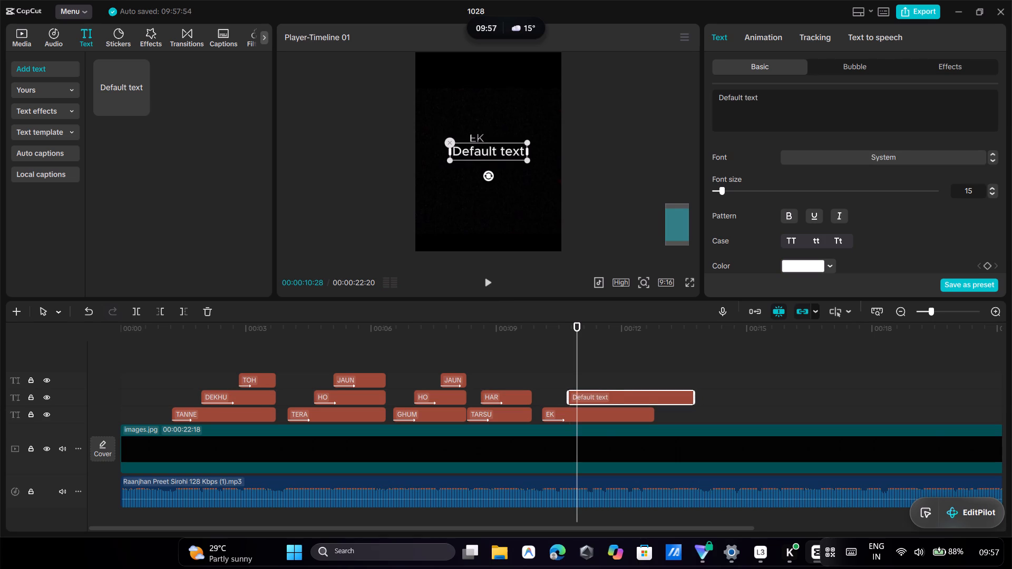
Replace the wording of the new default text clip with "jhalak" and set it to uppercase.
click(767, 107)
key(BackSpace)
key(BackSpace)
key(BackSpace)
key(BackSpace)
key(BackSpace)
key(BackSpace)
key(BackSpace)
key(BackSpace)
key(BackSpace)
key(BackSpace)
key(BackSpace)
key(BackSpace)
key(BackSpace)
key(BackSpace)
key(BackSpace)
key(BackSpace)
key(BackSpace)
key(BackSpace)
key(BackSpace)
key(BackSpace)
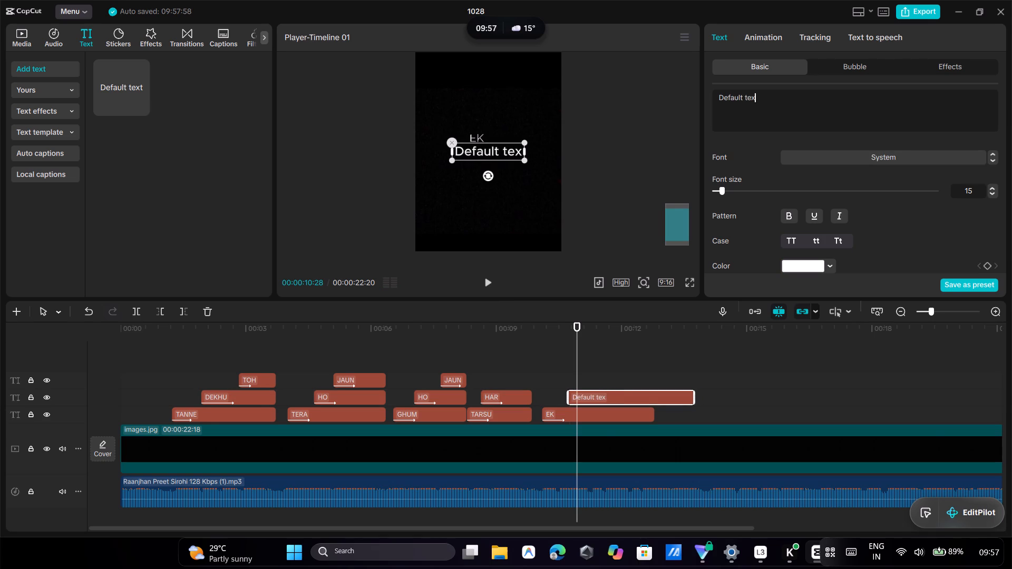
text(jh)
key(a)
text(lak)
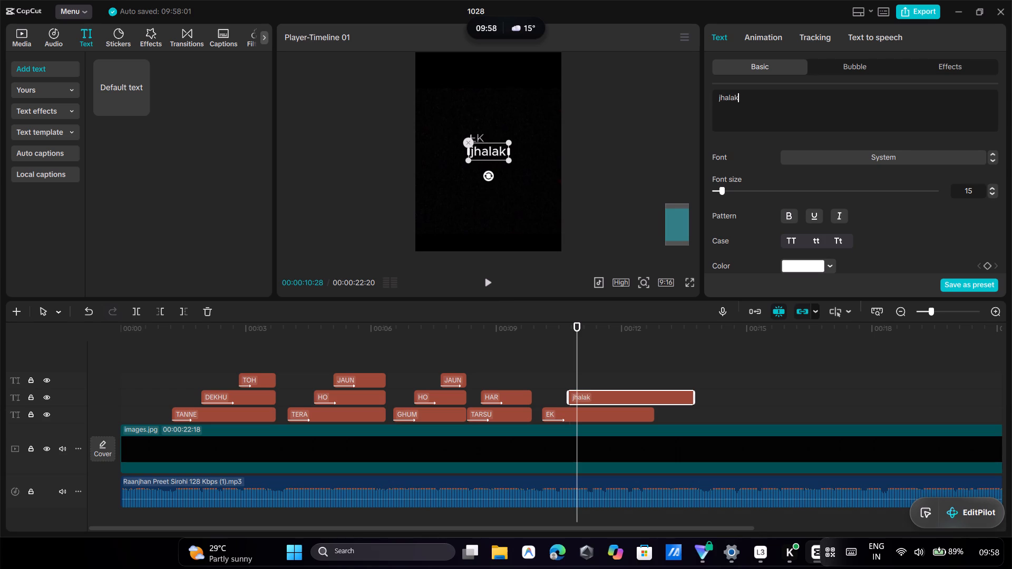
click(794, 239)
Paste all of the HAR clip's copied attributes onto the JHALAK clip.
right_click(618, 399)
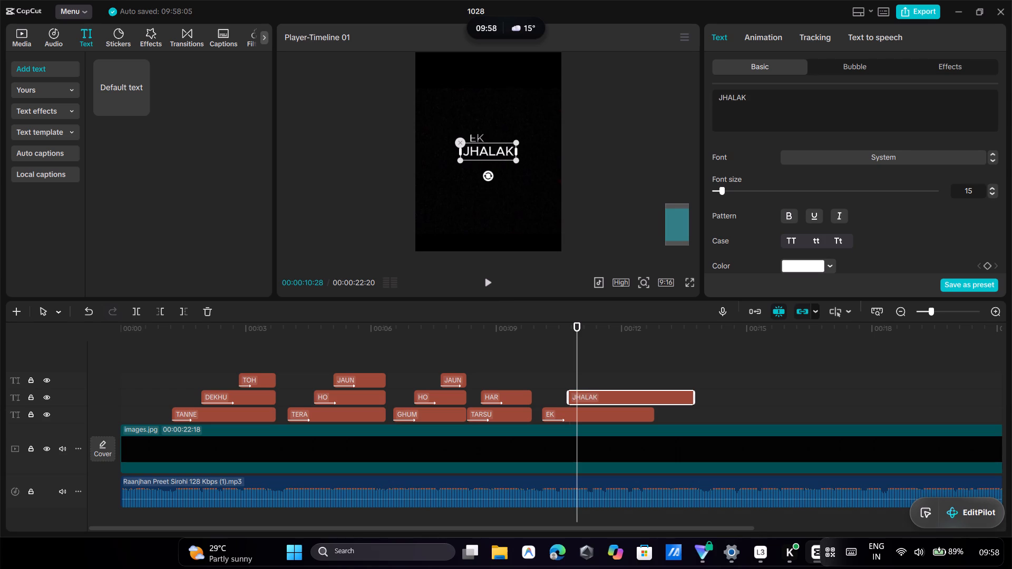
click(662, 325)
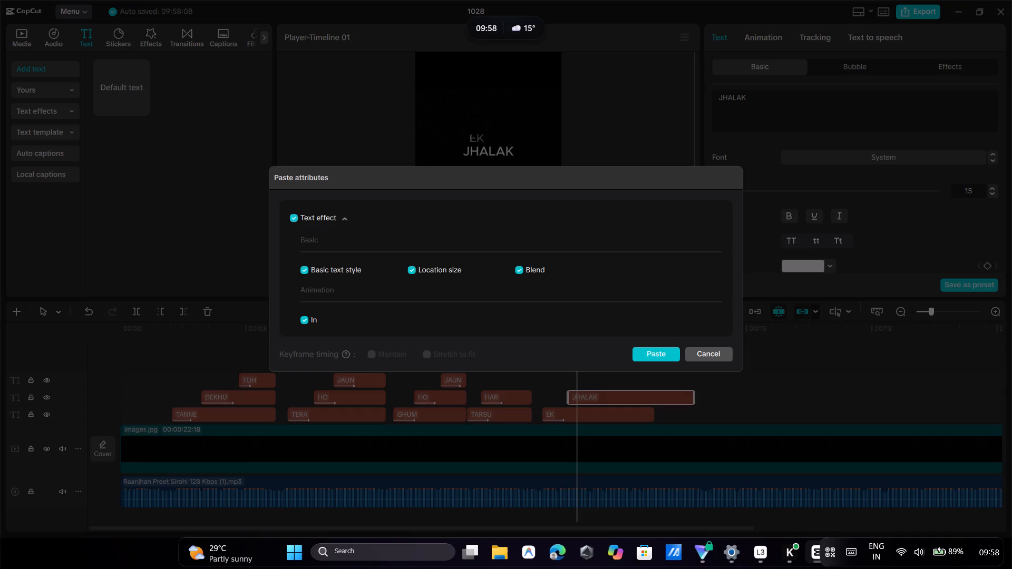
click(644, 355)
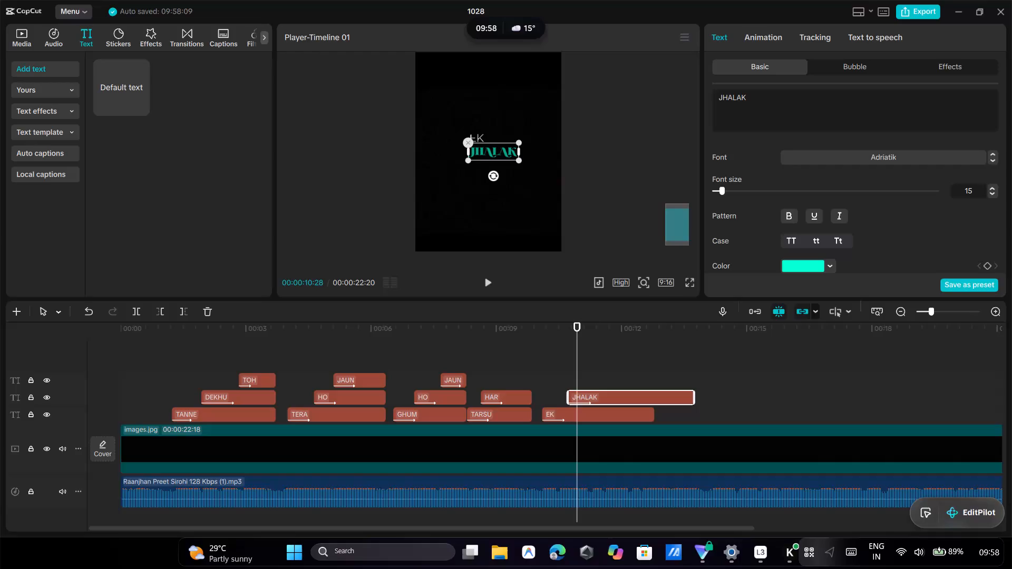
Move EK up and to the left in the preview frame, and place JHALAK just beneath it.
click(483, 138)
drag(479, 138, 478, 138)
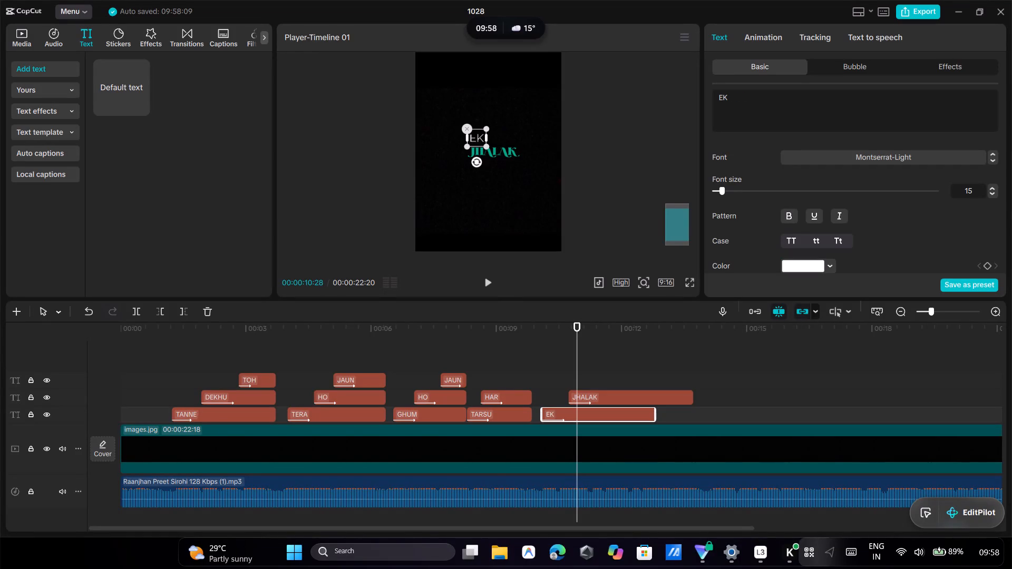
drag(478, 138, 464, 134)
click(493, 159)
drag(495, 153, 493, 153)
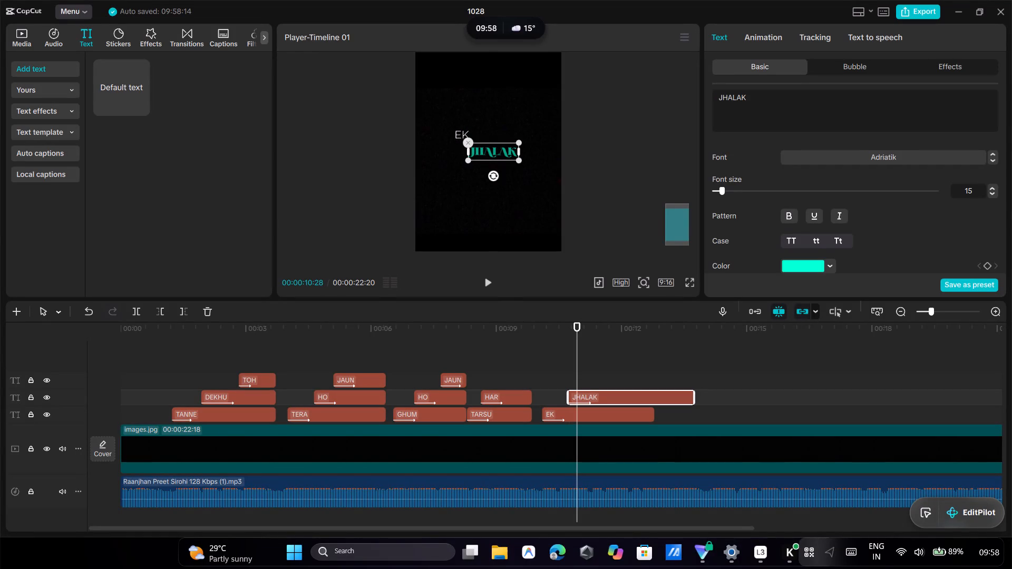
drag(493, 153, 486, 148)
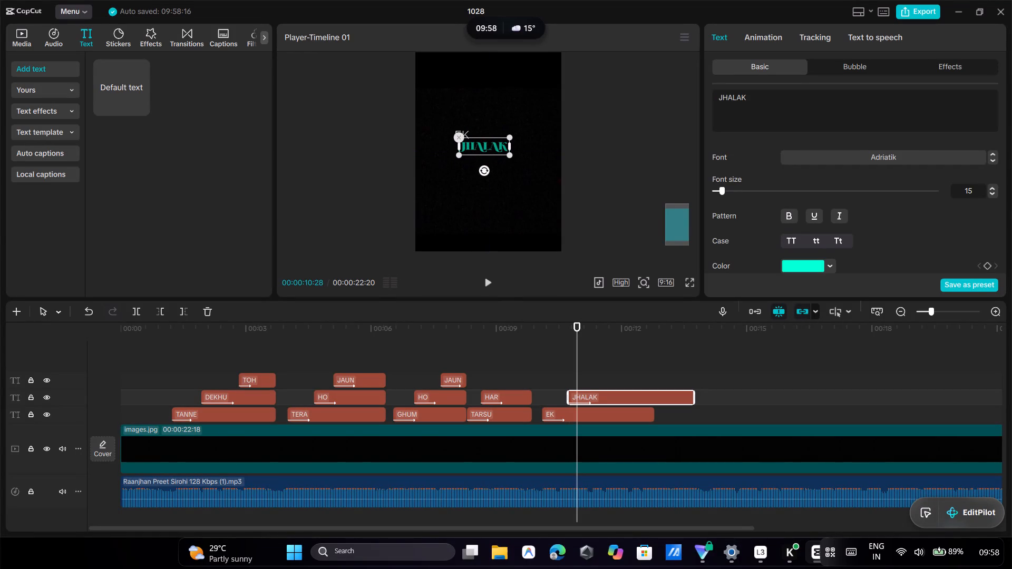
Play on to the next lyric word and add a default text clip at 00:00:11:23 above JHALAK.
click(486, 277)
click(486, 277)
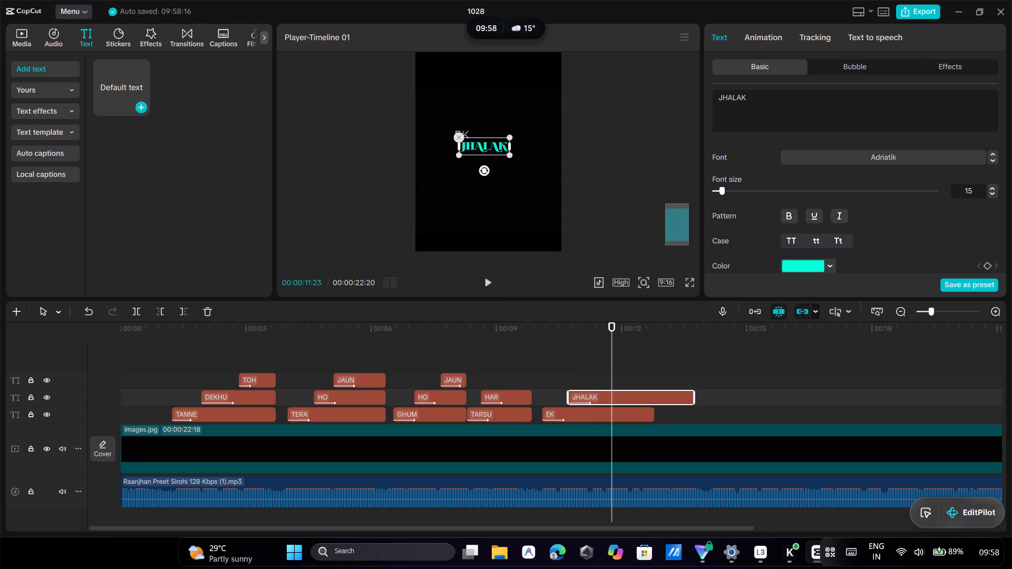
click(138, 107)
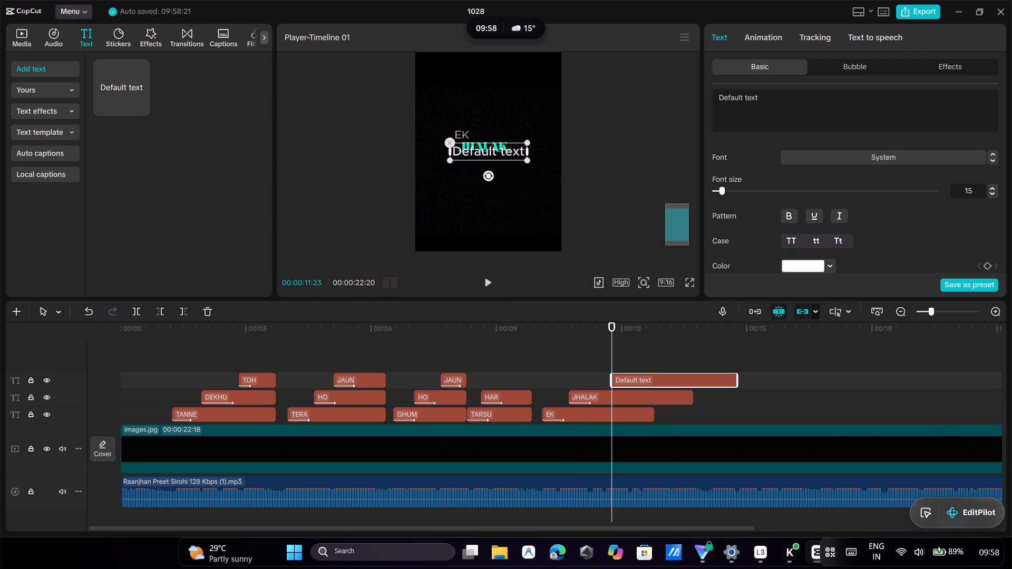
Replace the wording of the new default text clip with "ko" and set it to uppercase.
click(828, 99)
key(BackSpace)
key(BackSpace)
key(BackSpace)
key(BackSpace)
key(BackSpace)
key(BackSpace)
key(BackSpace)
key(BackSpace)
key(BackSpace)
key(BackSpace)
key(BackSpace)
key(BackSpace)
key(BackSpace)
key(BackSpace)
key(BackSpace)
key(BackSpace)
key(BackSpace)
key(BackSpace)
key(BackSpace)
key(BackSpace)
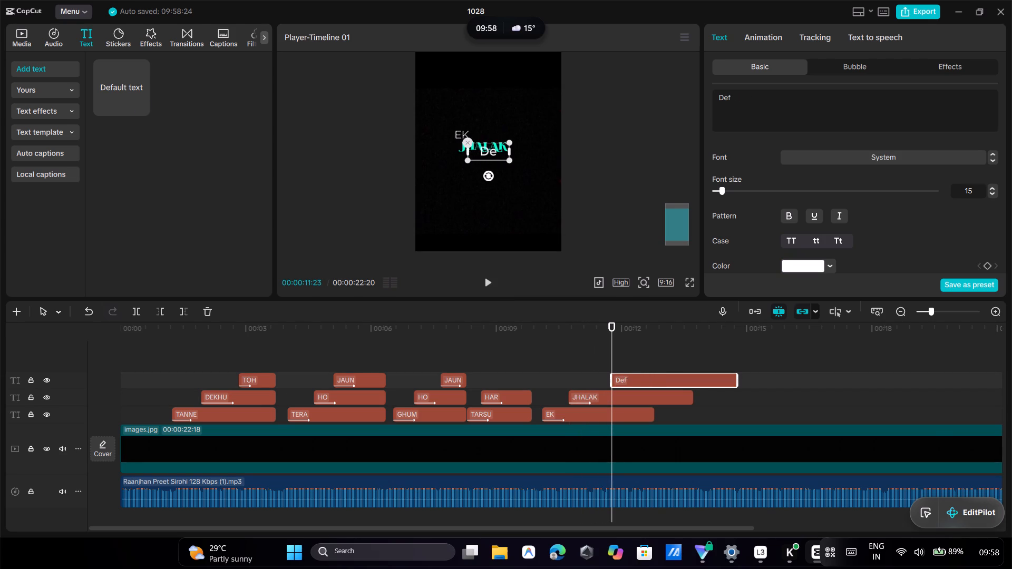
text(ko)
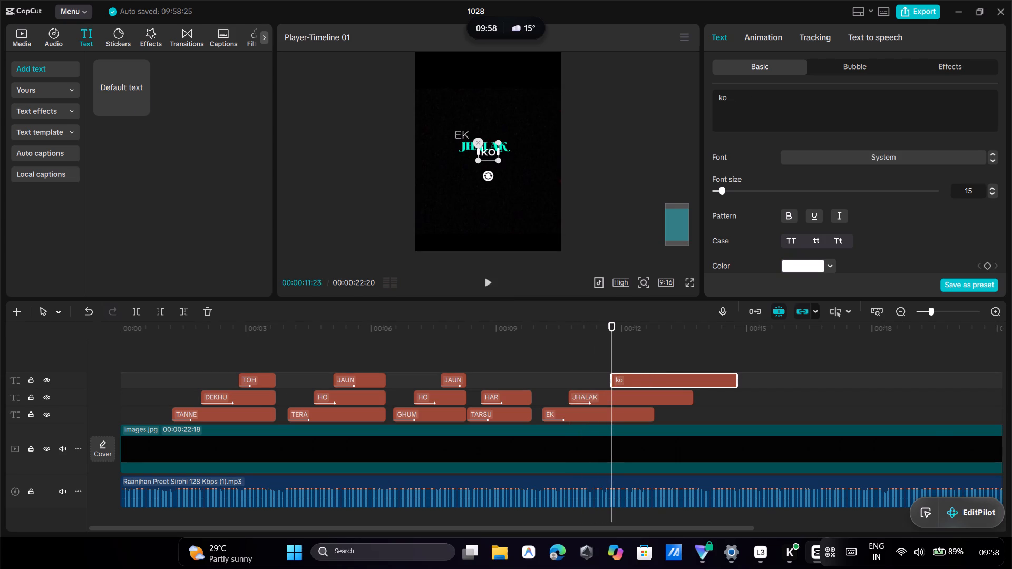
click(790, 243)
click(871, 154)
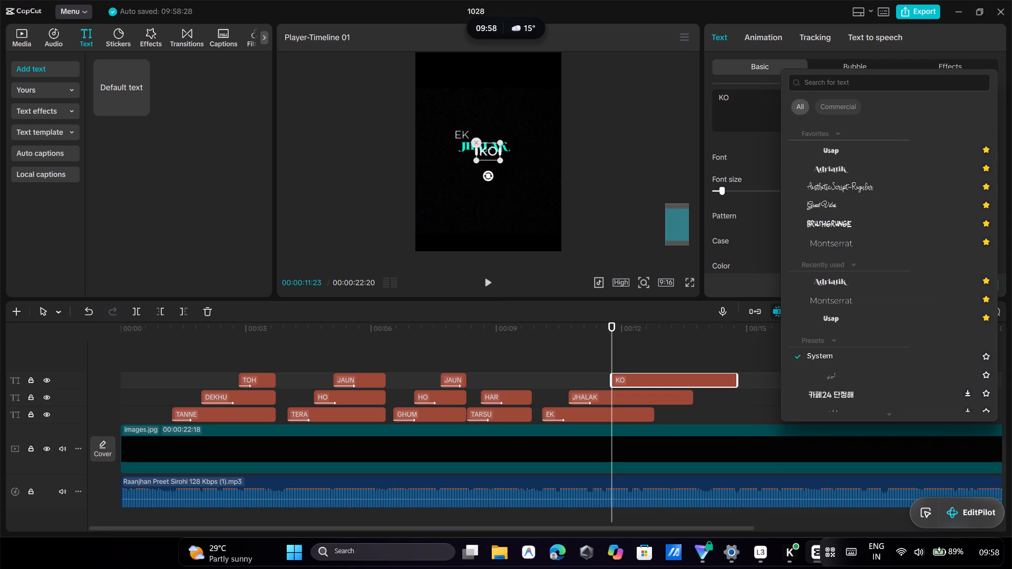
Copy the TARSU clip's attributes and paste all of them onto the KO clip.
right_click(493, 419)
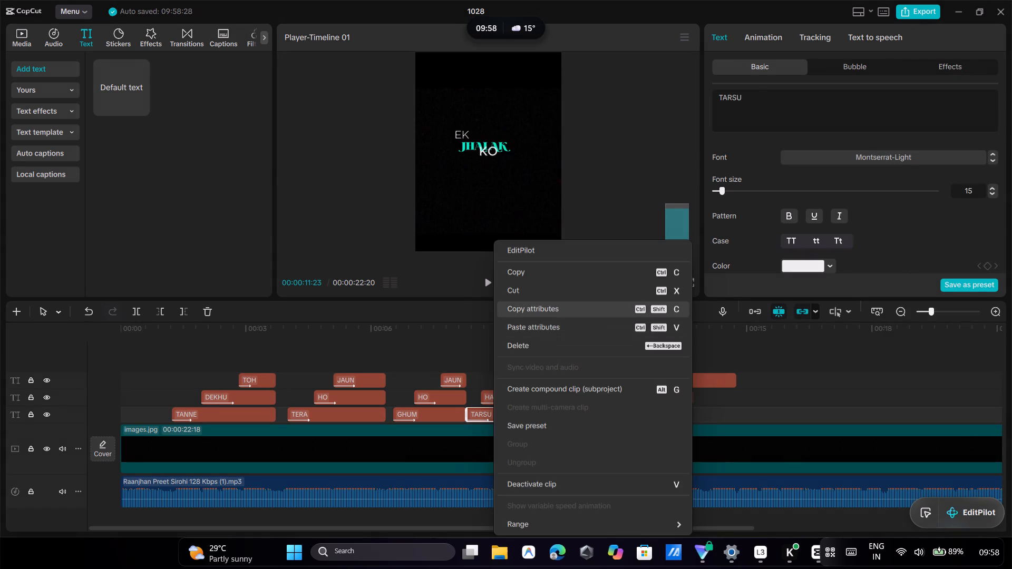
click(557, 305)
right_click(640, 376)
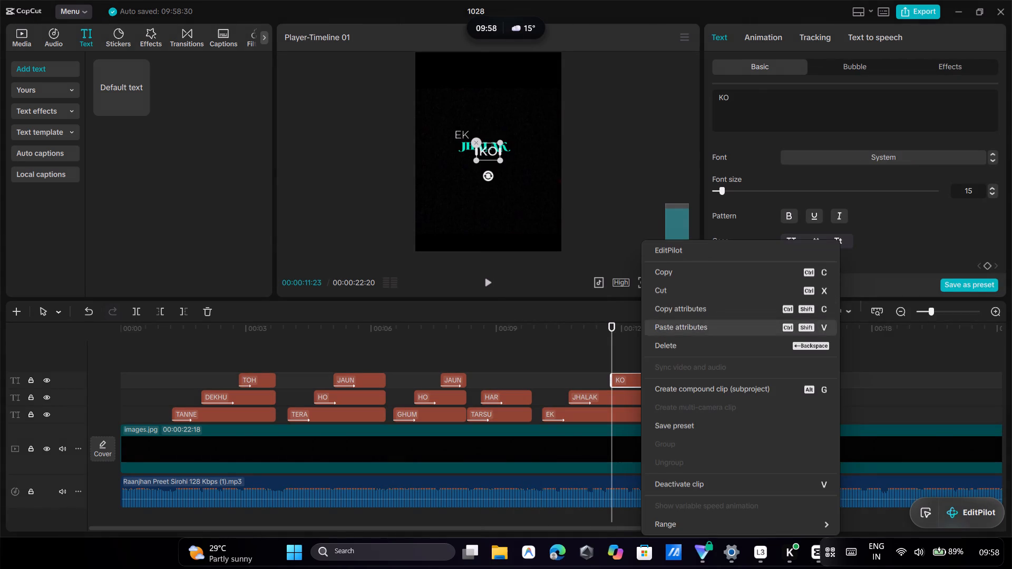
click(672, 330)
click(669, 351)
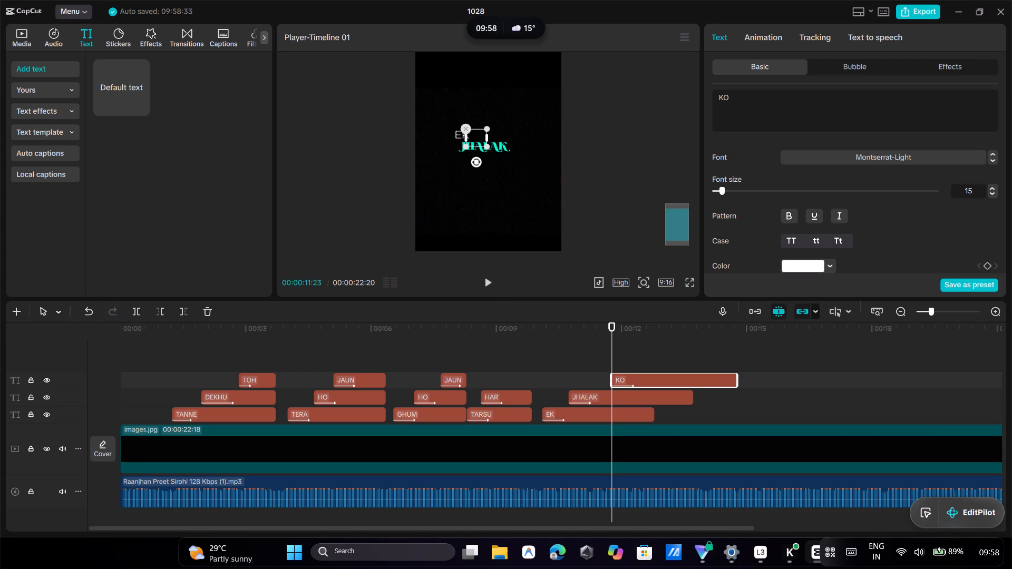
Shift the KO clip earlier to start at about 00:00:11:10, checking its timing against the music by playback.
click(469, 331)
click(490, 283)
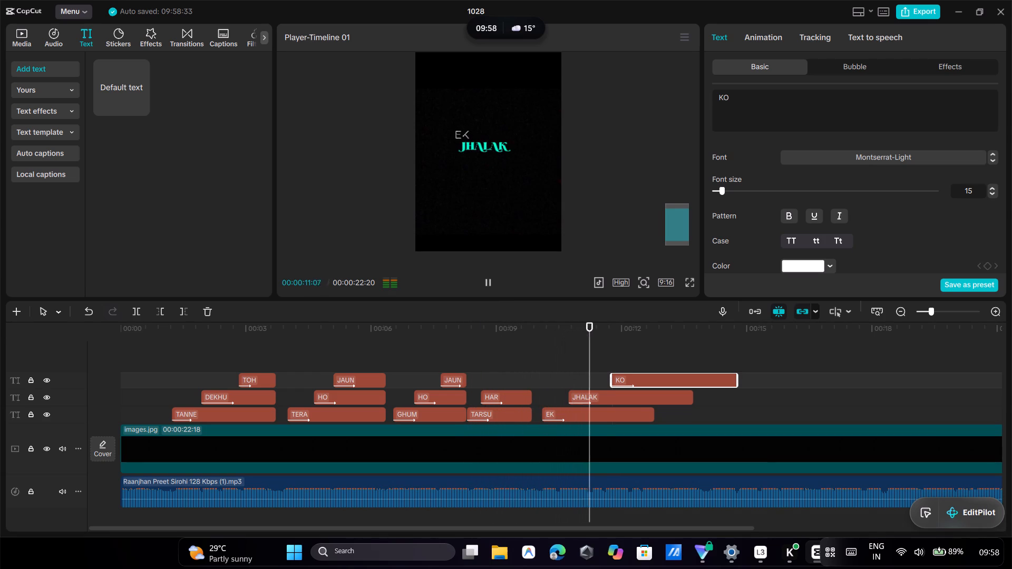
click(490, 283)
click(644, 381)
drag(644, 381, 641, 381)
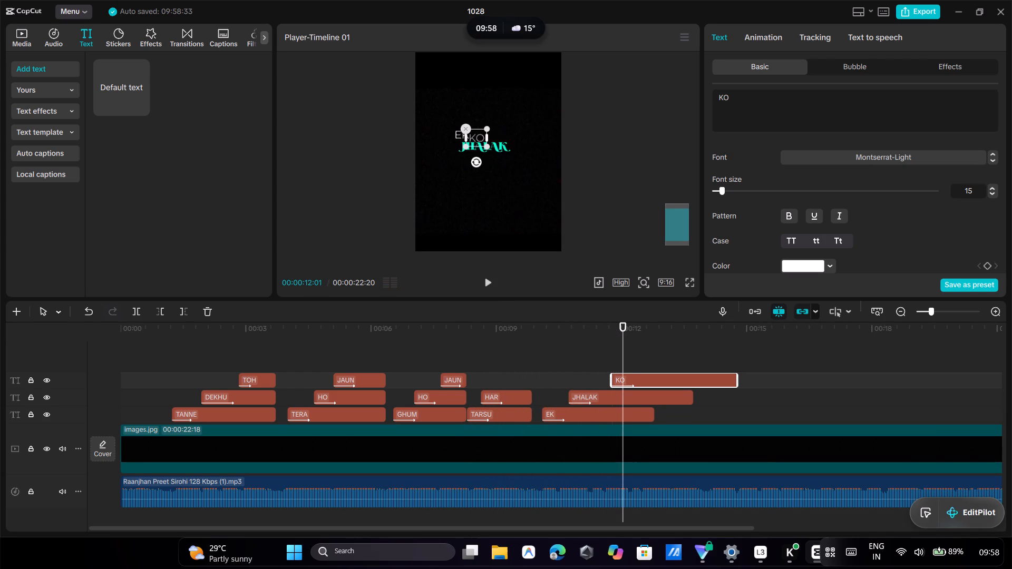
drag(641, 381, 627, 382)
click(522, 344)
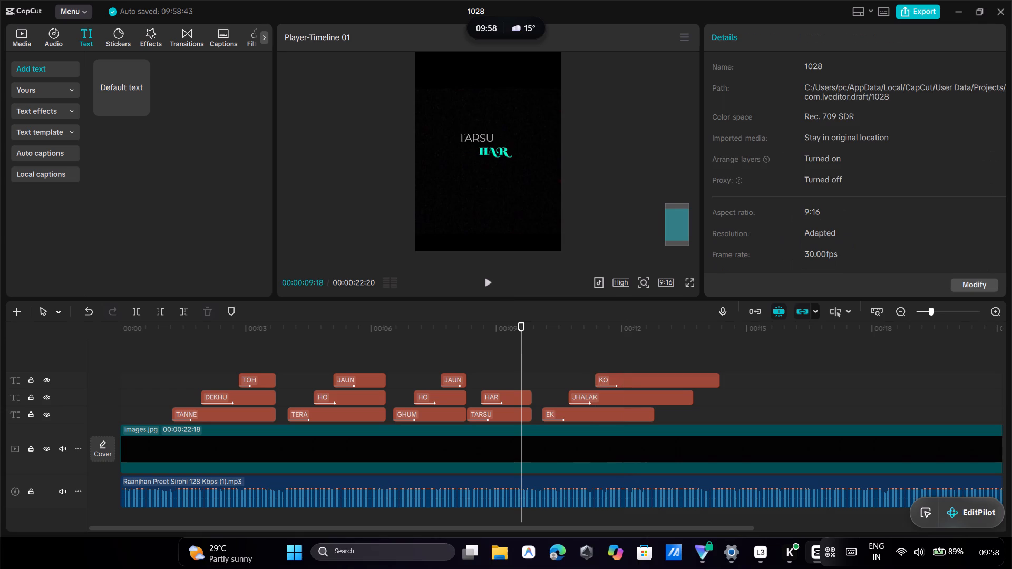
click(493, 290)
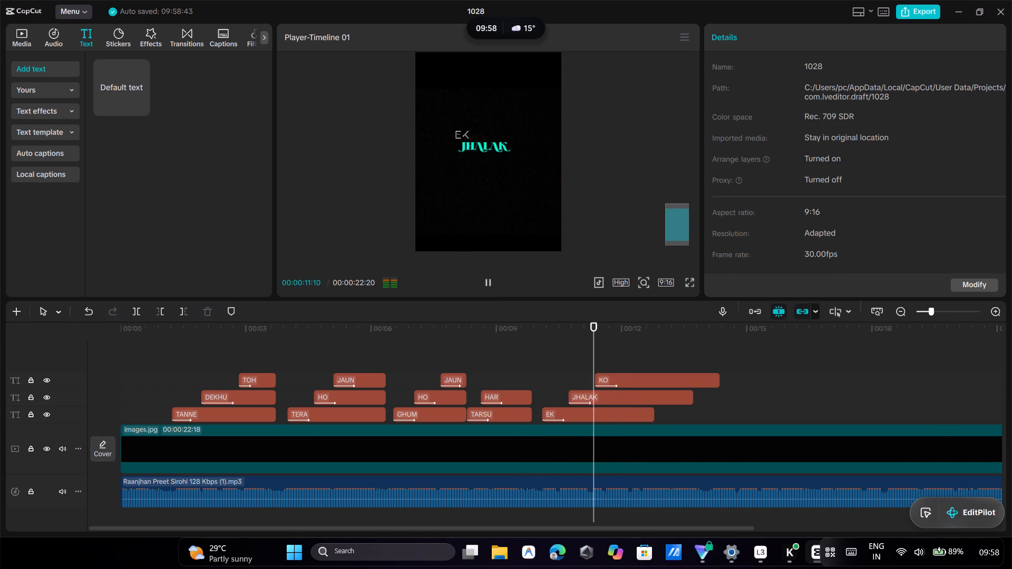
click(491, 287)
Move KO in the preview frame to just below the right end of JHALAK.
click(475, 126)
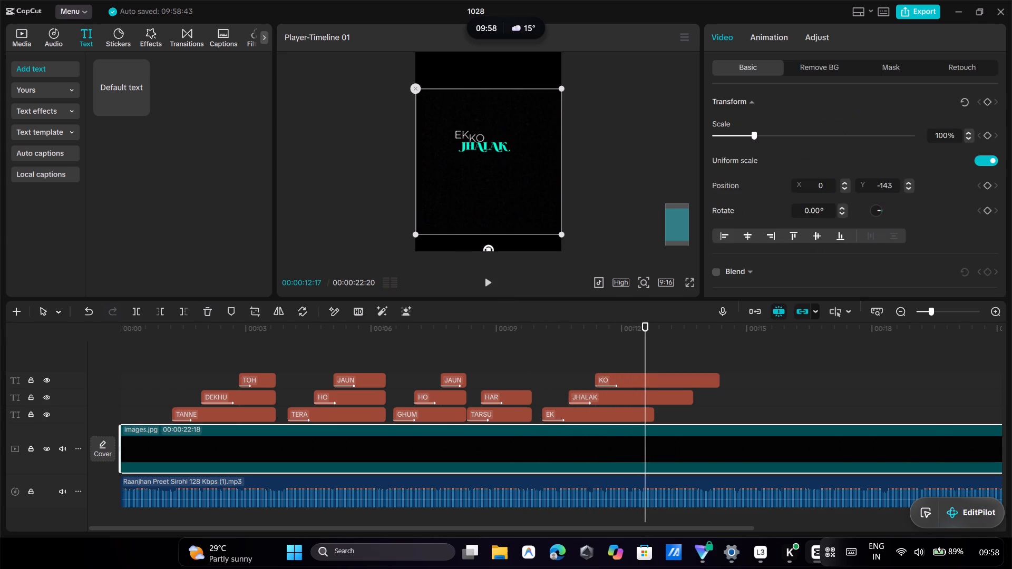
click(476, 135)
click(477, 136)
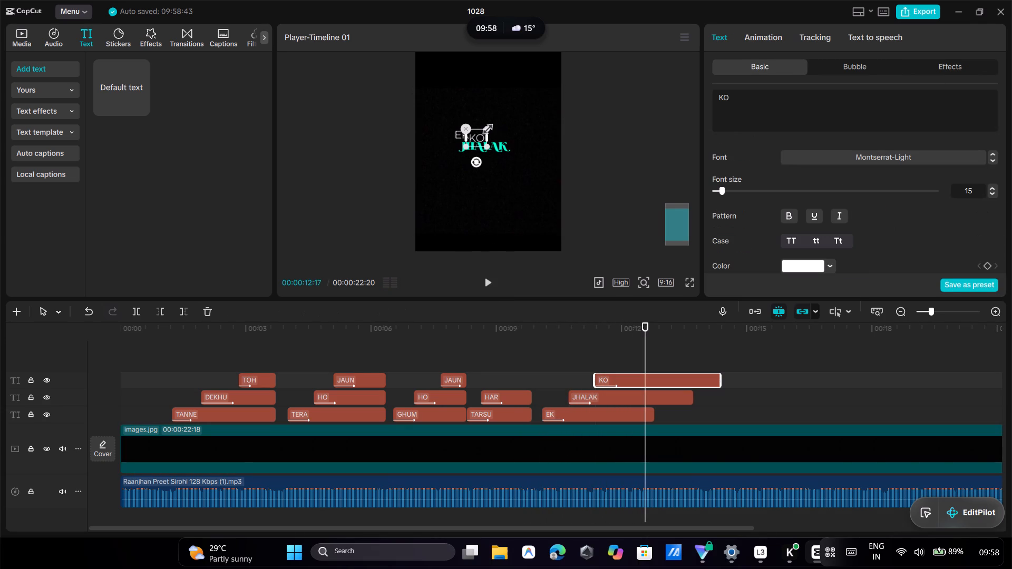
drag(472, 134, 504, 154)
click(636, 140)
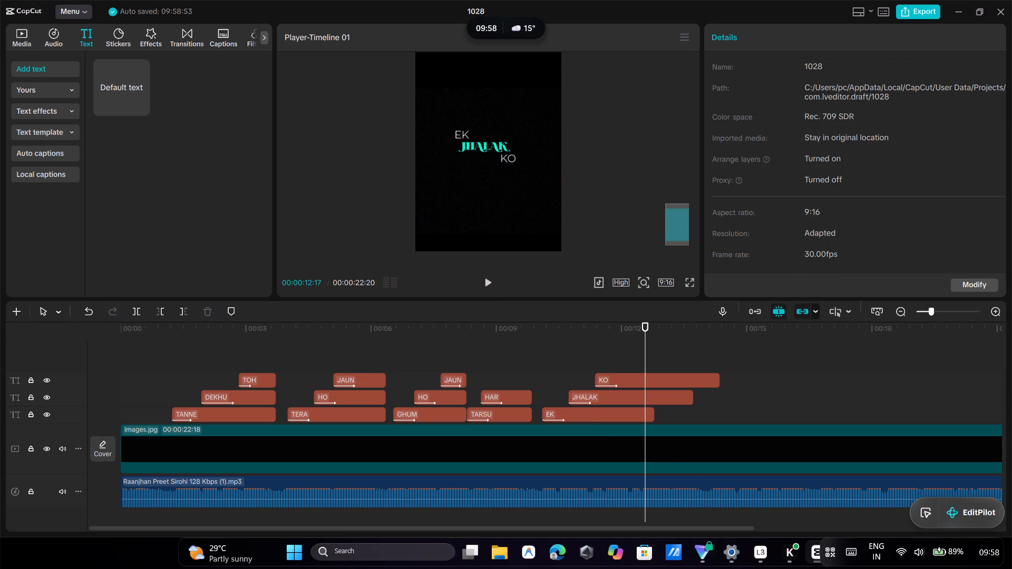
Play back the line to find its ending and trim the ends of KO, JHALAK and EK to 00:00:12:08.
click(552, 374)
click(482, 280)
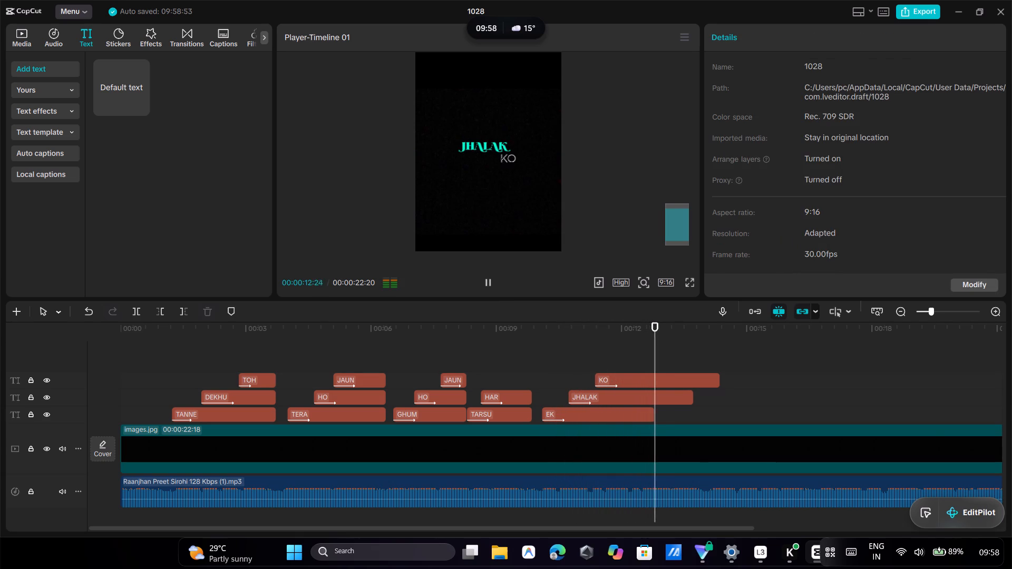
click(484, 282)
click(633, 360)
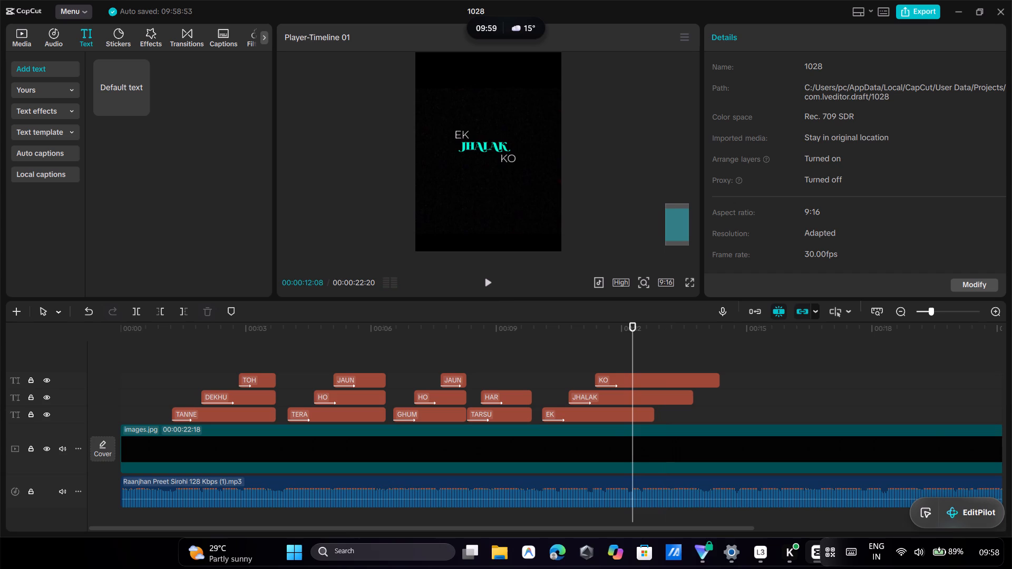
drag(719, 377, 639, 395)
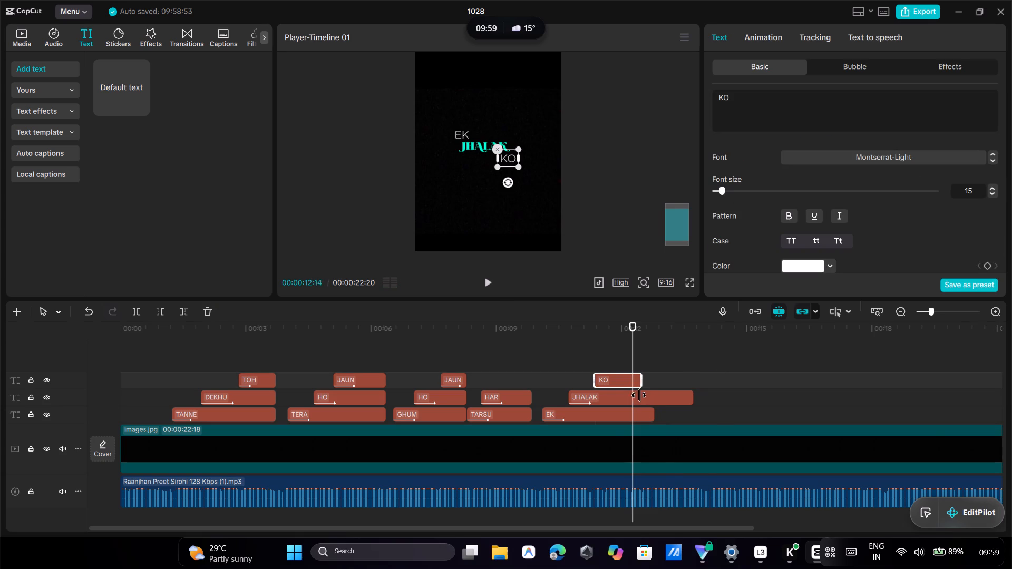
drag(639, 395, 635, 399)
drag(692, 400, 685, 404)
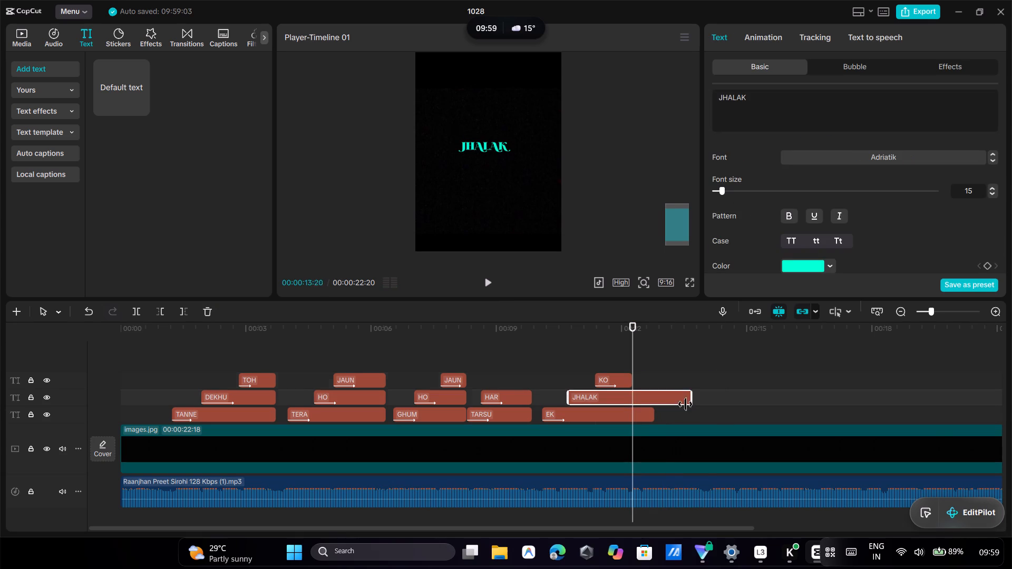
drag(685, 404, 633, 415)
drag(652, 415, 631, 420)
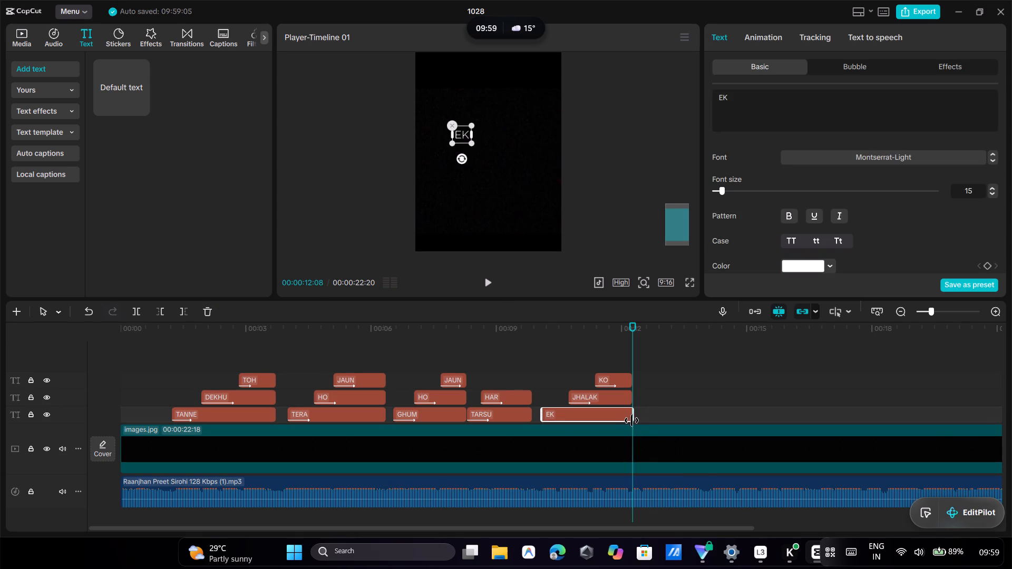
drag(631, 420, 631, 420)
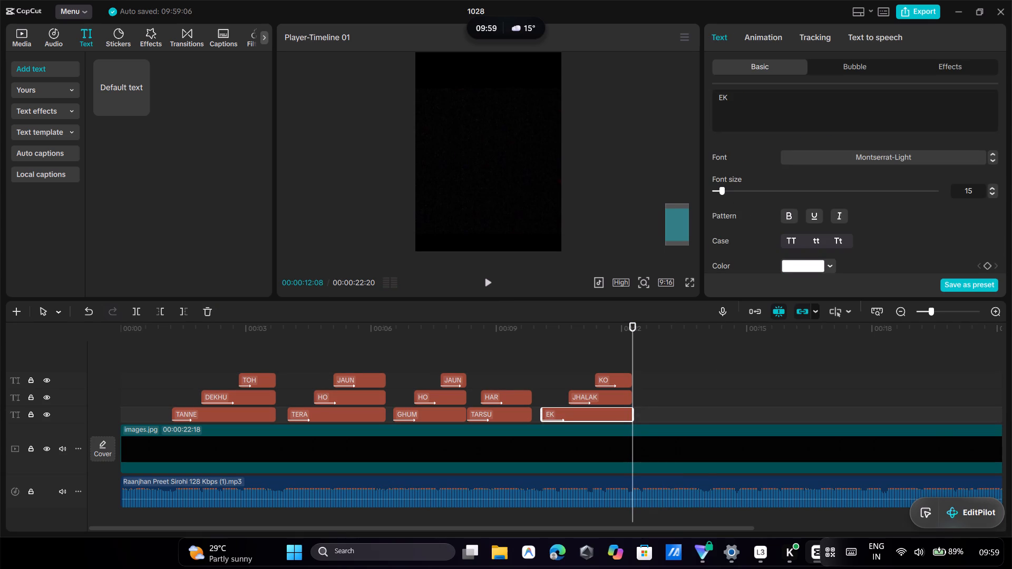
Play on from 00:00:12:08 to find where the next lyric word starts in the music.
click(488, 279)
click(488, 280)
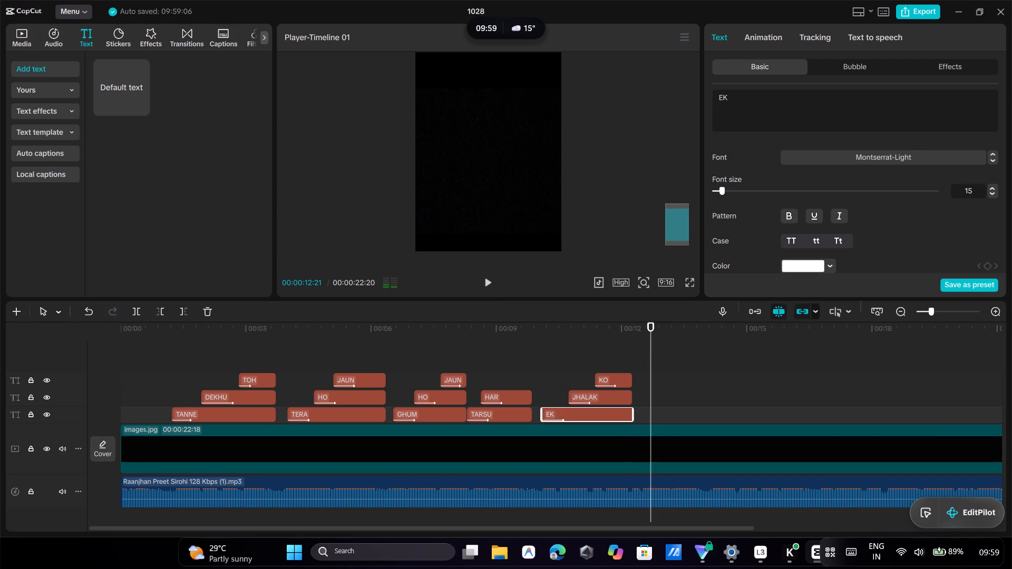
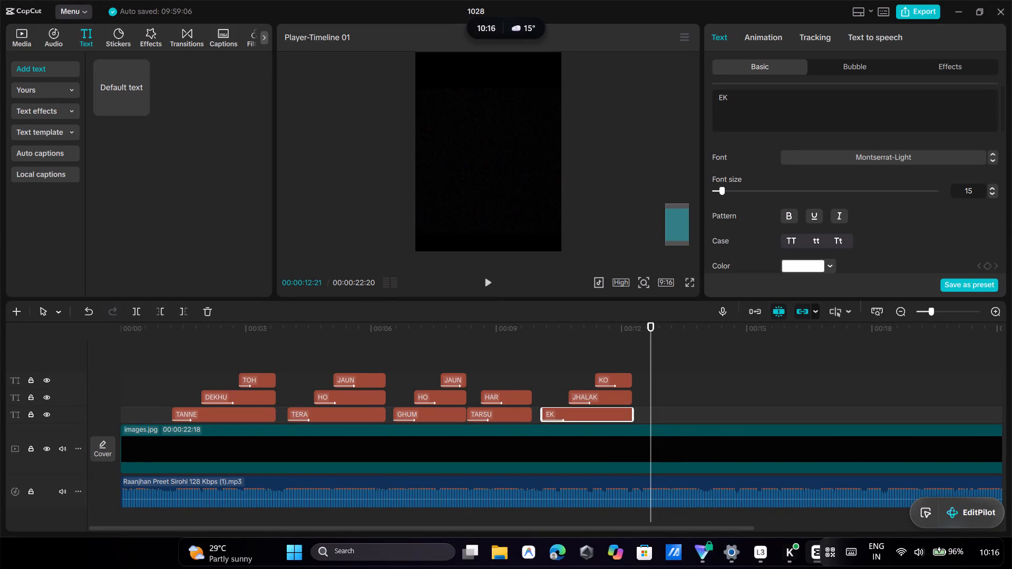
Play the video from the beginning to about 00:00:12:21 to review the lyric clips made so far.
click(137, 361)
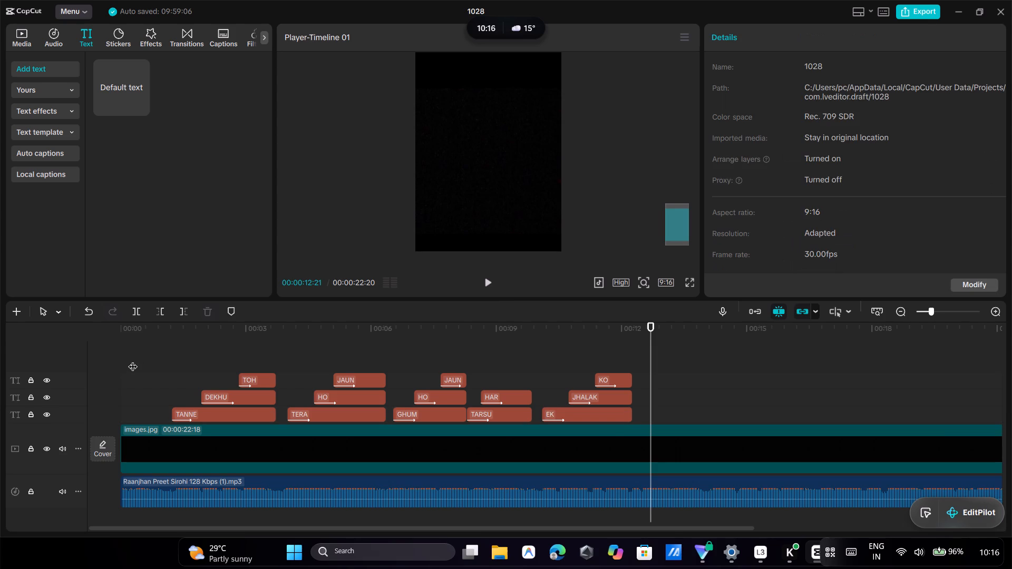
drag(133, 360, 94, 371)
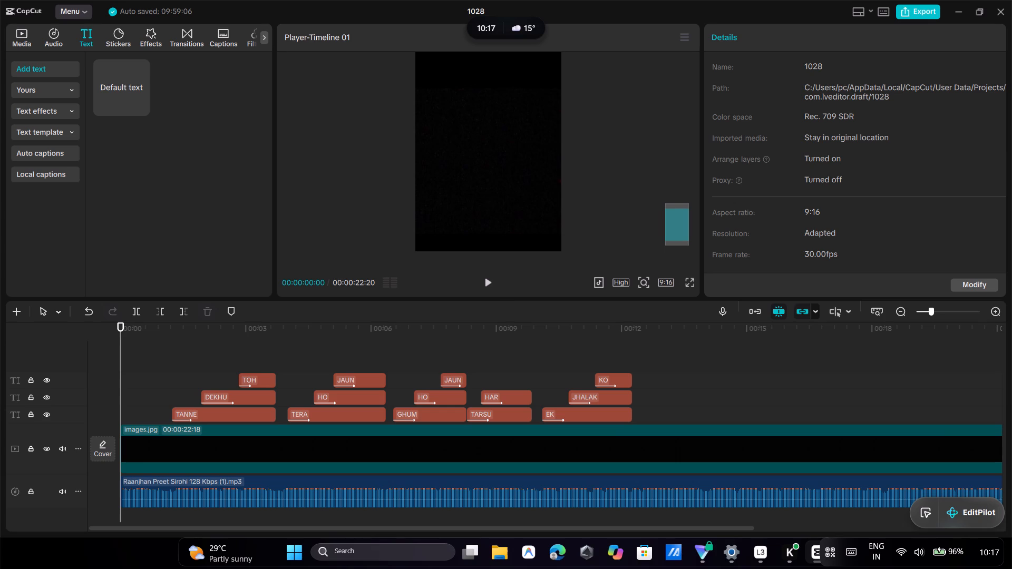
click(487, 285)
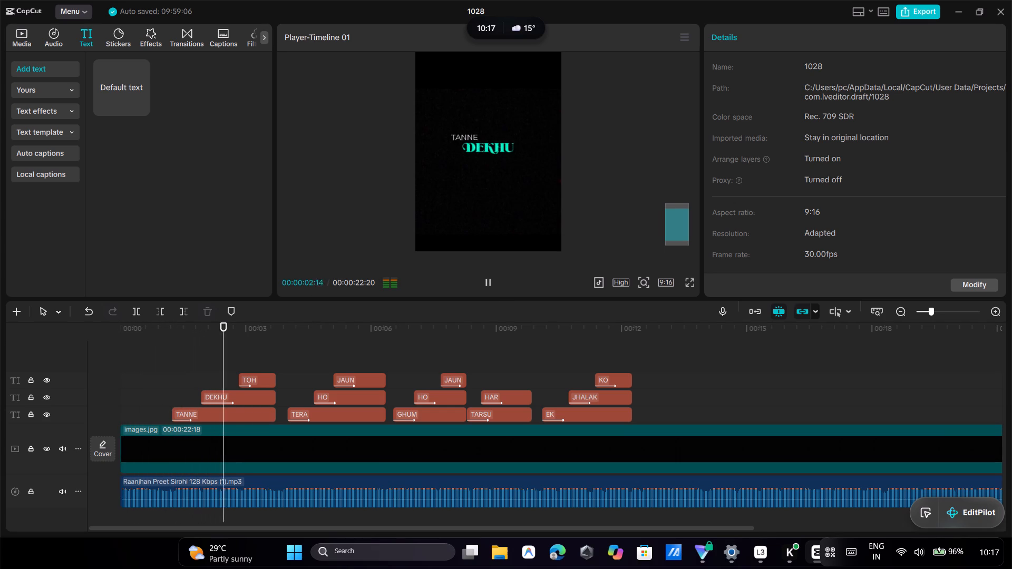
Raise the system volume to 76% while the lyric video plays.
click(940, 560)
click(925, 562)
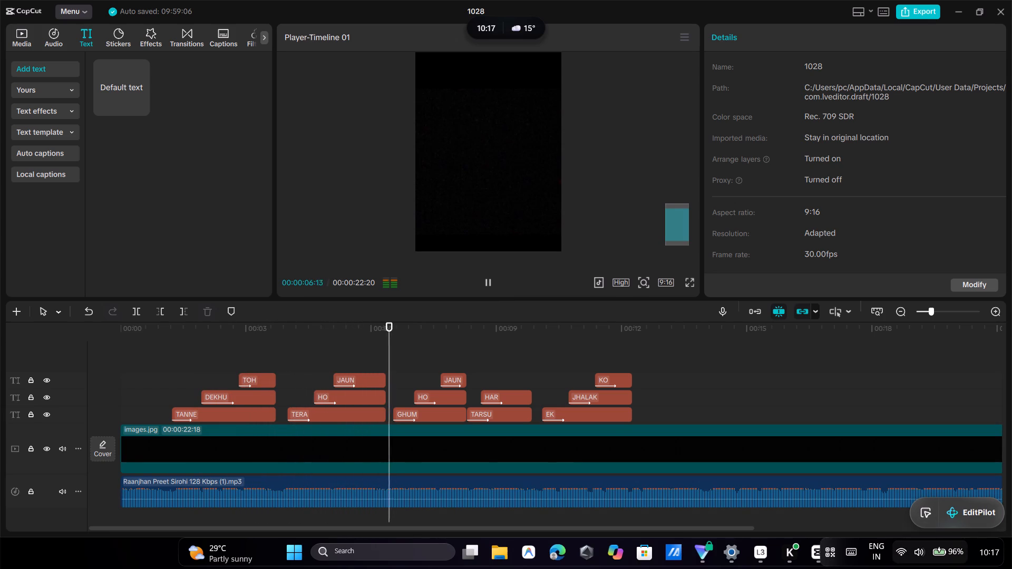
click(925, 560)
click(916, 464)
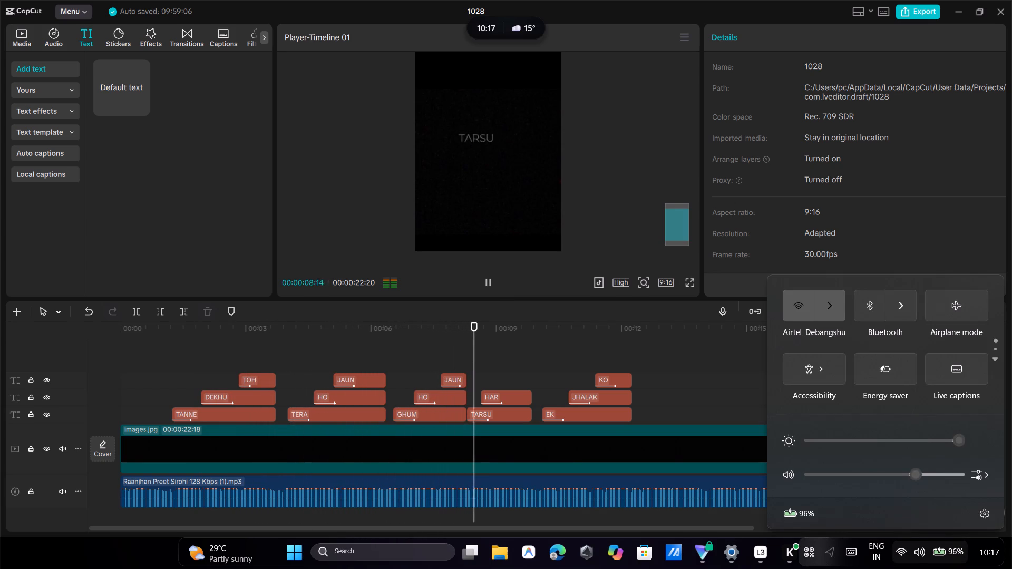
click(924, 474)
click(685, 349)
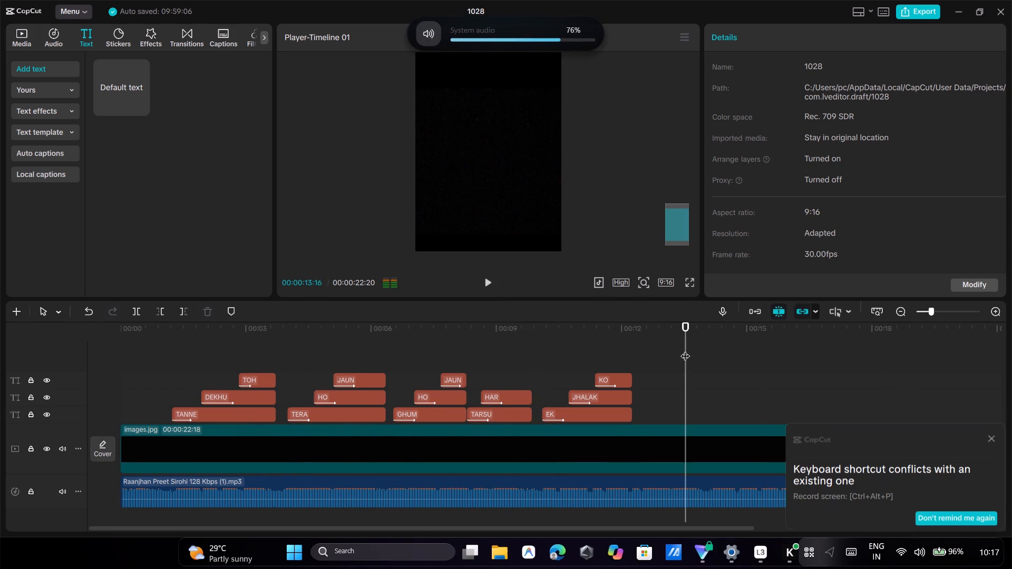
Replay the video from near the start of TANNE to about 00:00:12:21 to check the lyric clips against the music.
click(180, 358)
click(484, 278)
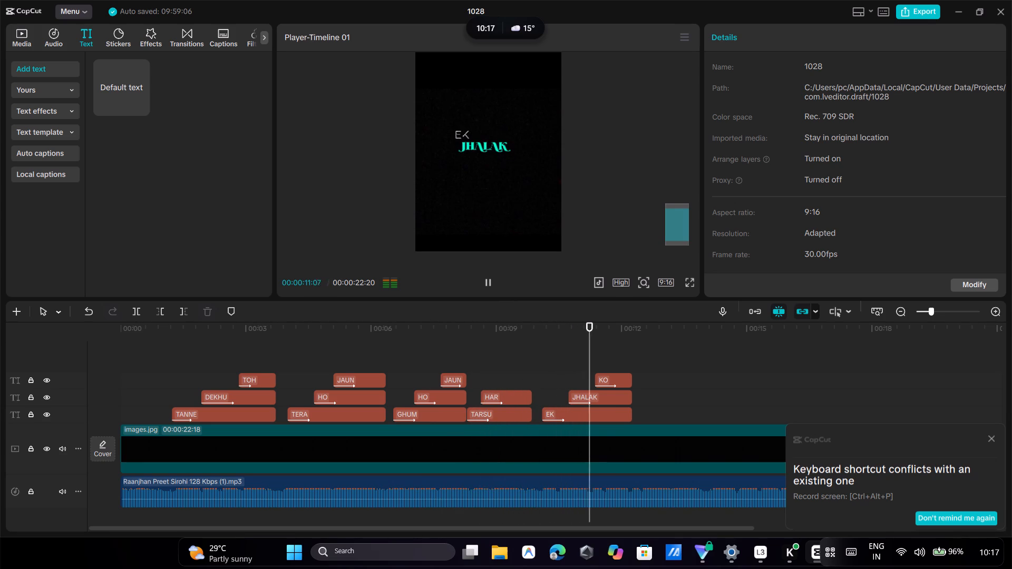
click(486, 279)
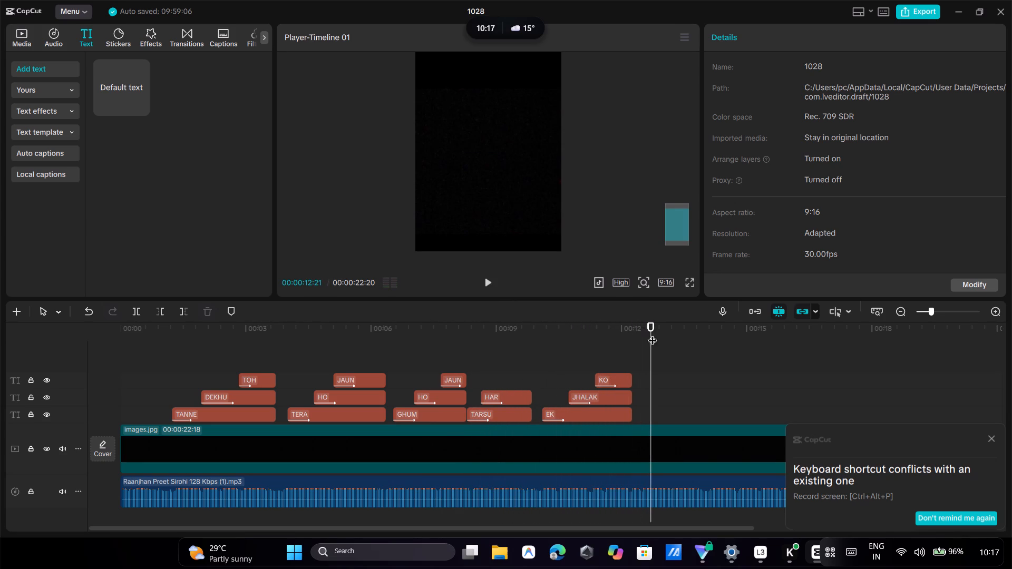
Add a default text clip at 00:00:12:15, replace its text with khudne and set it to uppercase.
drag(652, 343, 643, 348)
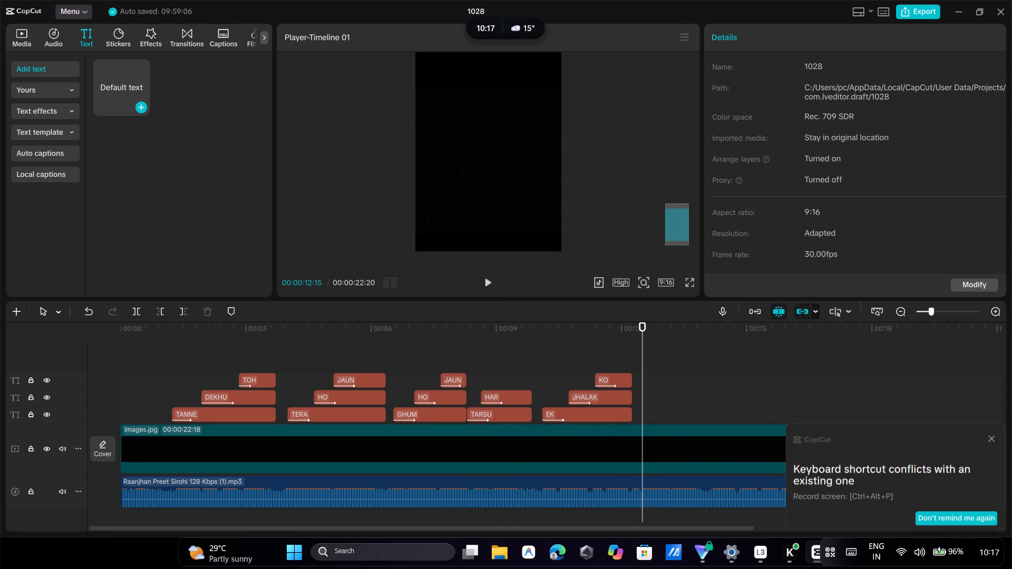
click(138, 103)
click(814, 96)
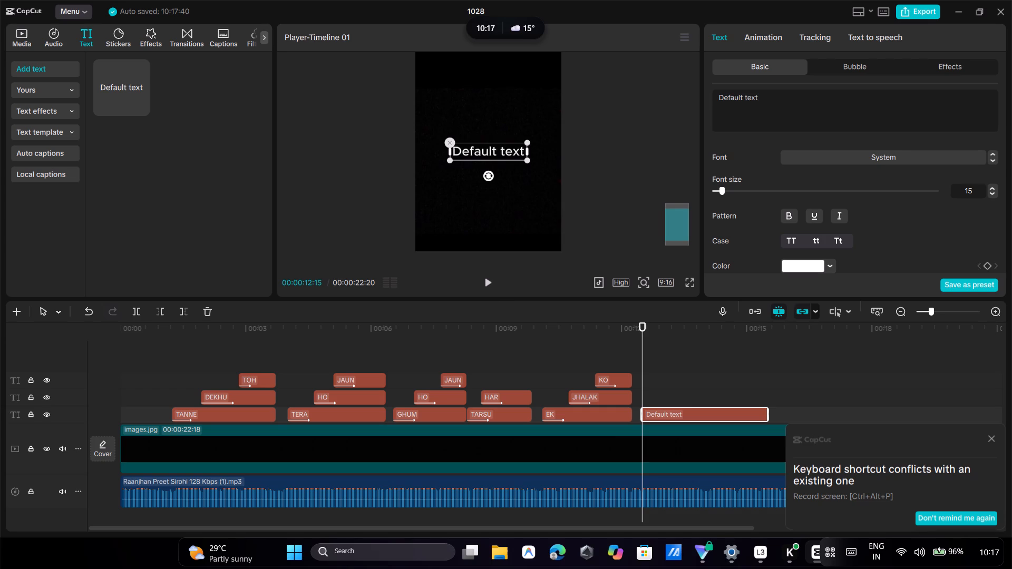
key(BackSpace)
key(BackSpace)
key(BackSpace)
key(BackSpace)
key(BackSpace)
key(BackSpace)
key(BackSpace)
key(BackSpace)
key(BackSpace)
key(BackSpace)
key(BackSpace)
key(BackSpace)
key(BackSpace)
key(BackSpace)
key(BackSpace)
key(BackSpace)
key(BackSpace)
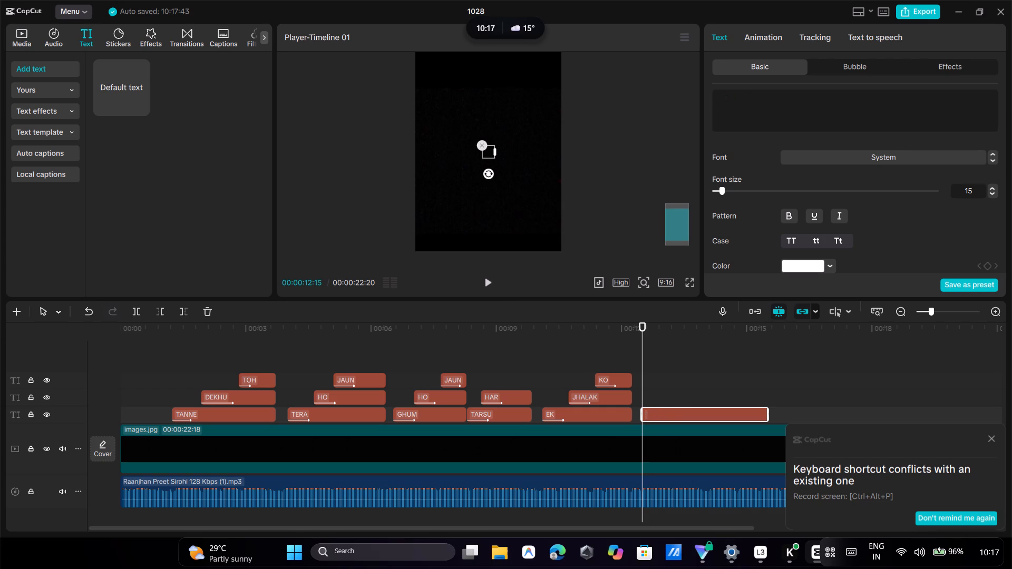
text(khudne)
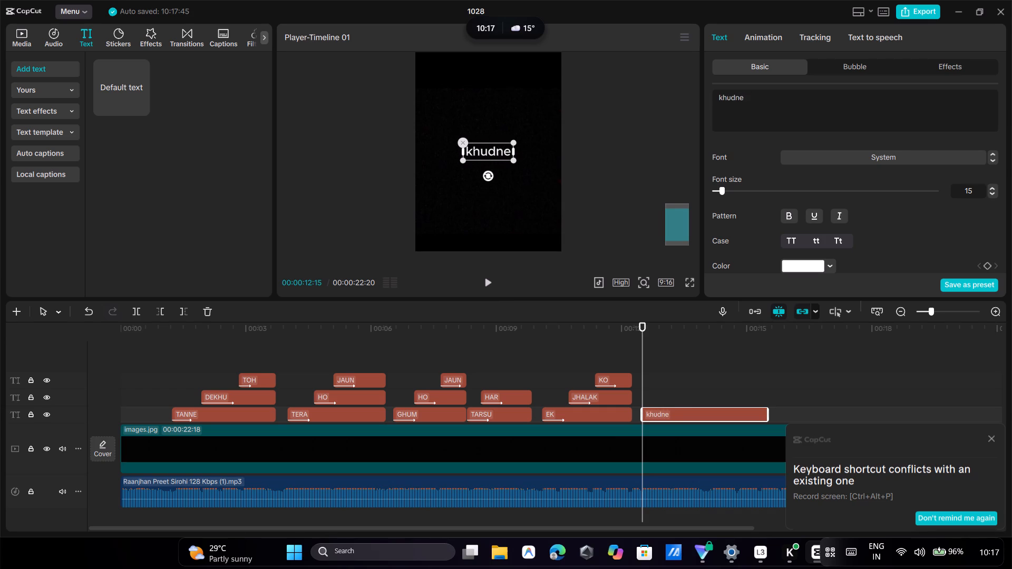
click(791, 247)
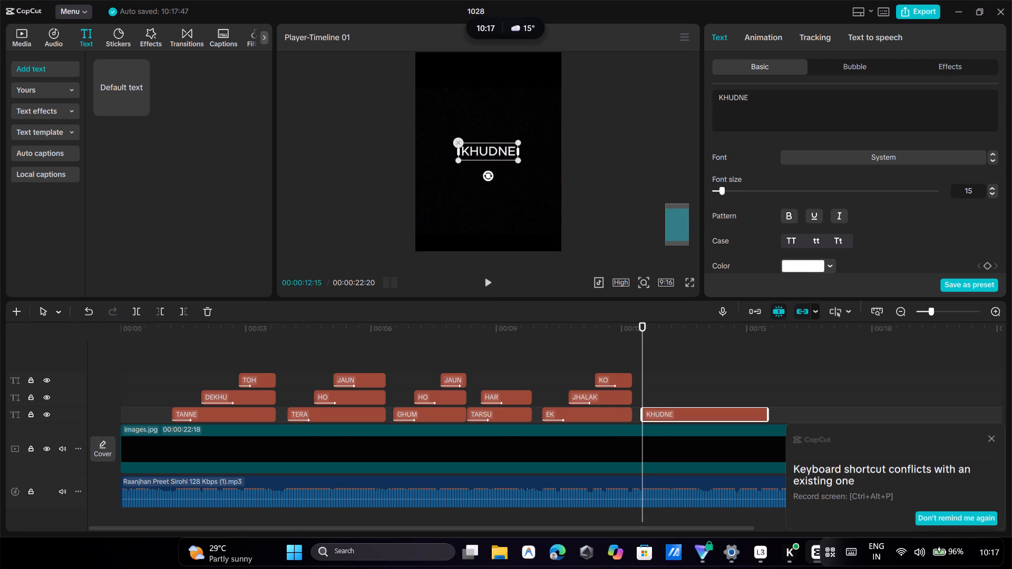
Copy the attributes of the EK clip and paste them all onto the KHUDNE clip.
click(870, 153)
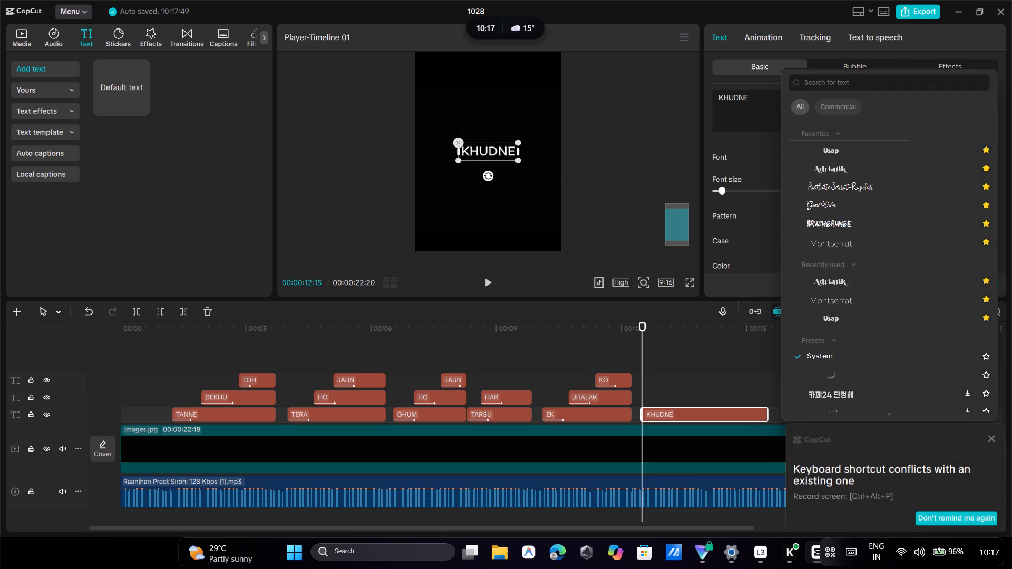
right_click(593, 414)
click(668, 315)
right_click(684, 410)
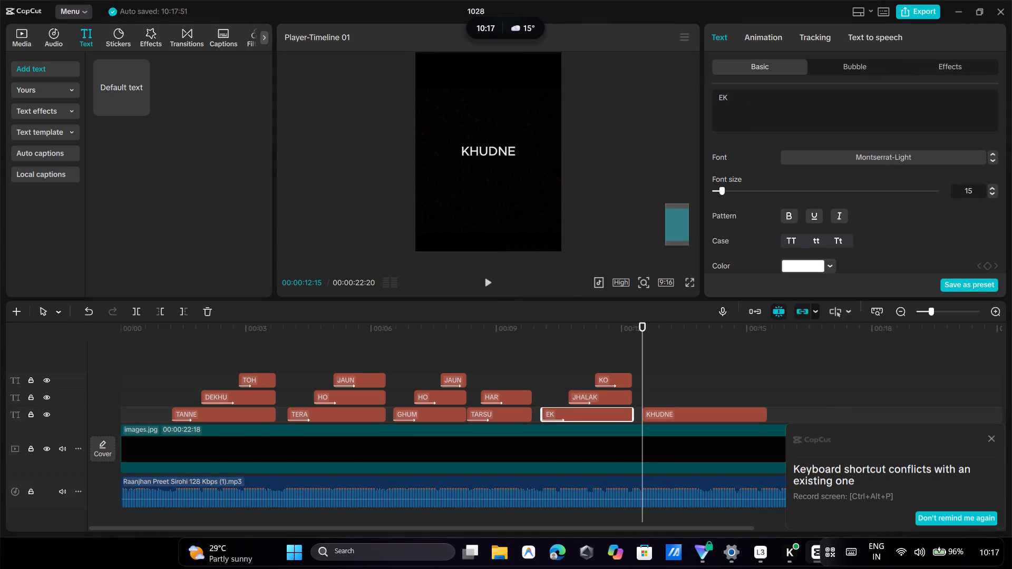
click(717, 322)
click(670, 354)
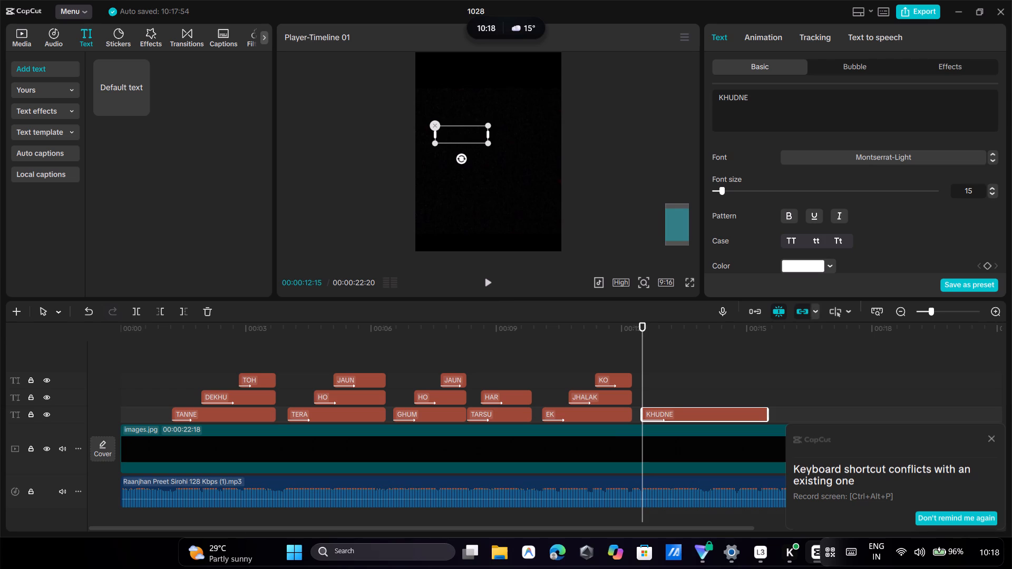
Play to 00:00:13:02 so KHUDNE shows, and move it in the preview frame slightly toward the centre.
click(783, 119)
key(space)
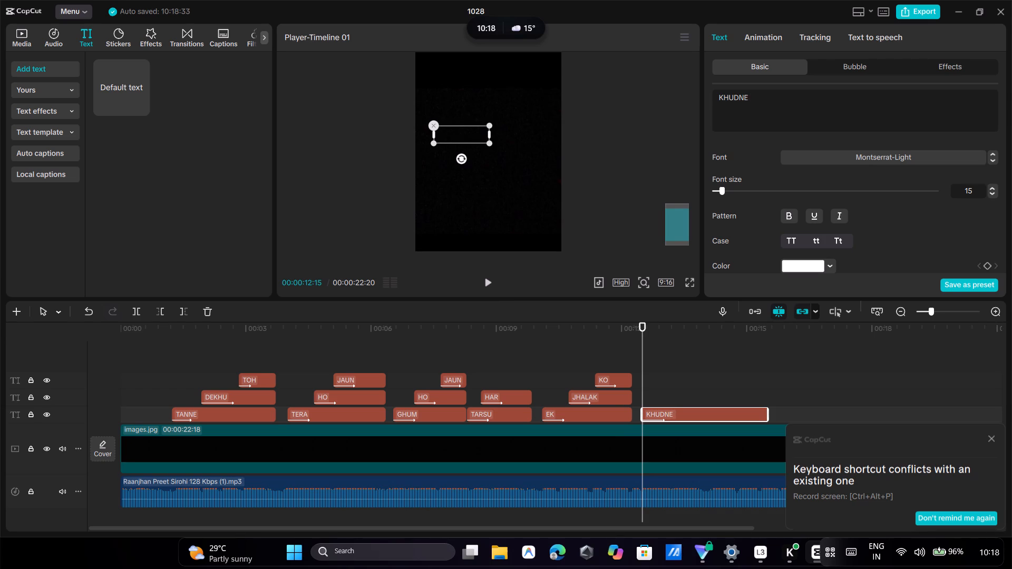
click(488, 279)
click(488, 279)
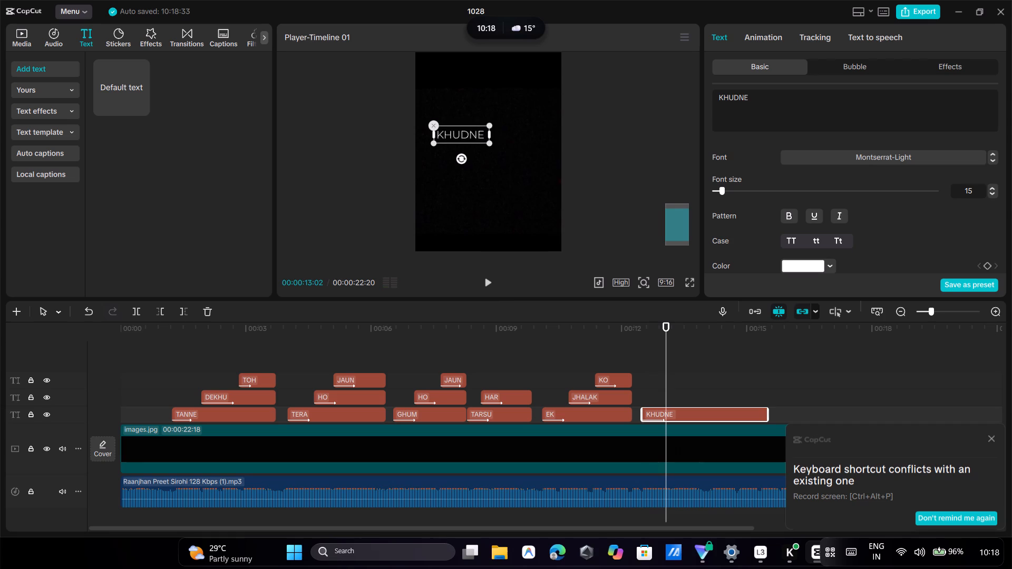
click(459, 131)
drag(459, 131, 470, 141)
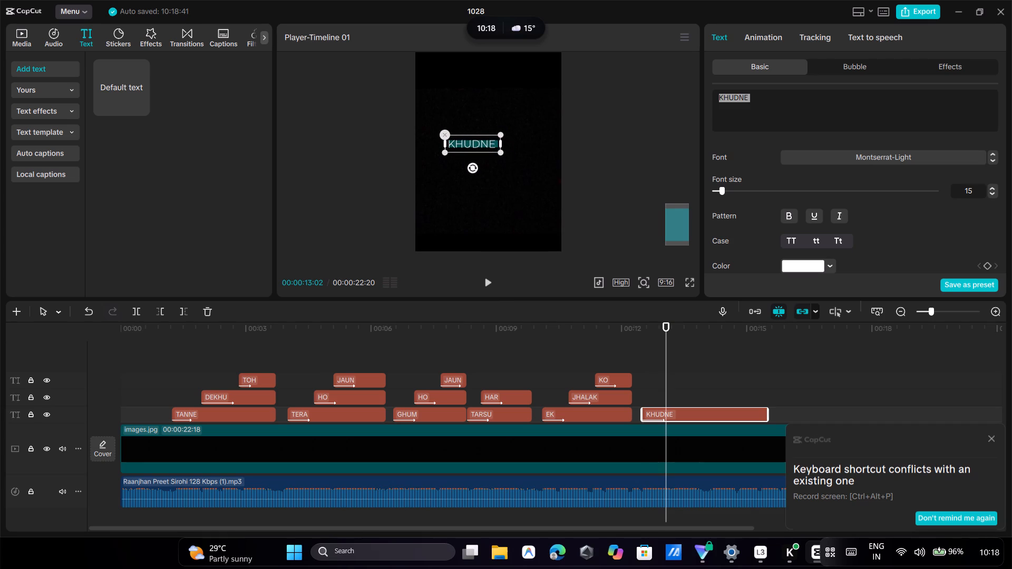
Play from 00:00:12:08 to find the next word, and add an uppercase text clip reading HI at 00:00:13:08.
drag(637, 344, 632, 343)
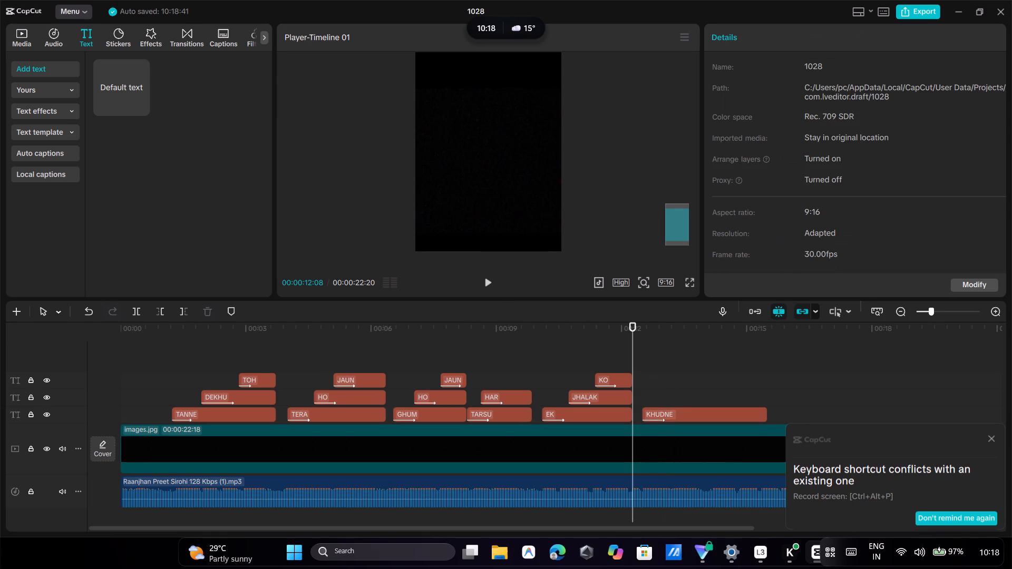
click(490, 280)
click(490, 280)
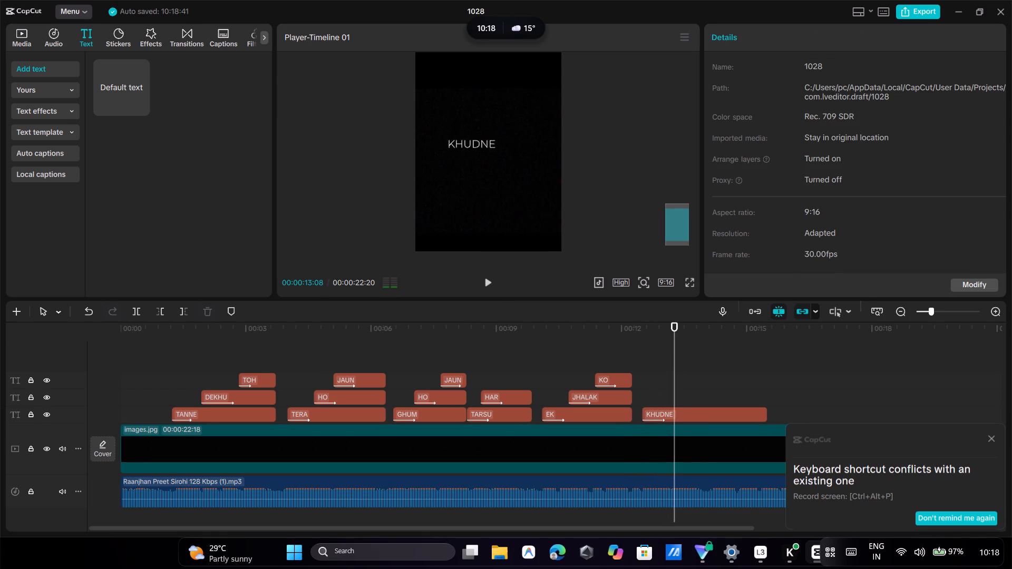
click(138, 106)
click(772, 111)
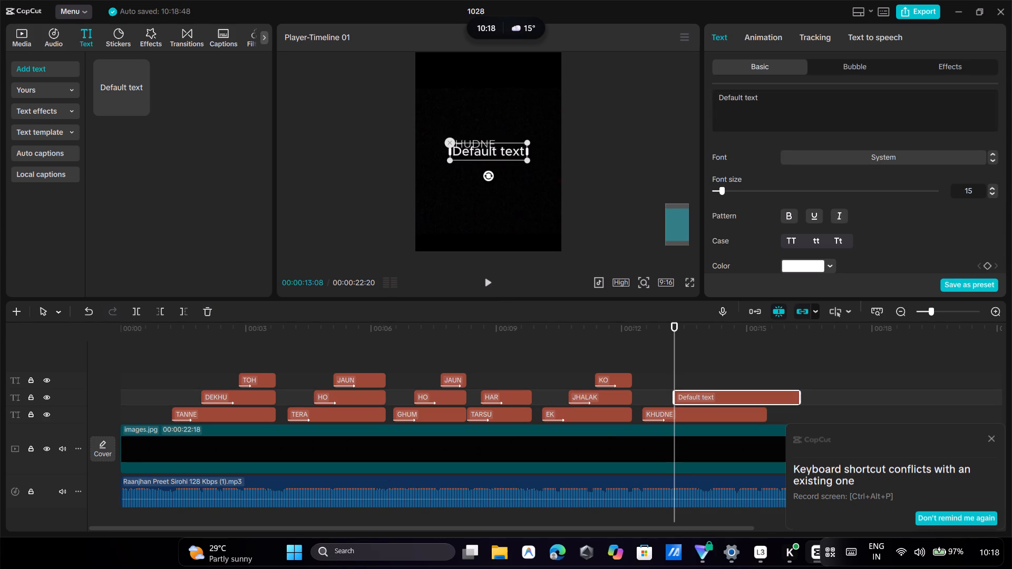
key(BackSpace)
key(BackSpace)
key(BackSpace)
key(BackSpace)
key(BackSpace)
key(BackSpace)
key(BackSpace)
key(BackSpace)
key(BackSpace)
key(BackSpace)
key(BackSpace)
key(BackSpace)
key(BackSpace)
key(BackSpace)
key(BackSpace)
key(BackSpace)
key(BackSpace)
key(BackSpace)
key(BackSpace)
key(BackSpace)
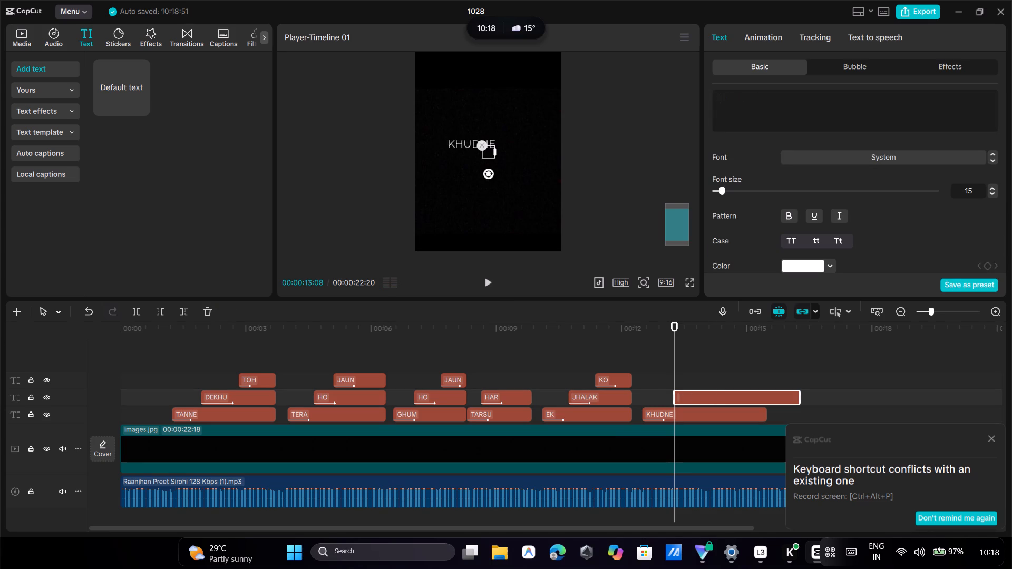
text(ji)
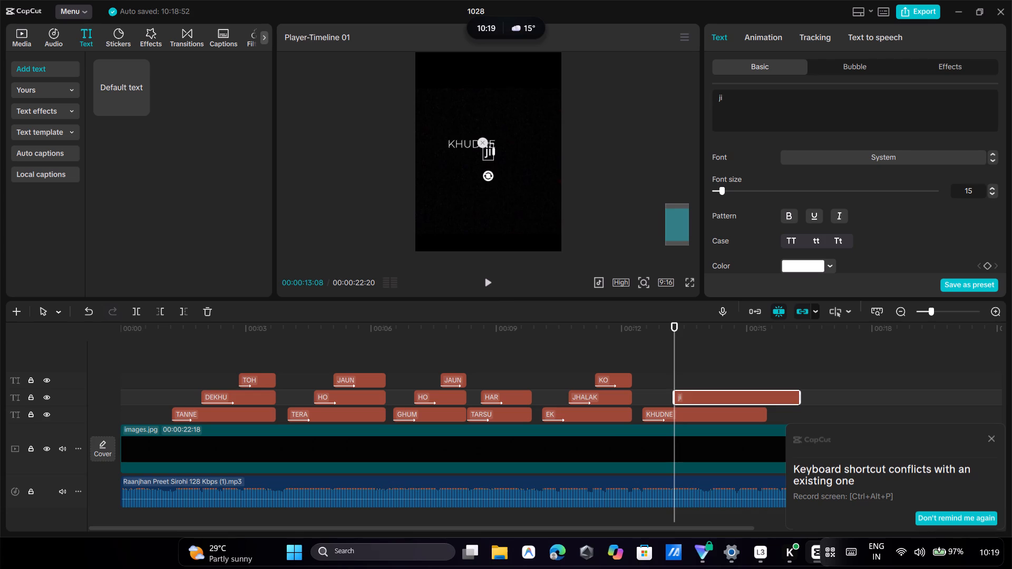
key(BackSpace)
key(BackSpace)
text(ji)
key(BackSpace)
key(BackSpace)
text(hi)
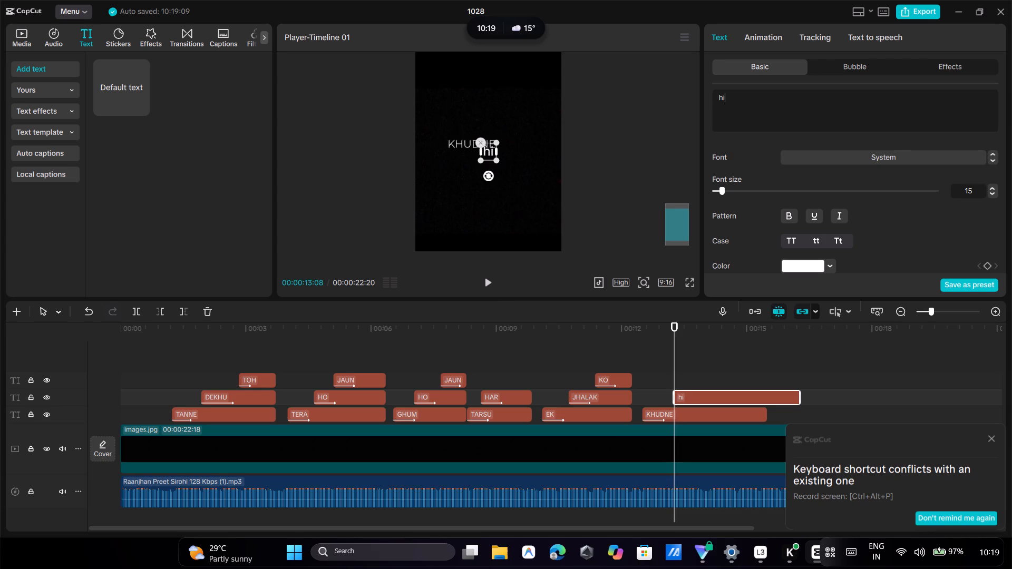
click(789, 242)
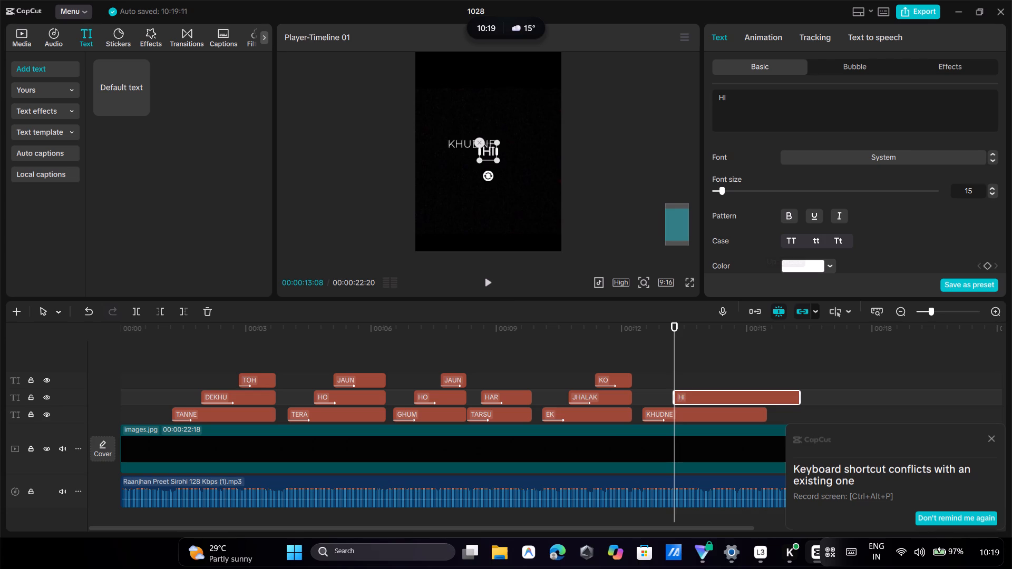
Copy the attributes of the JHALAK clip and paste them all onto the HI clip.
right_click(585, 400)
click(648, 311)
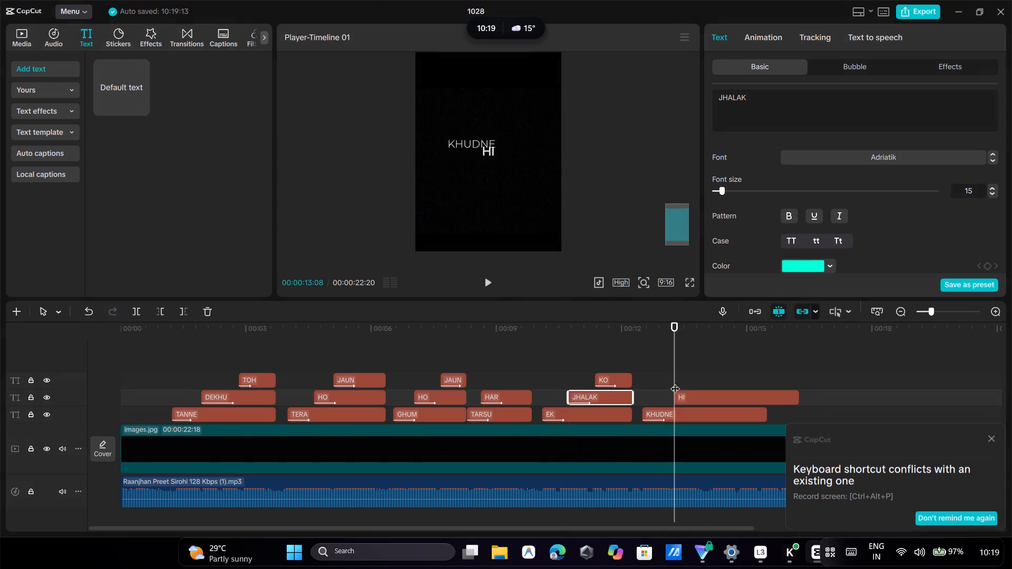
right_click(684, 393)
click(729, 319)
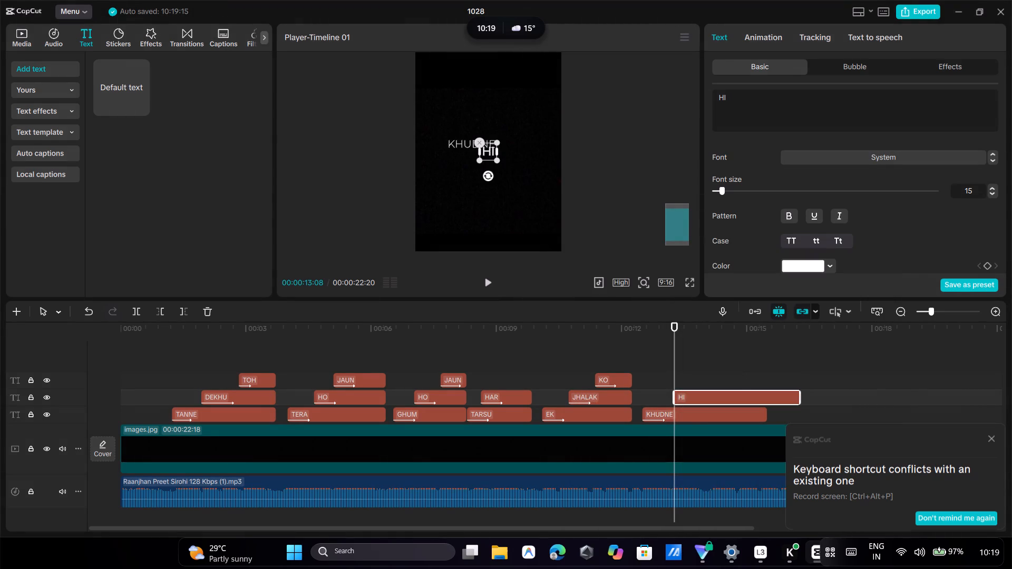
right_click(693, 397)
click(737, 333)
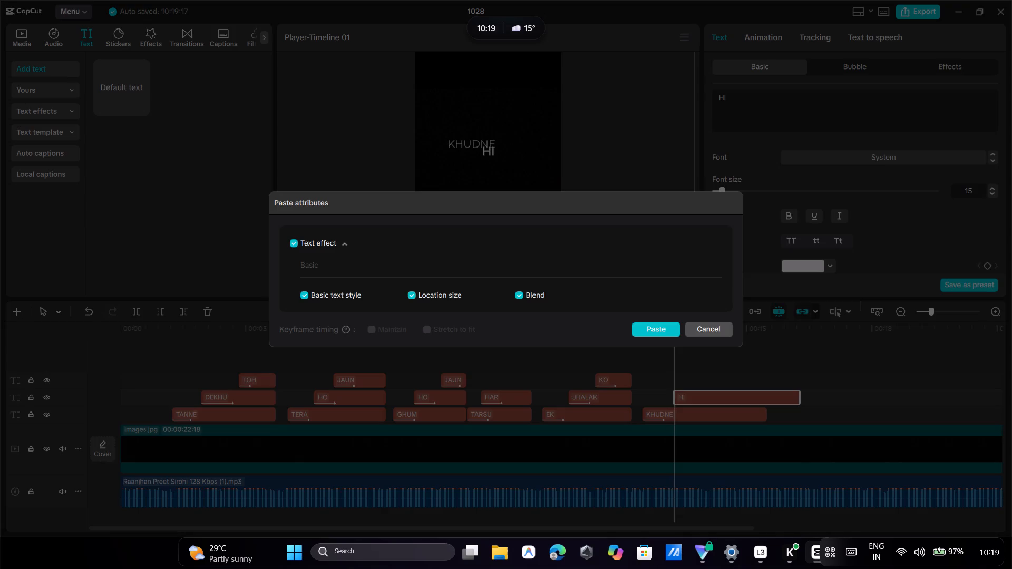
click(676, 335)
right_click(618, 402)
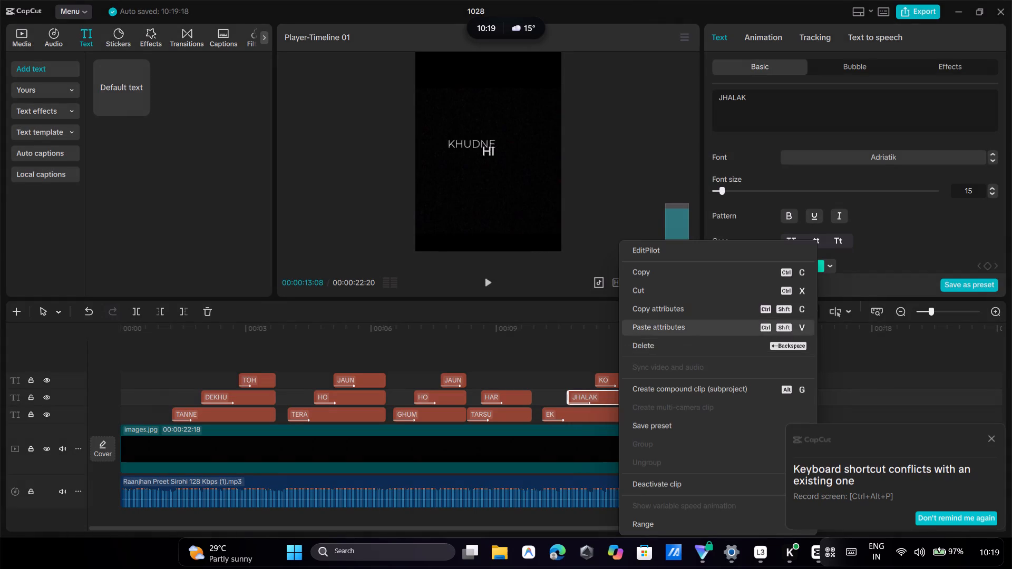
click(683, 305)
right_click(729, 391)
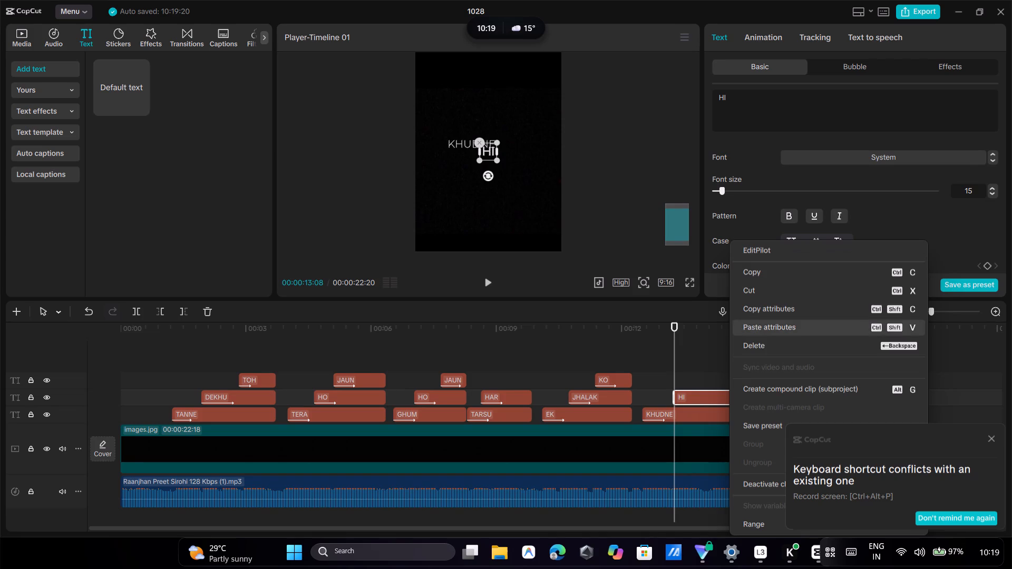
click(760, 326)
click(667, 360)
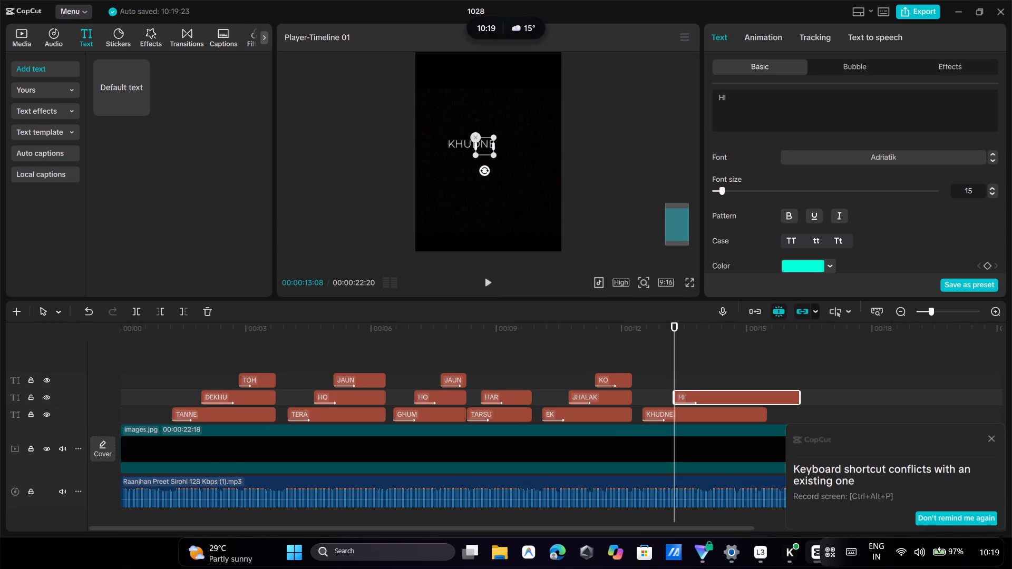
Move HI in the preview frame to just below the right end of KHUDNE.
drag(483, 144, 494, 154)
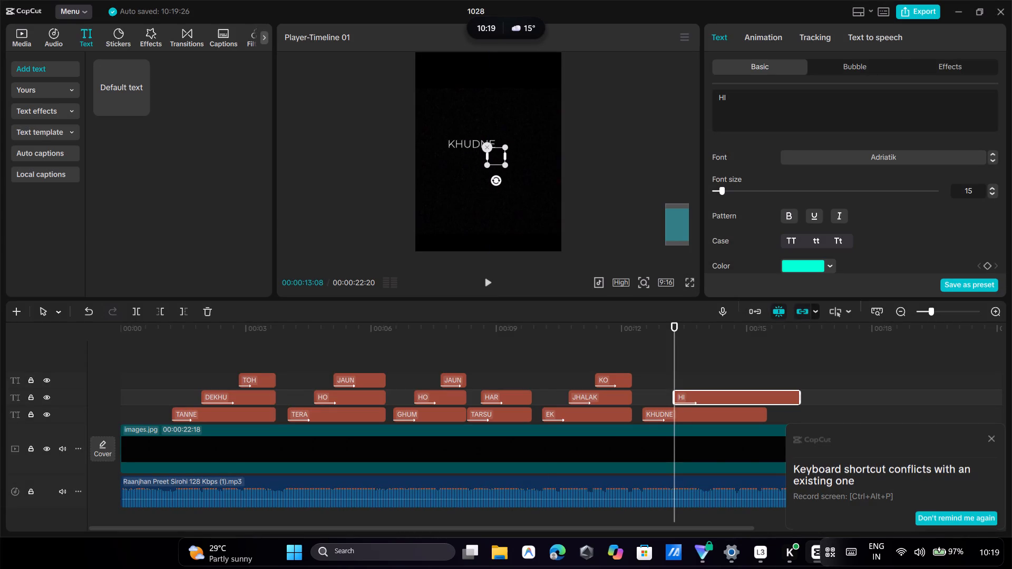
Check HI's timing against the music by playback and shift its clip earlier to start at about 00:00:13:04.
click(547, 332)
click(483, 277)
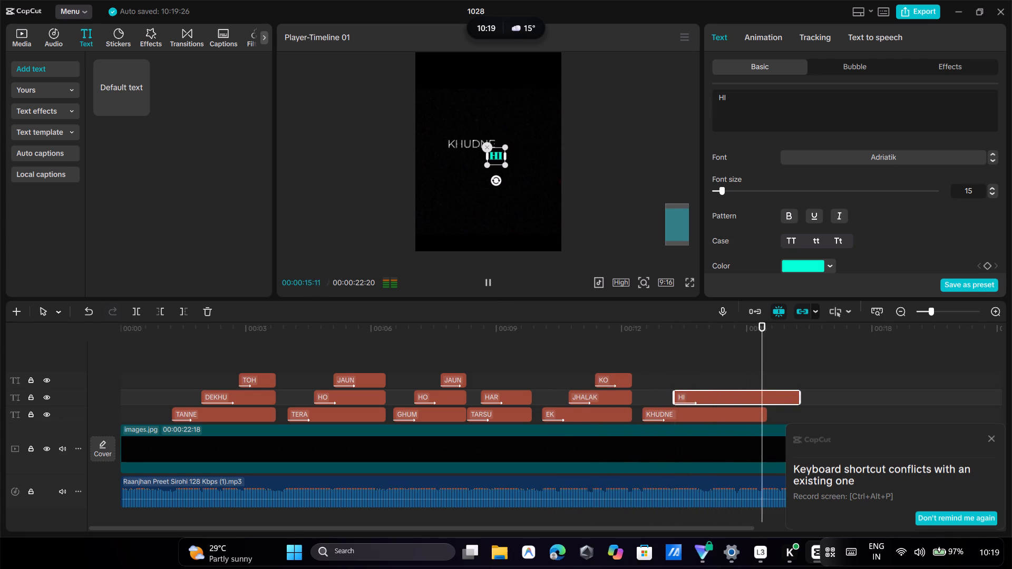
drag(595, 367, 606, 372)
drag(651, 361, 638, 369)
click(636, 360)
click(493, 282)
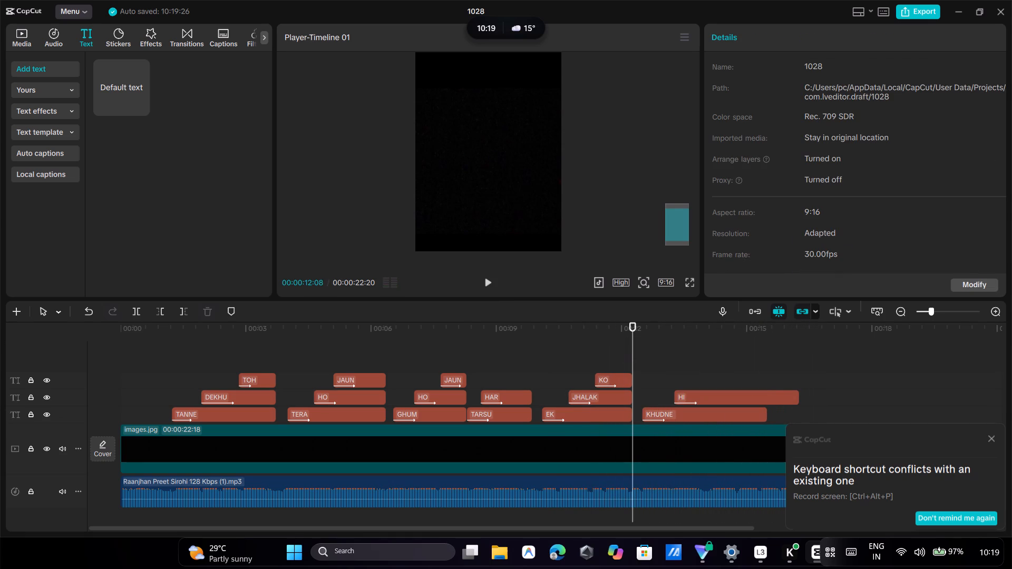
click(493, 282)
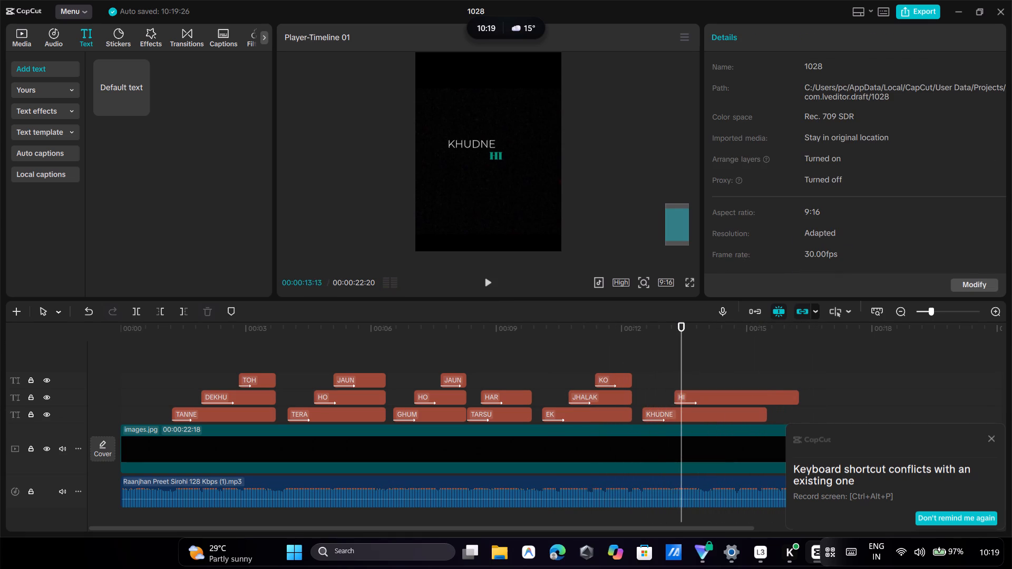
click(693, 396)
drag(694, 396, 689, 396)
Replay the KHUDNE HI line from 00:00:12:08 and around 00:00:13:28 to check where the sung words end.
click(630, 354)
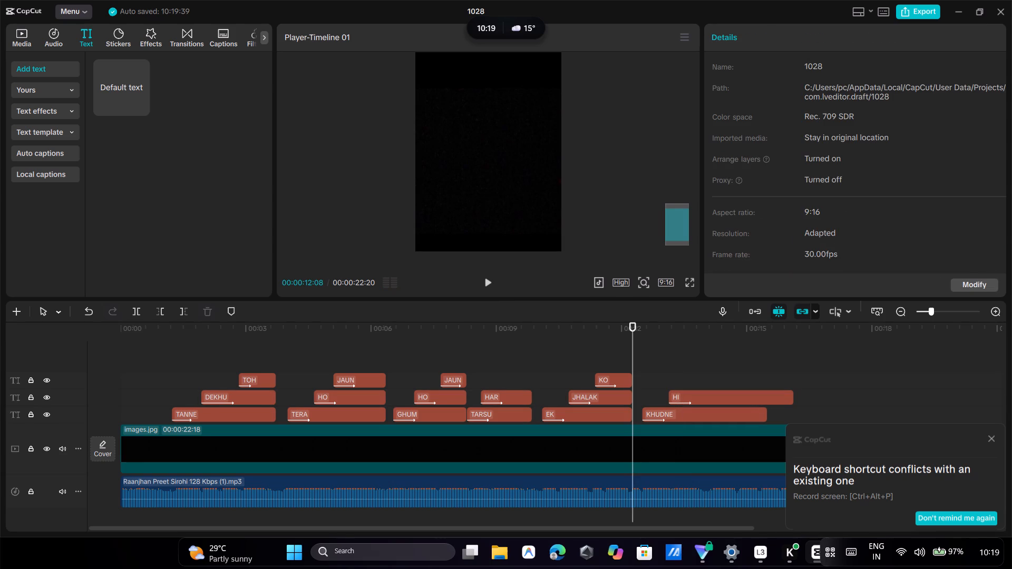
click(485, 286)
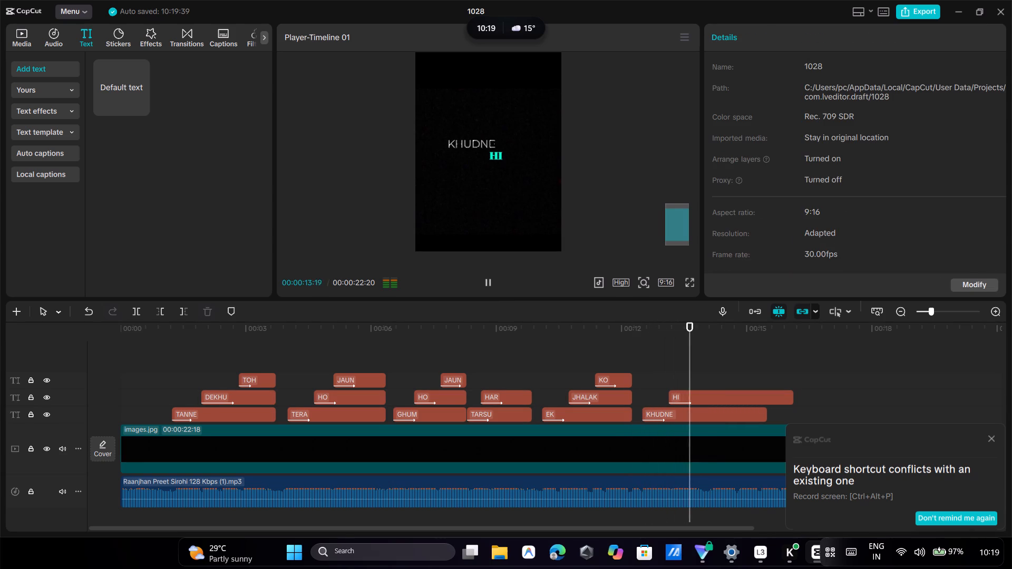
click(493, 286)
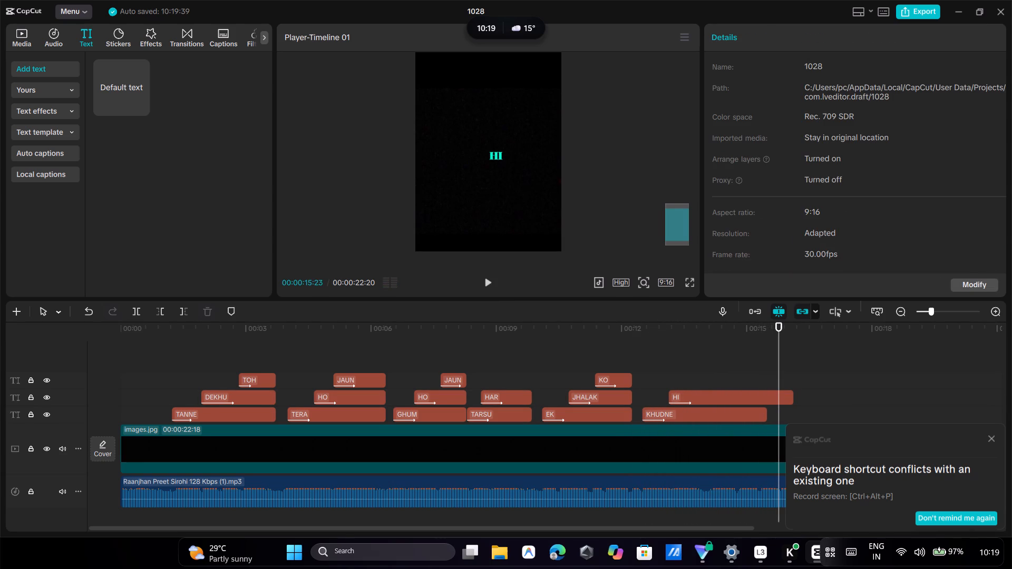
click(701, 353)
click(492, 288)
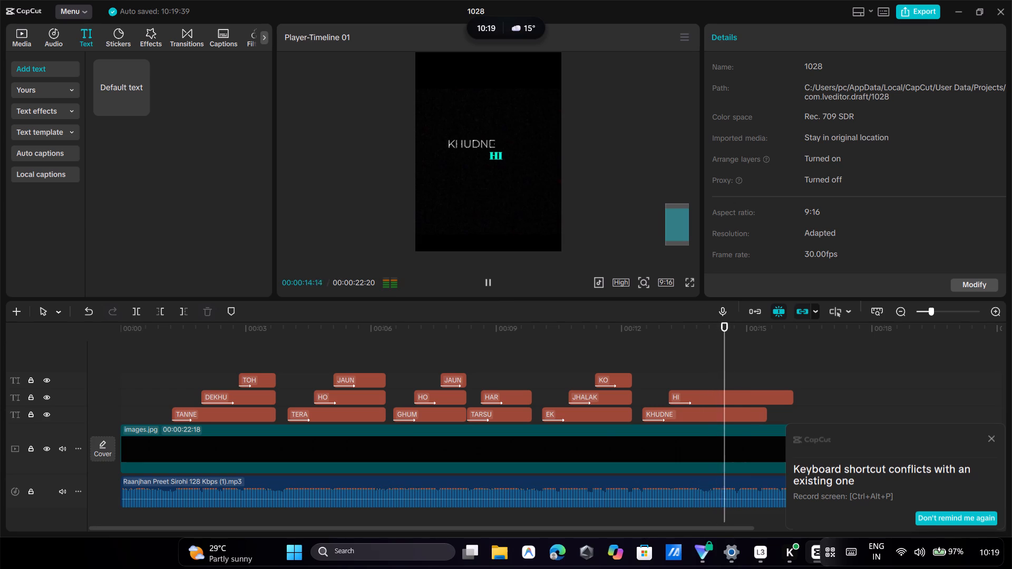
click(486, 279)
click(710, 357)
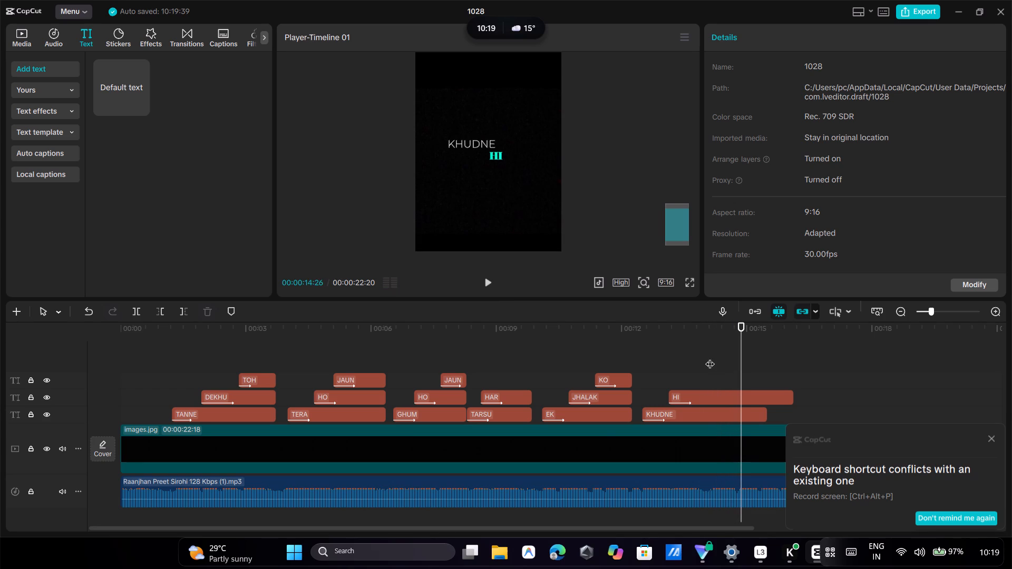
click(705, 358)
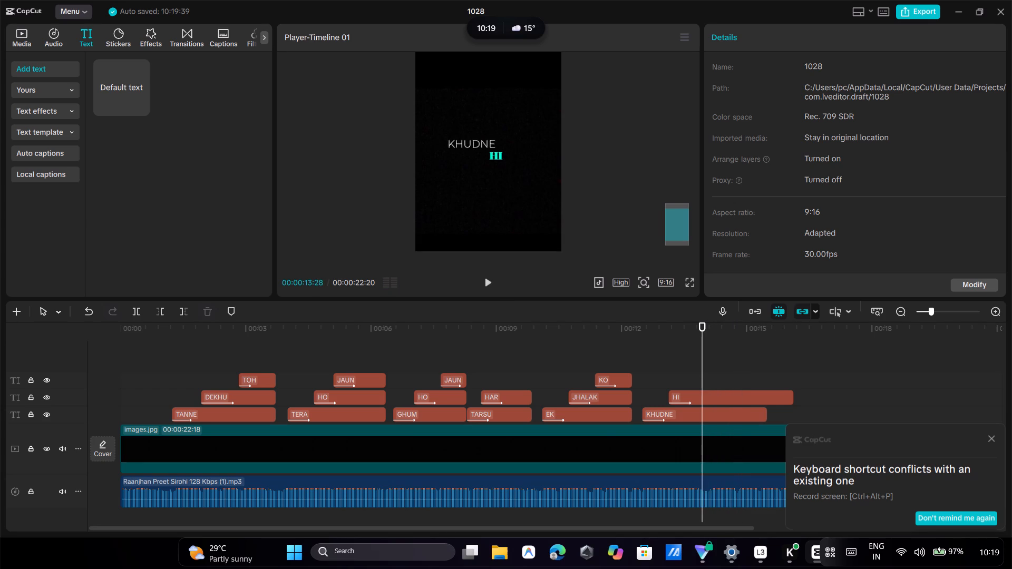
click(483, 282)
click(483, 282)
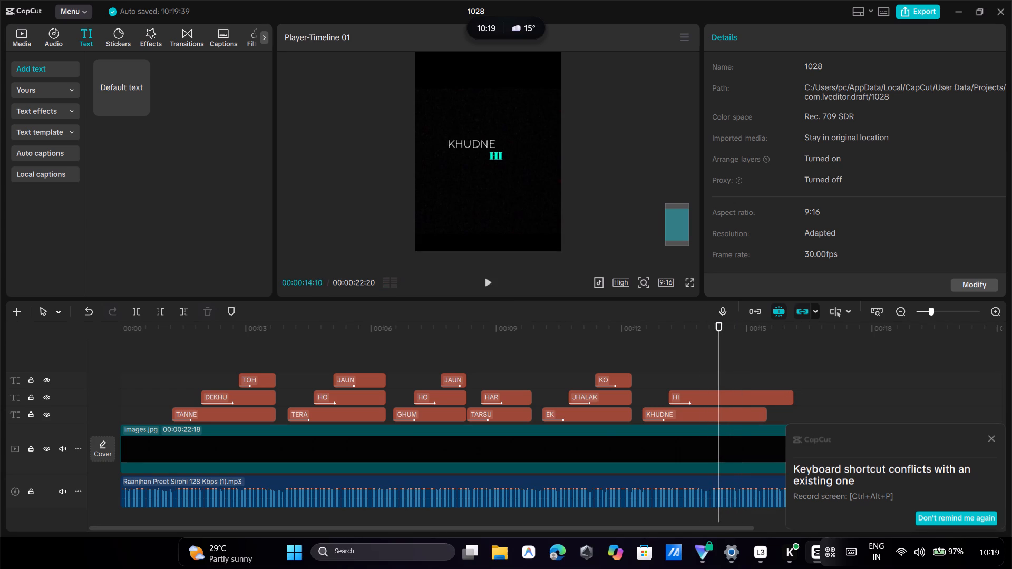
drag(676, 365, 670, 367)
click(669, 367)
click(487, 278)
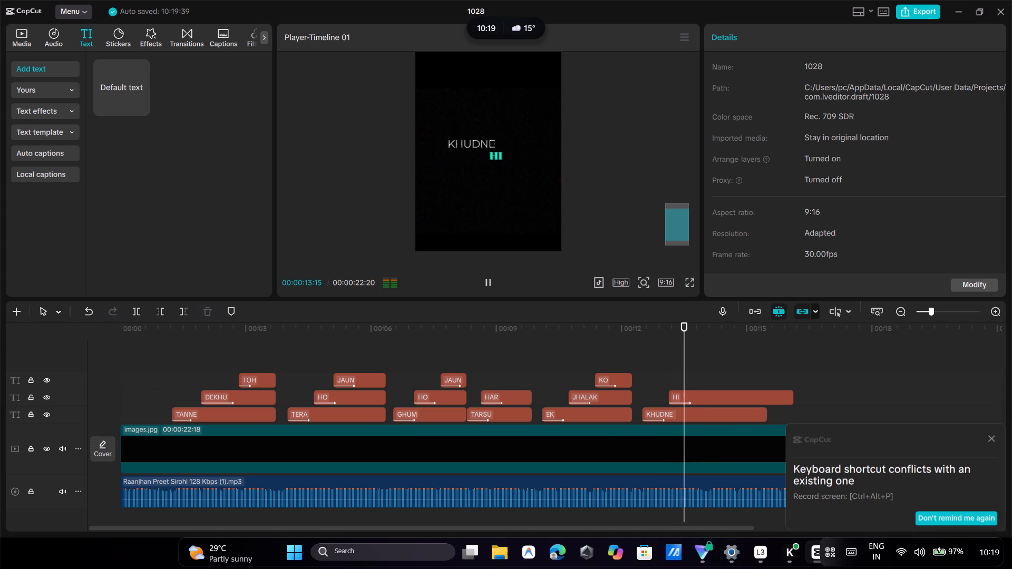
click(489, 280)
Shorten the HI clip so it ends at about 00:00:13:28.
drag(793, 395, 709, 412)
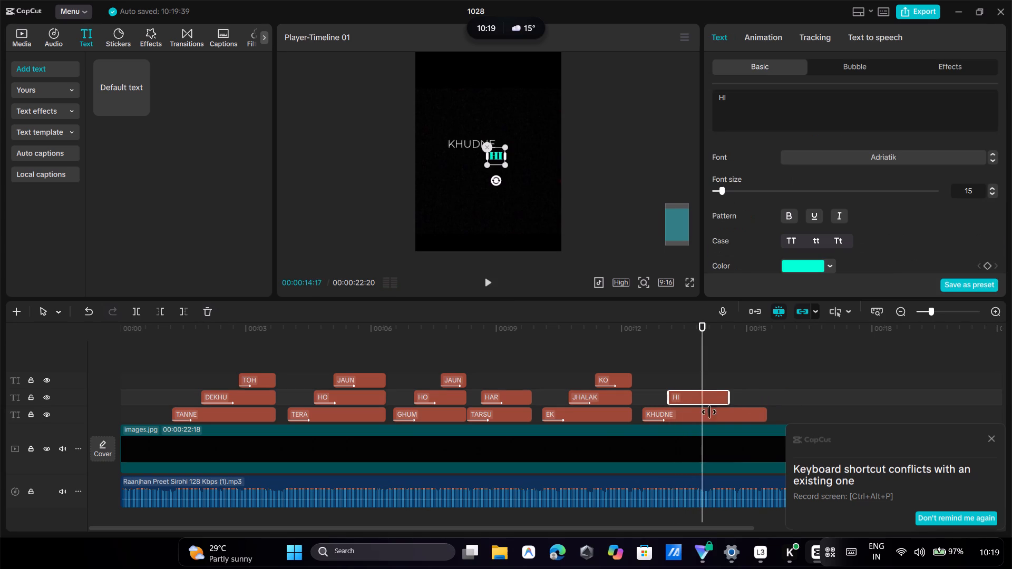
drag(709, 412, 701, 415)
Move the KHUDNE clip earlier to start at the end of EK, and trim its end to just past HI's end.
drag(762, 414, 745, 424)
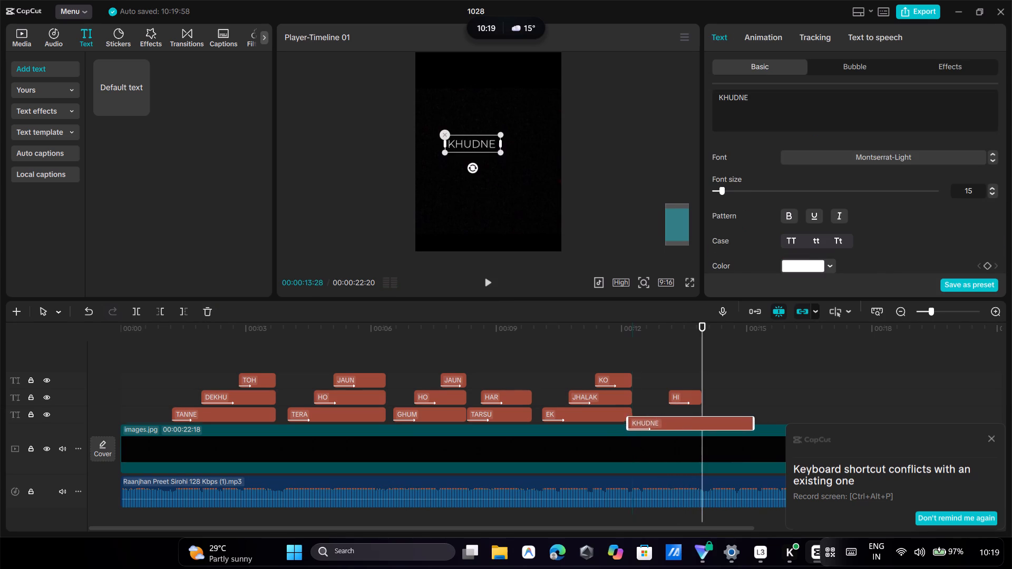
drag(745, 424, 742, 421)
drag(750, 418, 761, 415)
drag(708, 433, 724, 421)
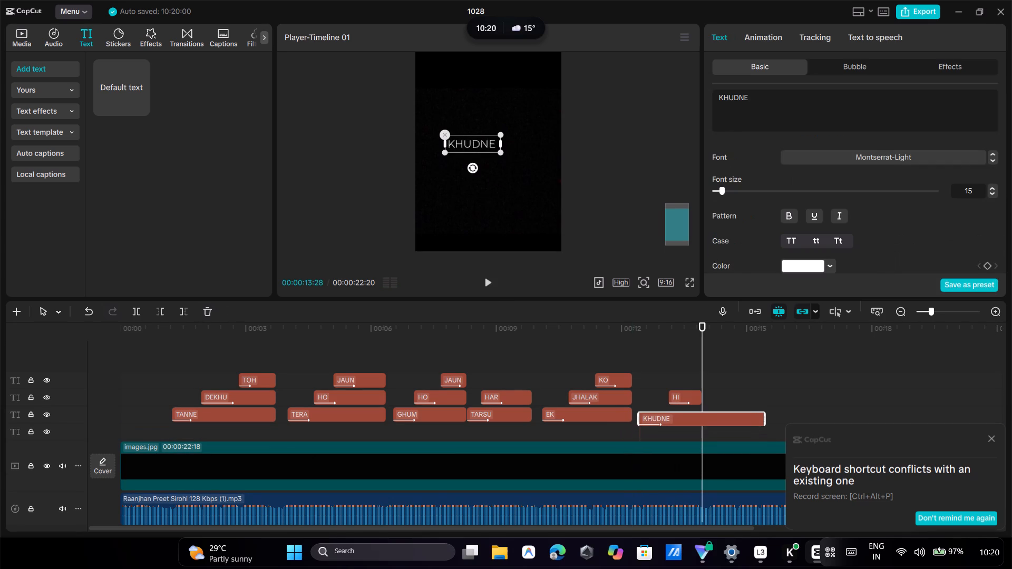
drag(724, 421, 724, 416)
drag(741, 415, 736, 416)
click(744, 413)
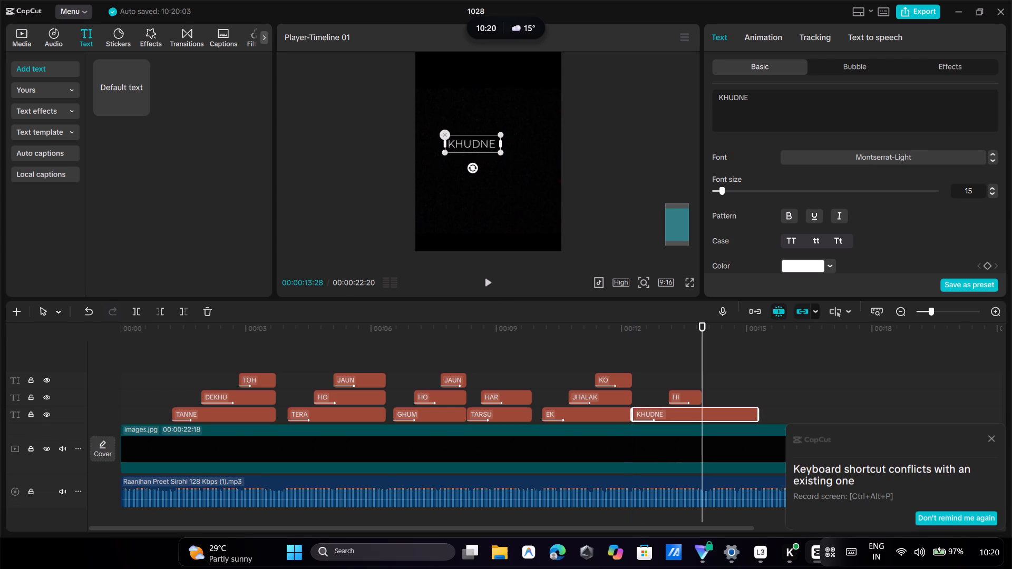
drag(758, 415, 724, 425)
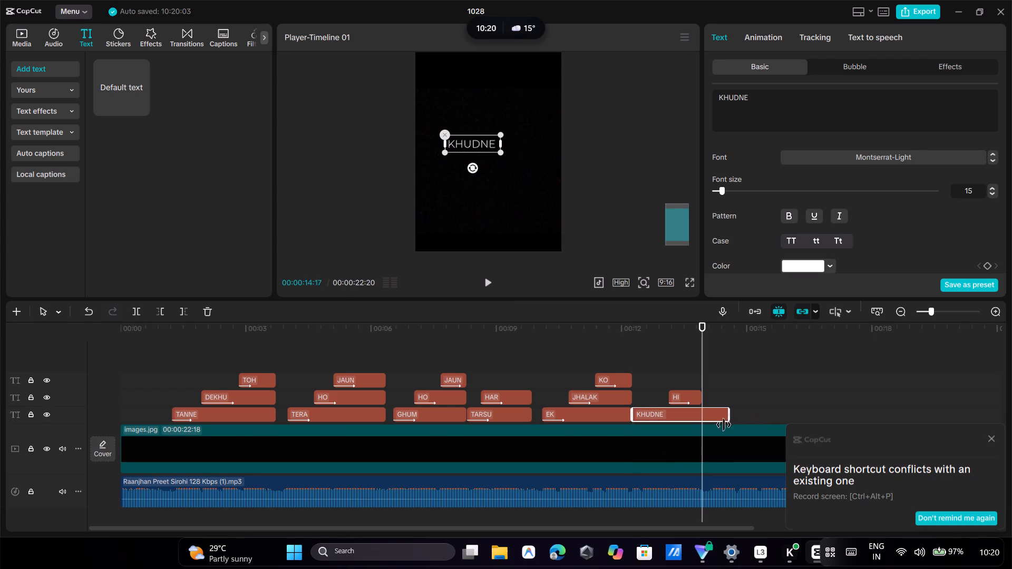
drag(724, 425, 706, 429)
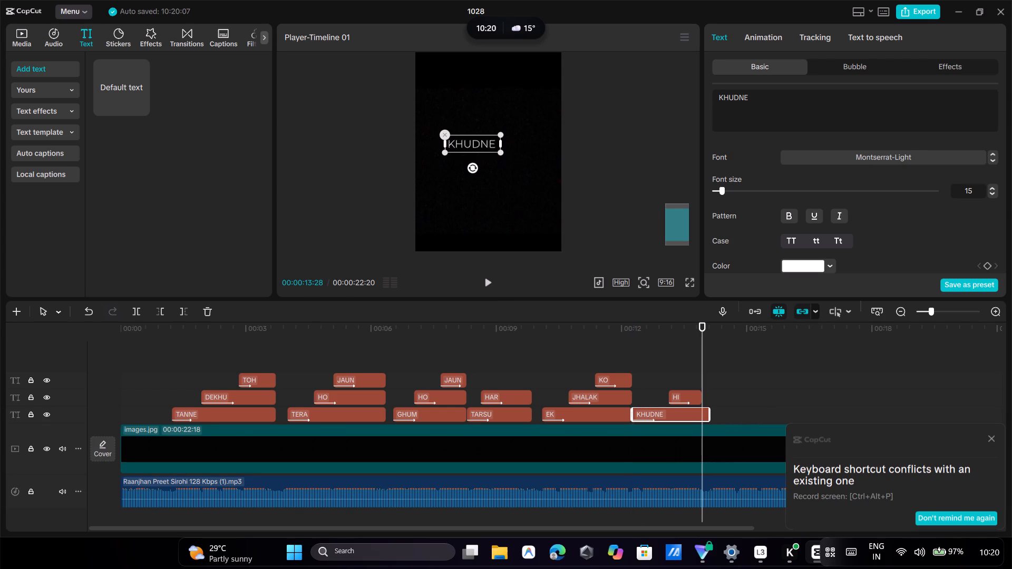
Fine-tune the KHUDNE clip's start against playback, leaving it directly at the end of EK at about 00:00:12:08.
click(683, 416)
drag(682, 415, 693, 416)
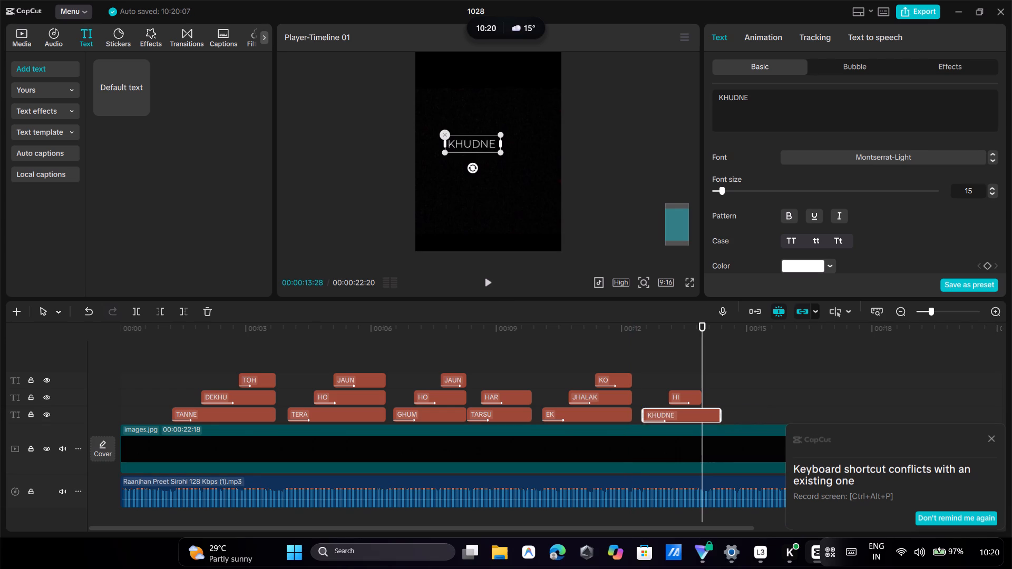
drag(693, 416, 689, 416)
click(571, 346)
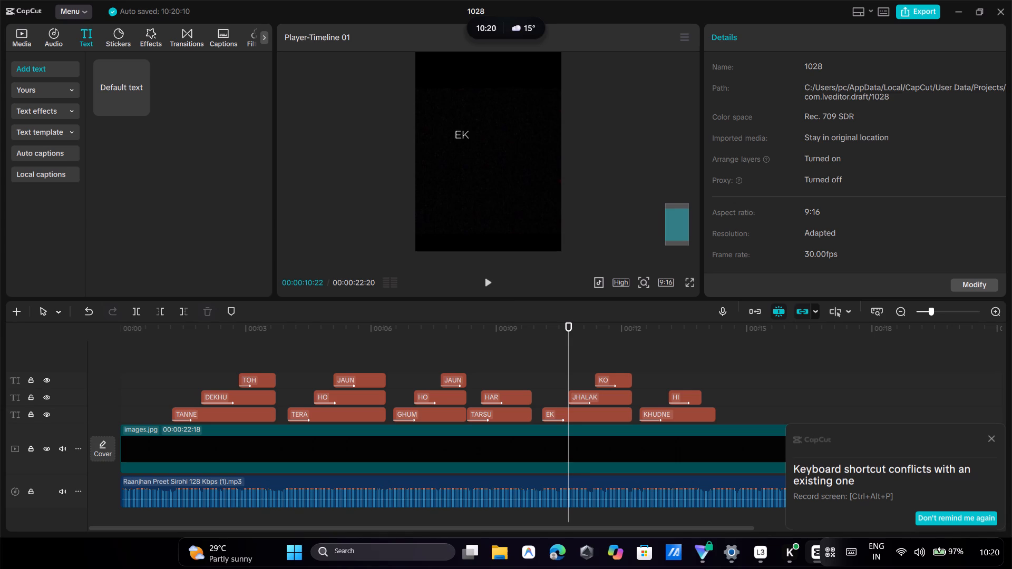
click(486, 280)
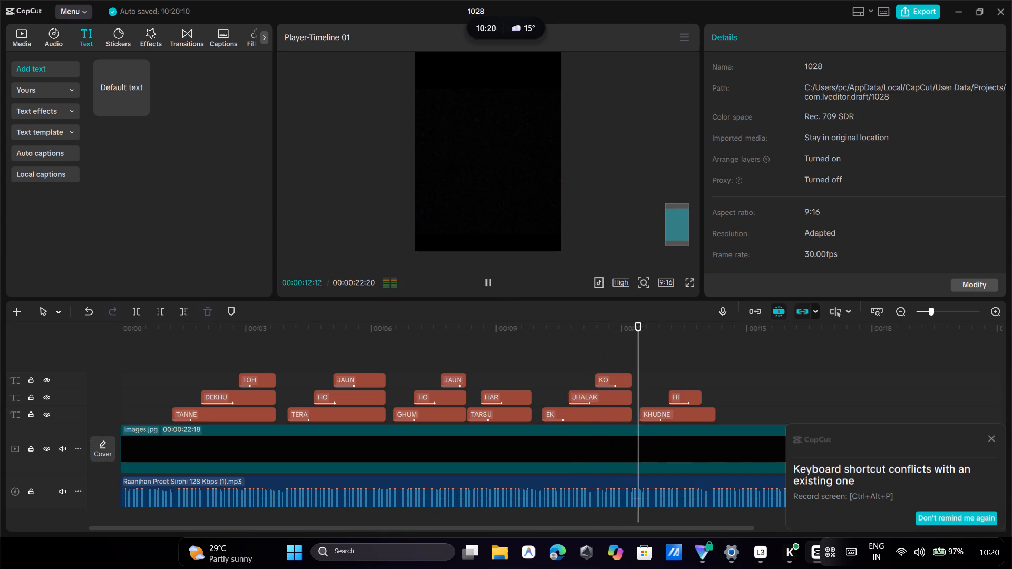
click(491, 280)
click(673, 413)
drag(673, 414, 673, 414)
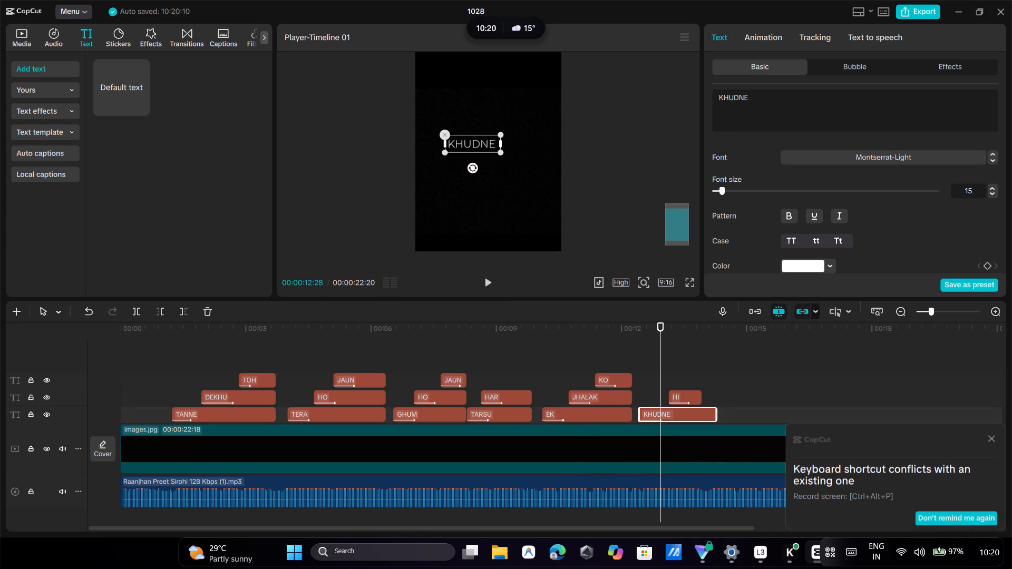
drag(673, 414, 666, 415)
Replay the KHUDNE HI line and extend the HI clip to end together with KHUDNE at about 00:00:14:03.
click(592, 341)
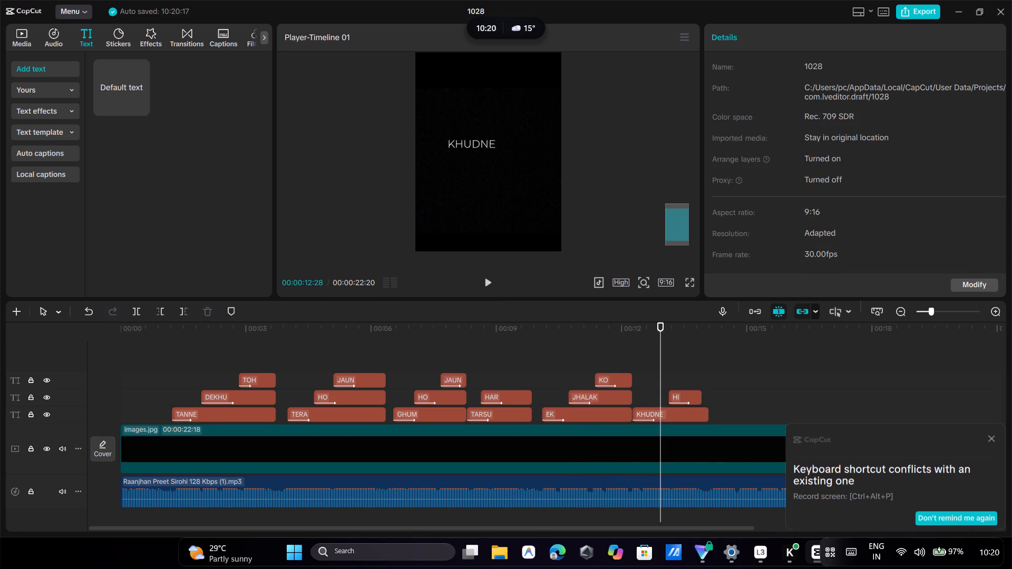
click(480, 278)
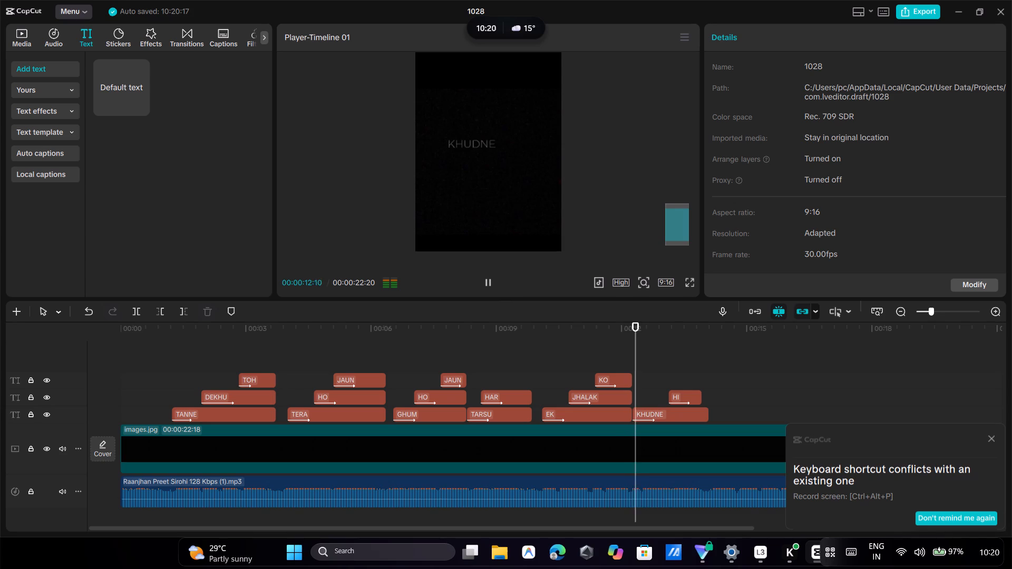
click(480, 278)
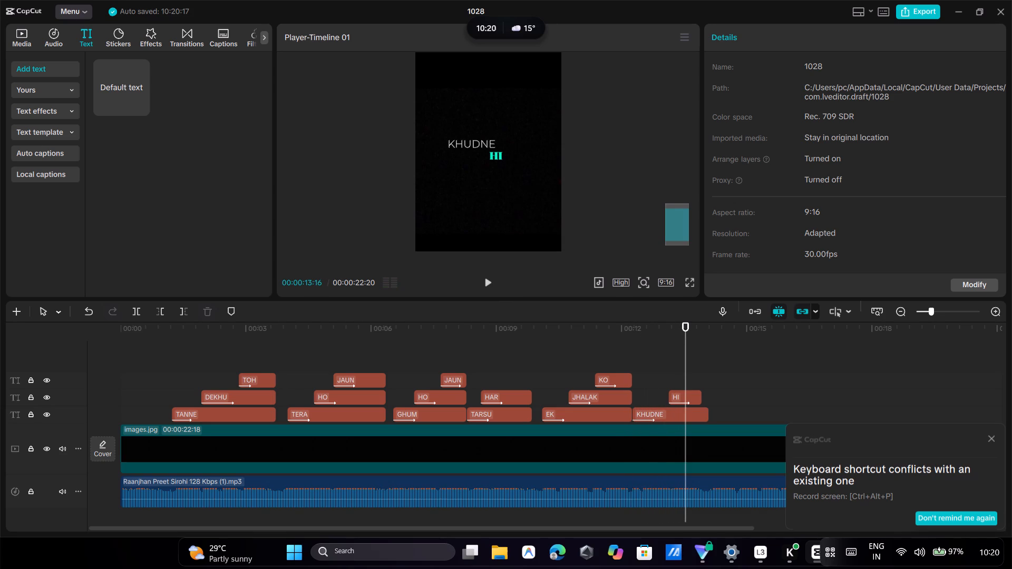
click(656, 358)
double_click(491, 286)
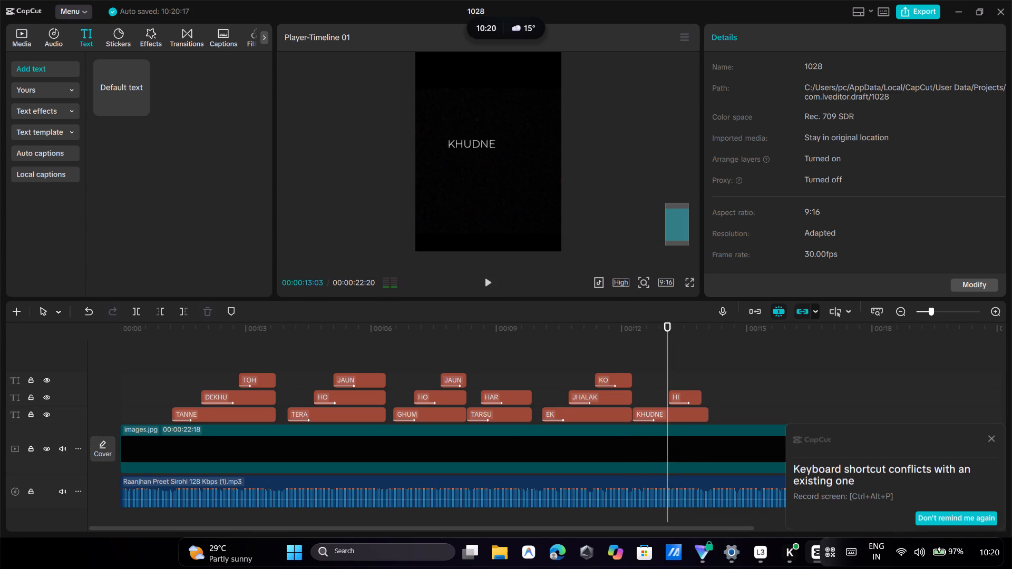
click(487, 285)
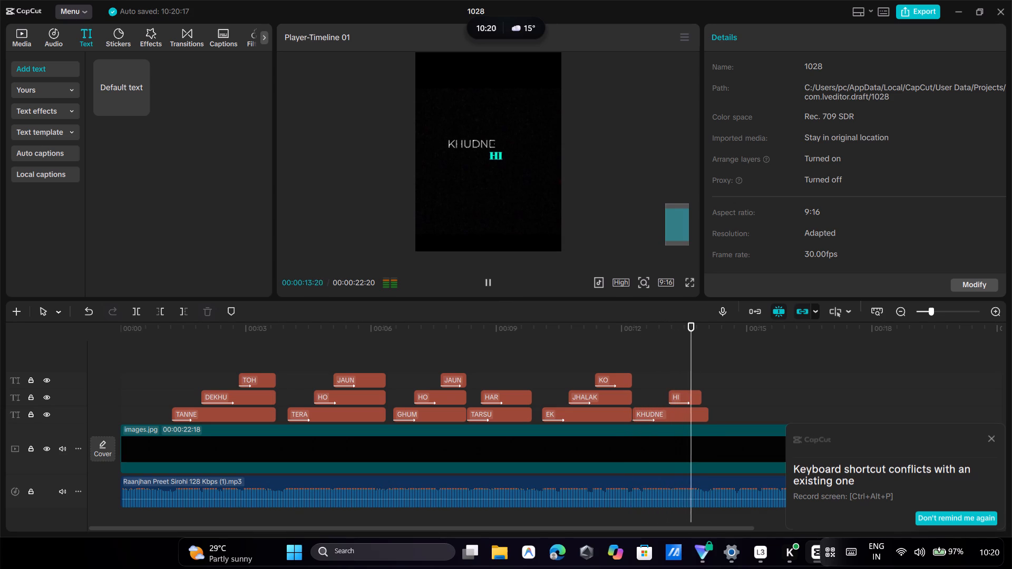
click(487, 285)
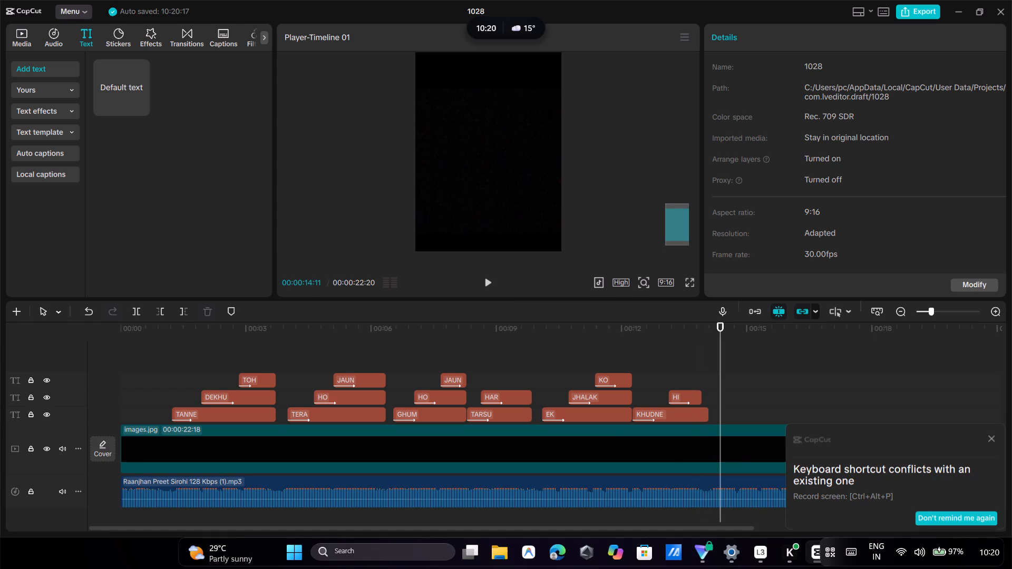
click(705, 372)
click(706, 371)
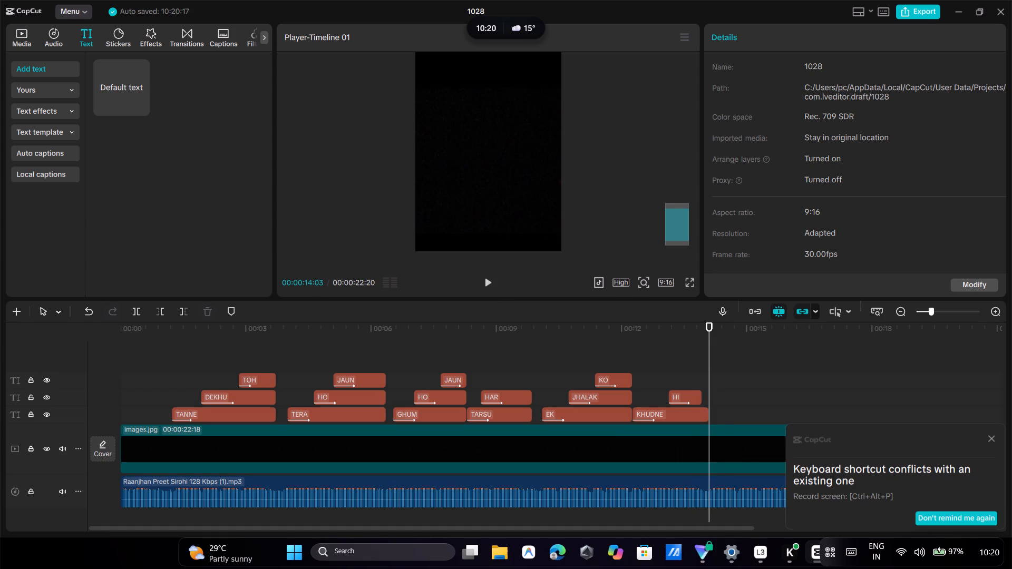
drag(701, 398, 708, 396)
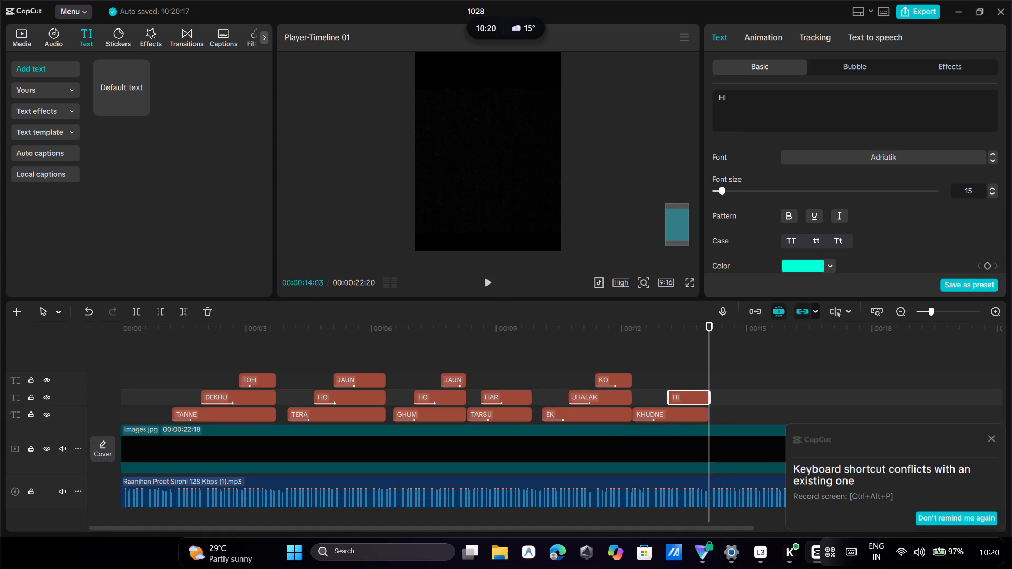
Add a default text clip at 00:00:14:10 and shift it earlier to start at the end of KHUDNE.
double_click(483, 280)
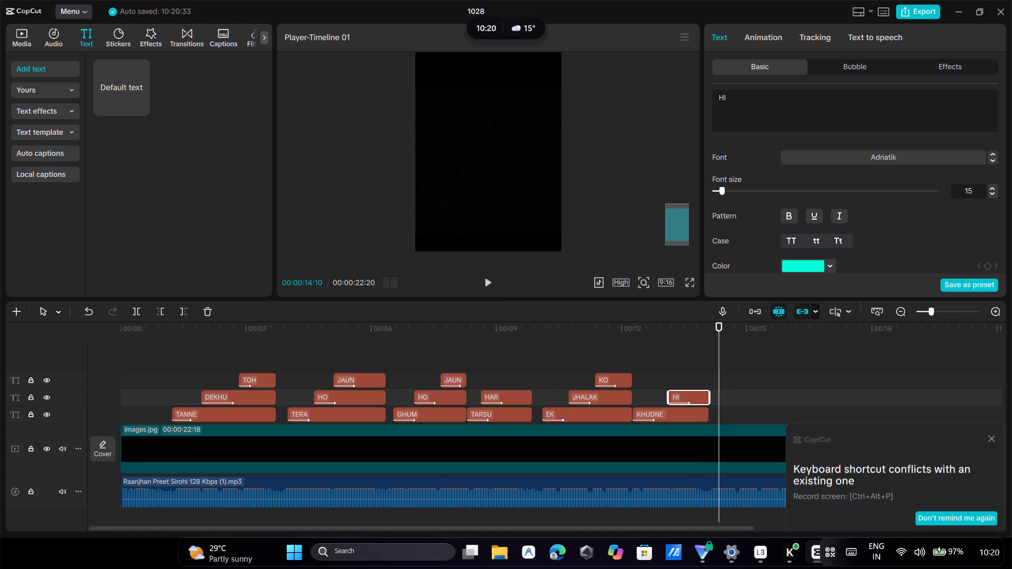
click(135, 105)
drag(748, 407, 735, 407)
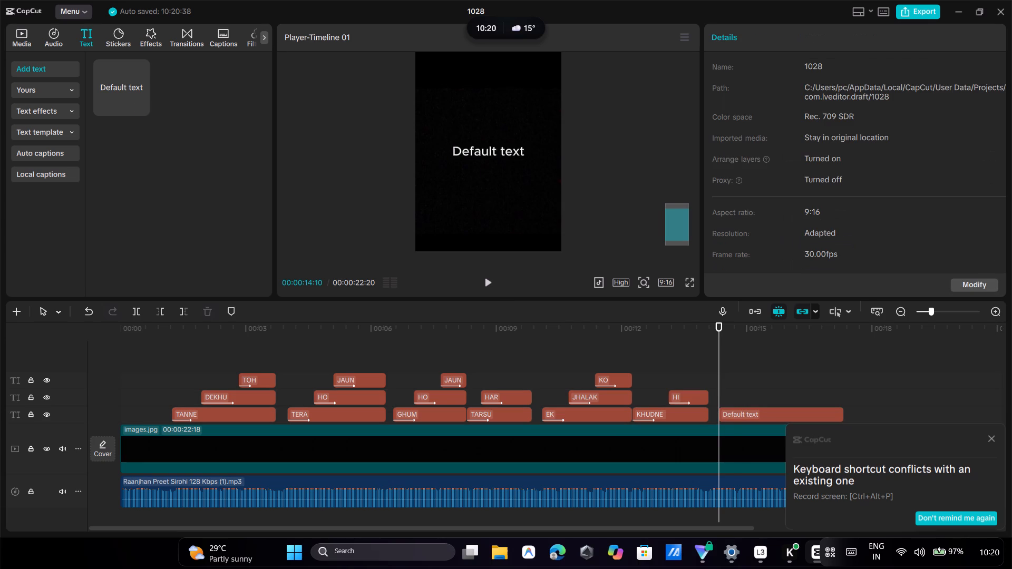
drag(735, 407, 733, 407)
drag(750, 414, 738, 411)
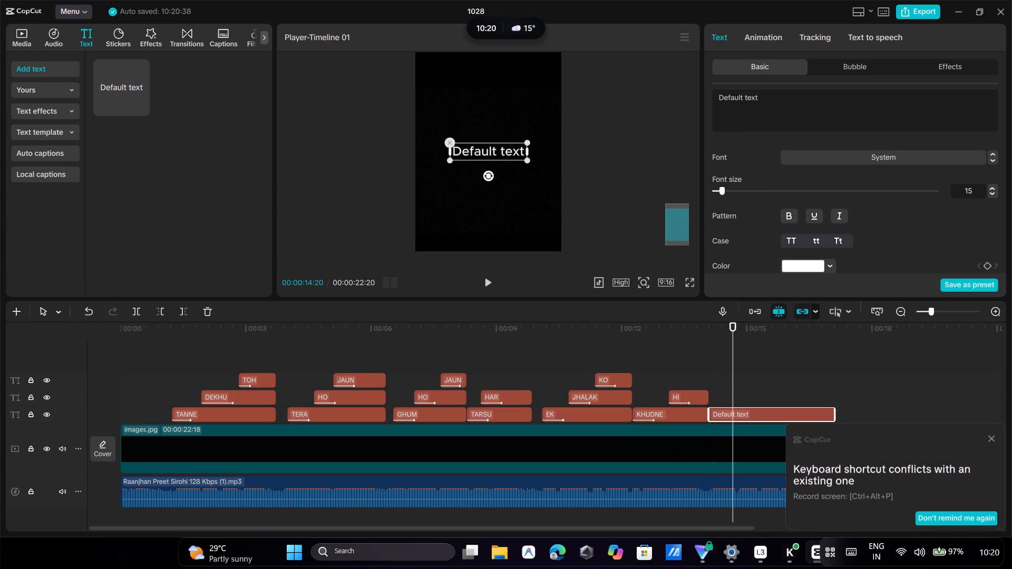
Replace the new clip's default text with haye and set it to uppercase.
click(777, 112)
key(BackSpace)
key(BackSpace)
key(BackSpace)
key(BackSpace)
key(BackSpace)
key(BackSpace)
key(BackSpace)
key(BackSpace)
key(BackSpace)
key(BackSpace)
key(BackSpace)
key(BackSpace)
key(BackSpace)
key(BackSpace)
key(BackSpace)
key(BackSpace)
key(BackSpace)
key(BackSpace)
key(BackSpace)
key(BackSpace)
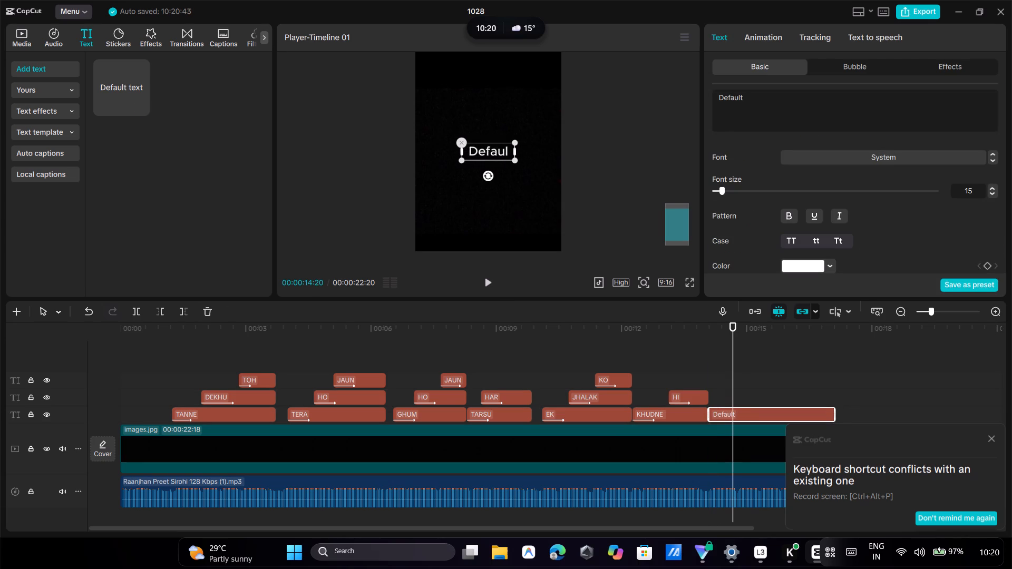
text(ha)
text(ye)
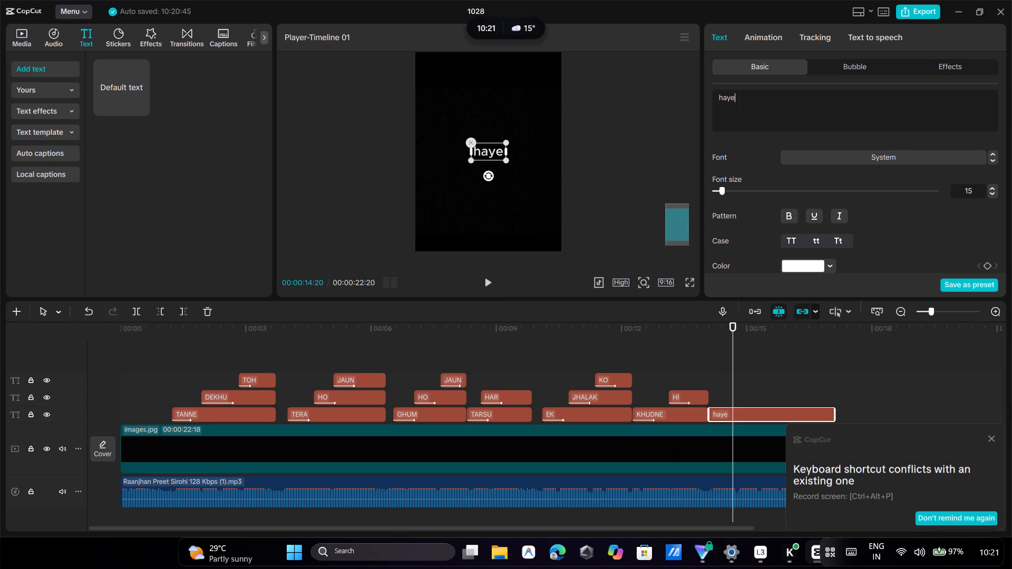
click(813, 107)
key(space)
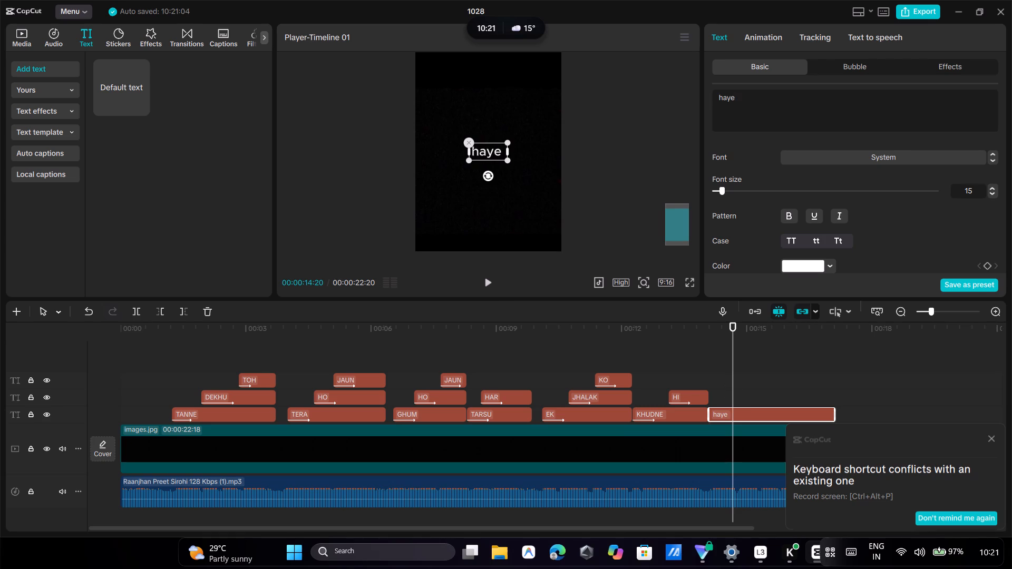
click(794, 248)
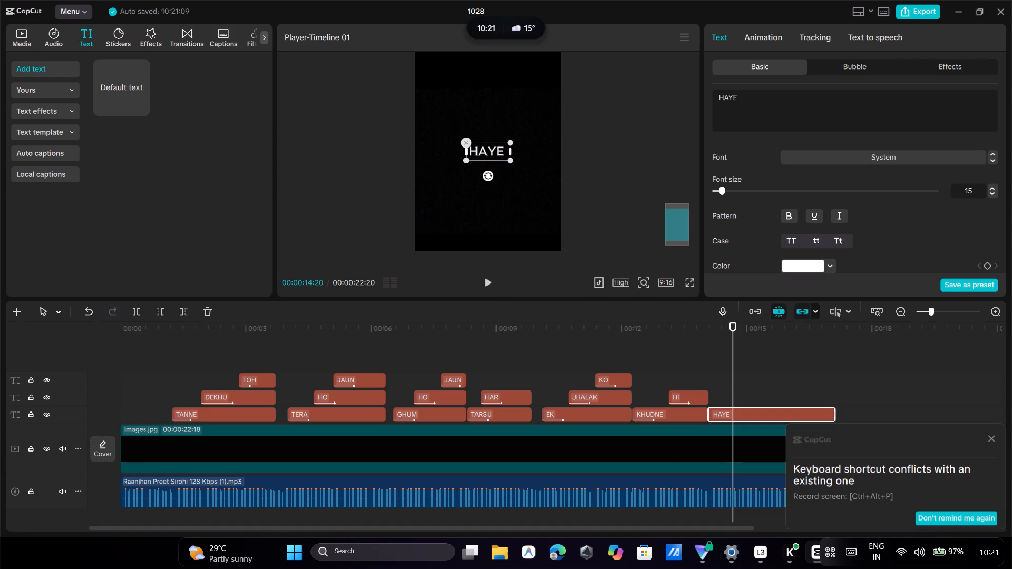
Copy the KHUDNE clip's attributes and paste them onto the HAYE clip, including text style, location size, blend and In animation.
right_click(663, 416)
click(709, 313)
right_click(746, 417)
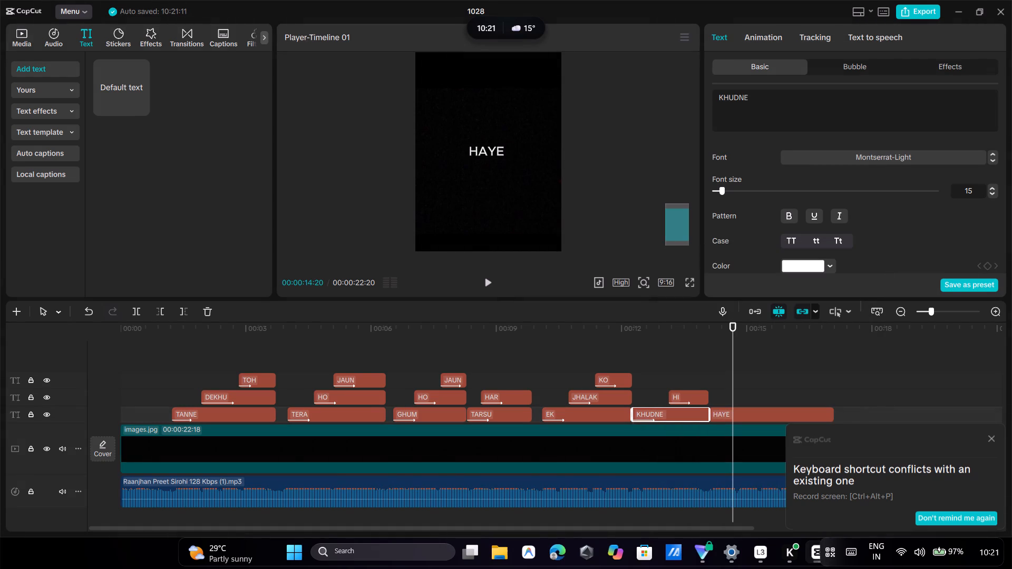
click(781, 326)
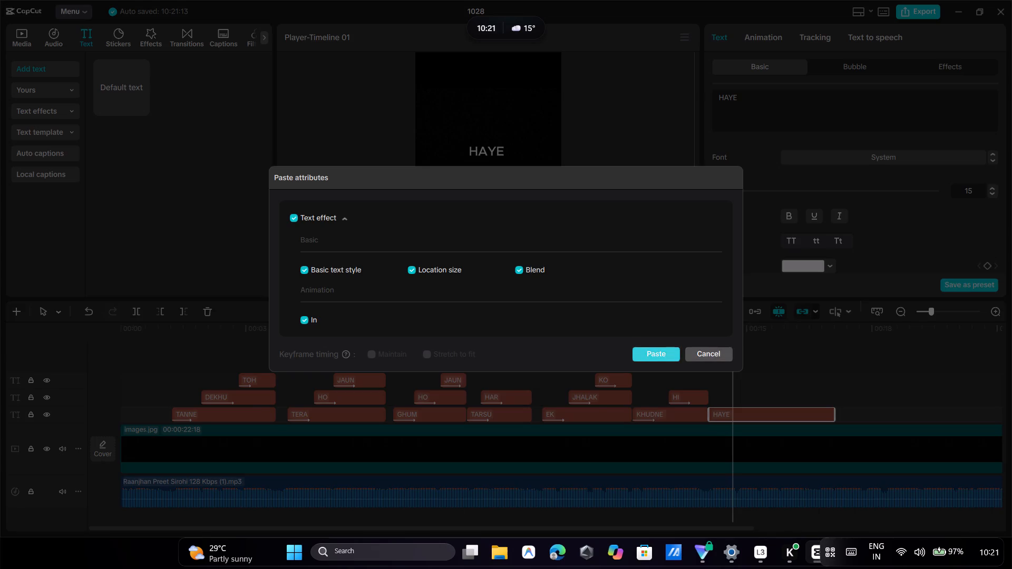
click(670, 351)
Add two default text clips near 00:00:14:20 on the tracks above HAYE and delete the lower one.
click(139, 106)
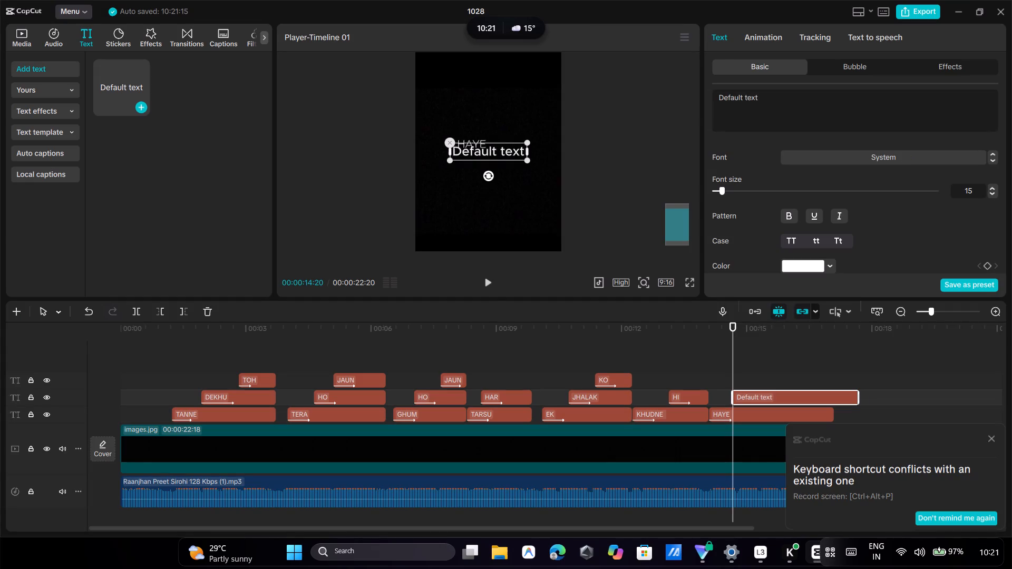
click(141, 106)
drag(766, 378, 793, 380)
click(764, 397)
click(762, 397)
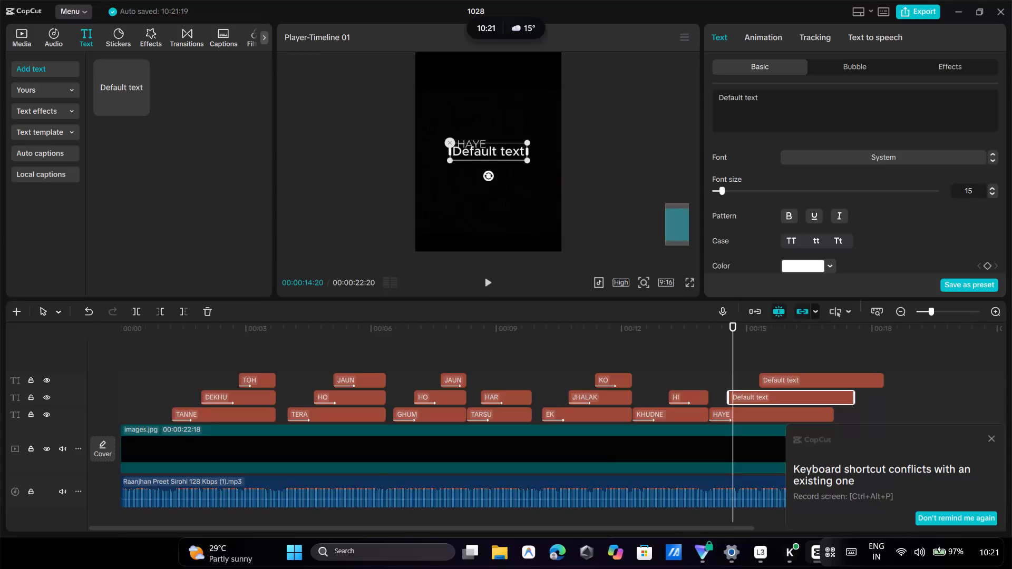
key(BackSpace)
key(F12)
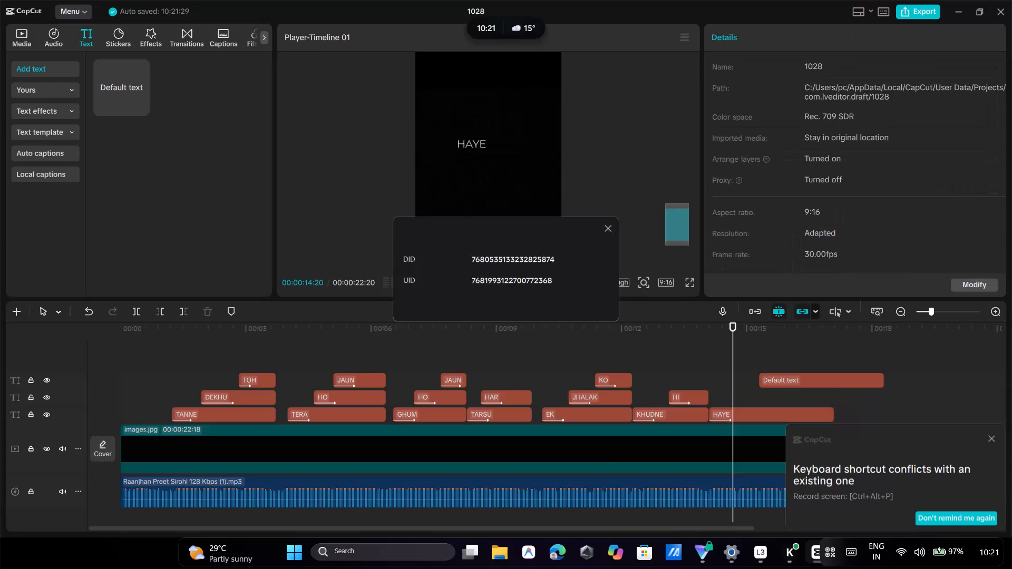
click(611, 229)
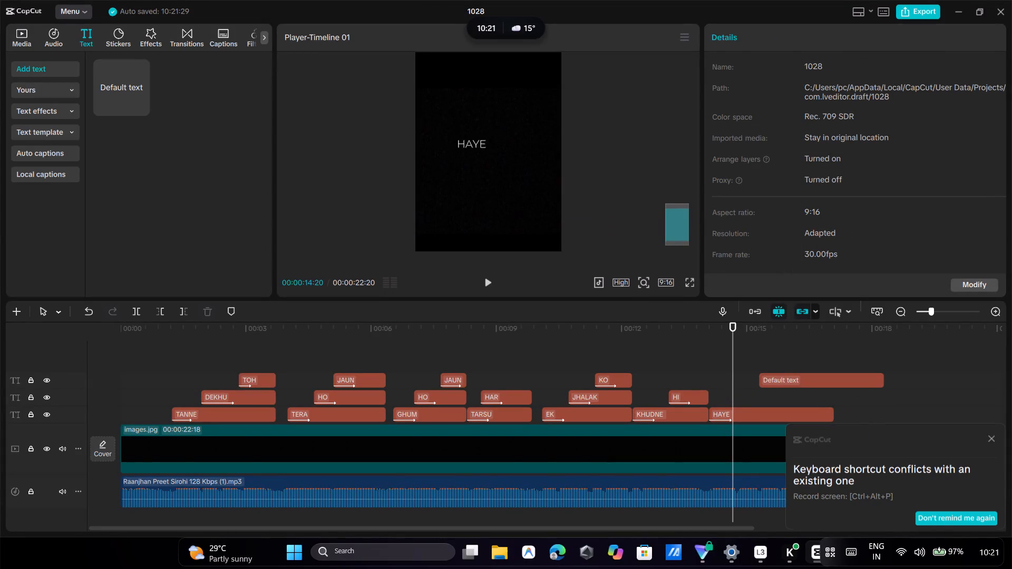
Add a default text clip at 00:00:14:11 on the track directly above HAYE.
click(767, 373)
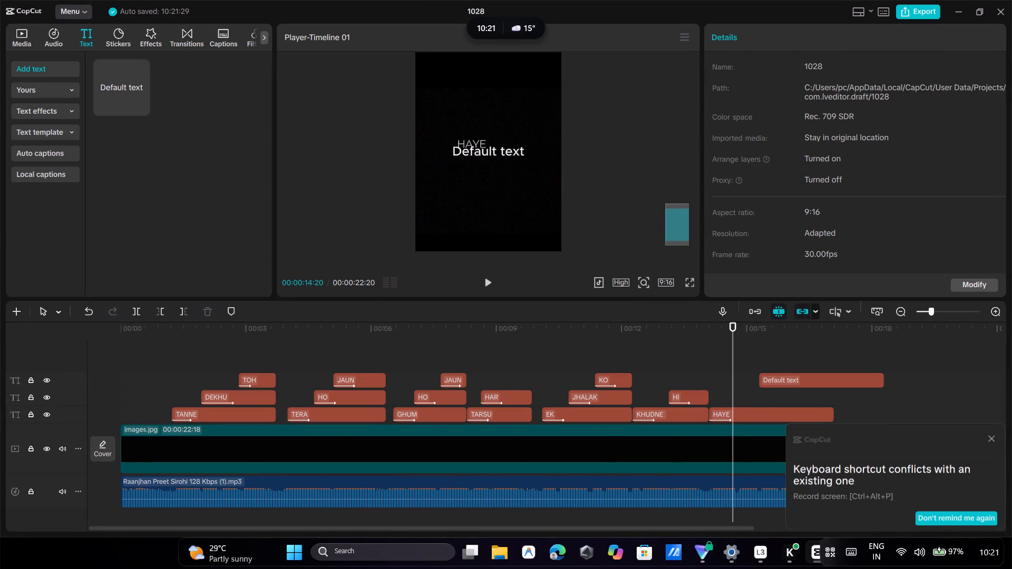
click(742, 403)
click(721, 393)
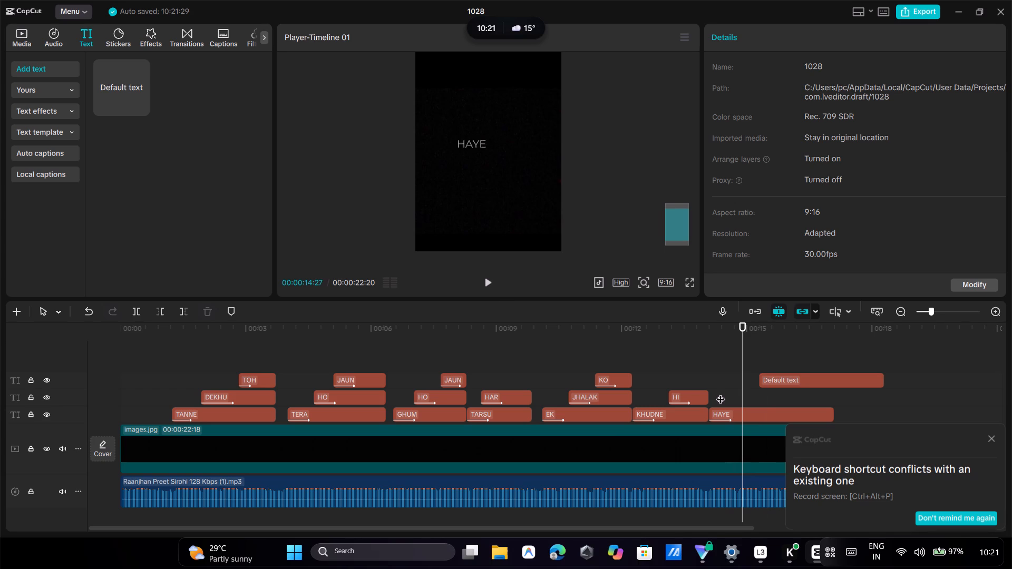
click(143, 102)
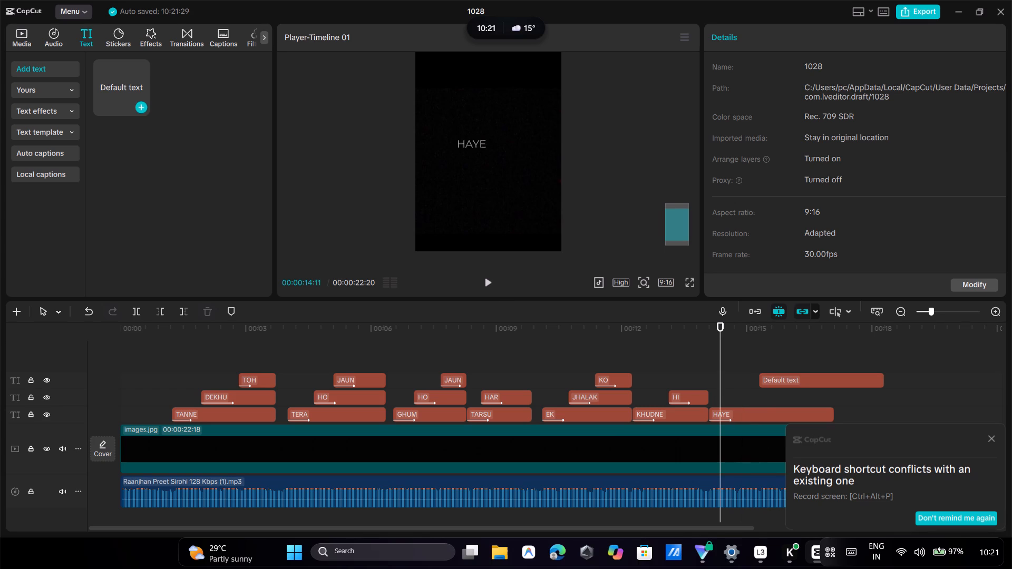
Replace the new clip's default text with kho and set it to uppercase.
click(776, 115)
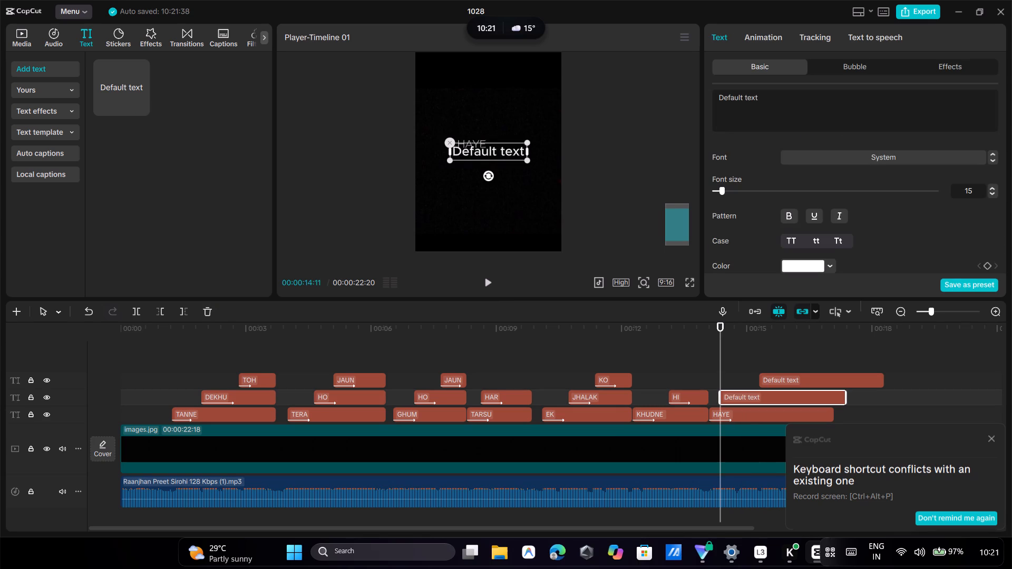
key(BackSpace)
key(BackSpace)
key(BackSpace)
key(BackSpace)
key(BackSpace)
key(BackSpace)
key(BackSpace)
key(BackSpace)
key(BackSpace)
key(BackSpace)
key(BackSpace)
key(BackSpace)
key(BackSpace)
key(BackSpace)
key(BackSpace)
key(BackSpace)
key(BackSpace)
key(BackSpace)
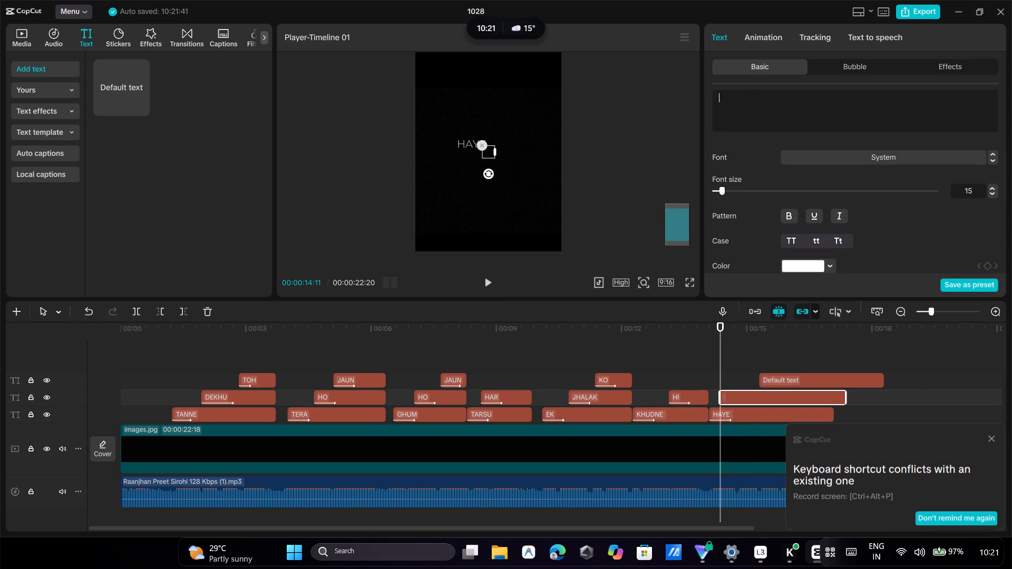
text(kho)
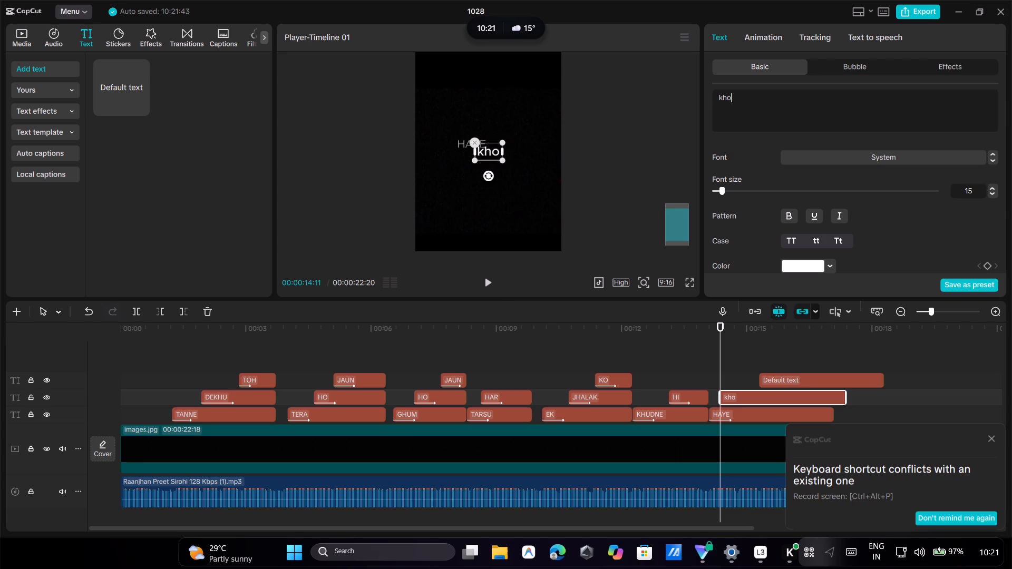
click(787, 244)
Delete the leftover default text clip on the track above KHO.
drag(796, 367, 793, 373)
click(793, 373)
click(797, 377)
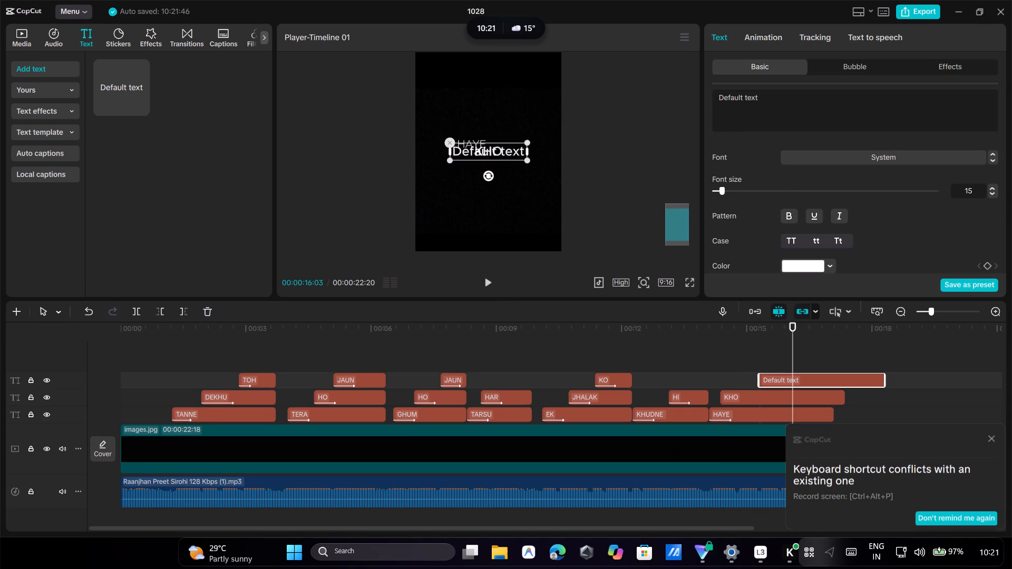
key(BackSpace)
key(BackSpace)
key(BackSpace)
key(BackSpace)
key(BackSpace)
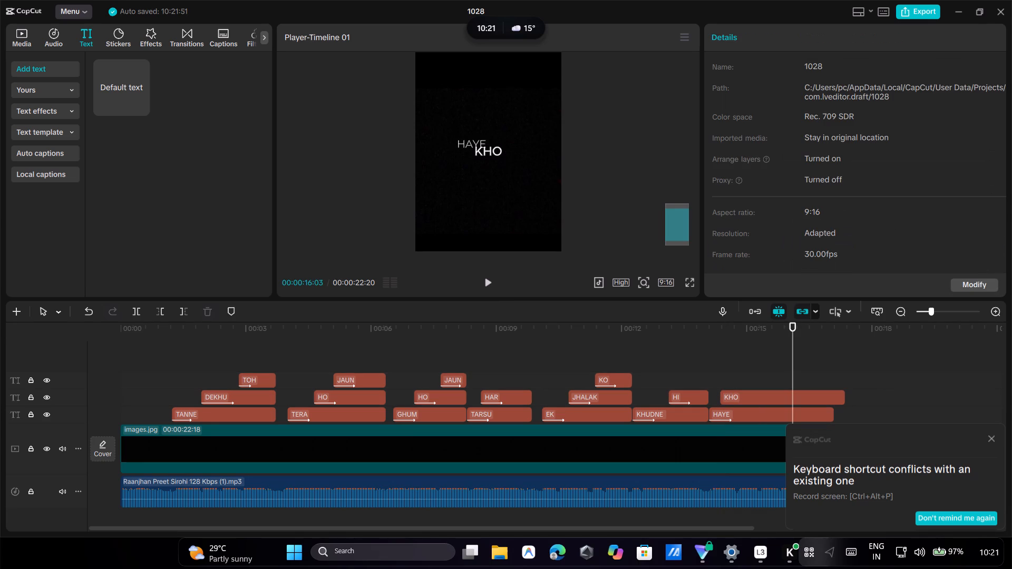
Add a default text clip at 00:00:14:29 on the track above KHO.
drag(665, 406, 749, 384)
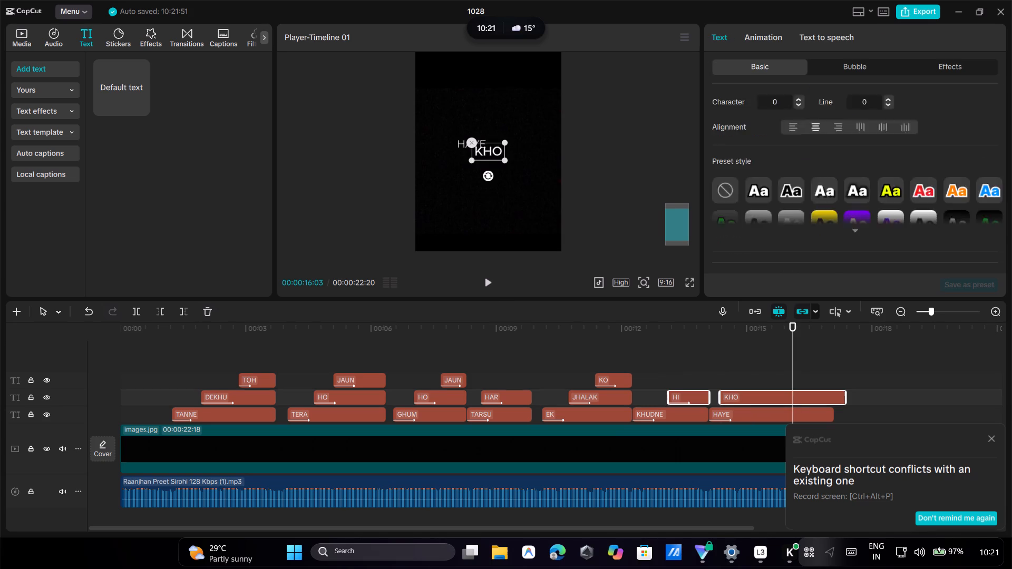
click(745, 379)
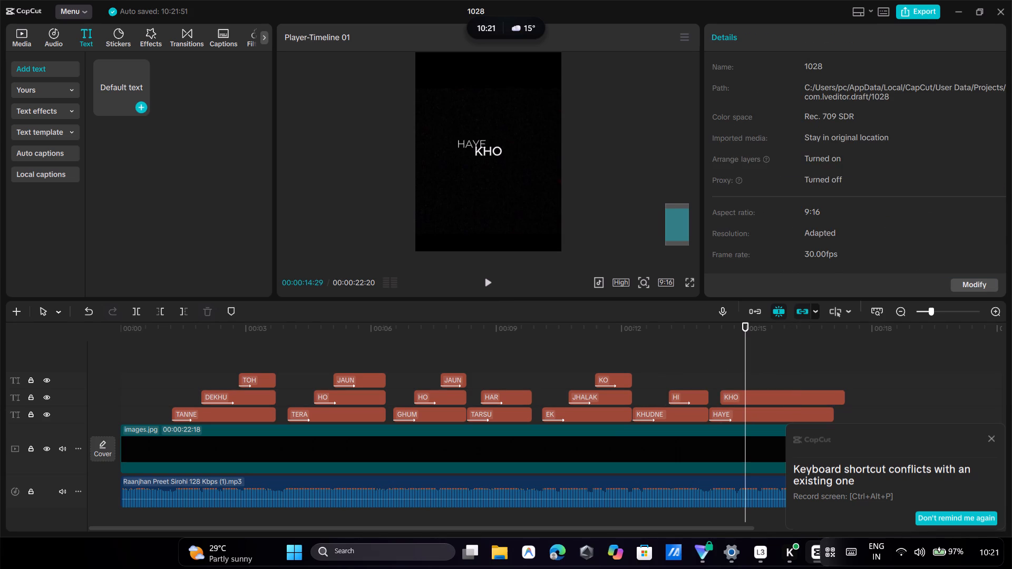
click(144, 100)
click(138, 113)
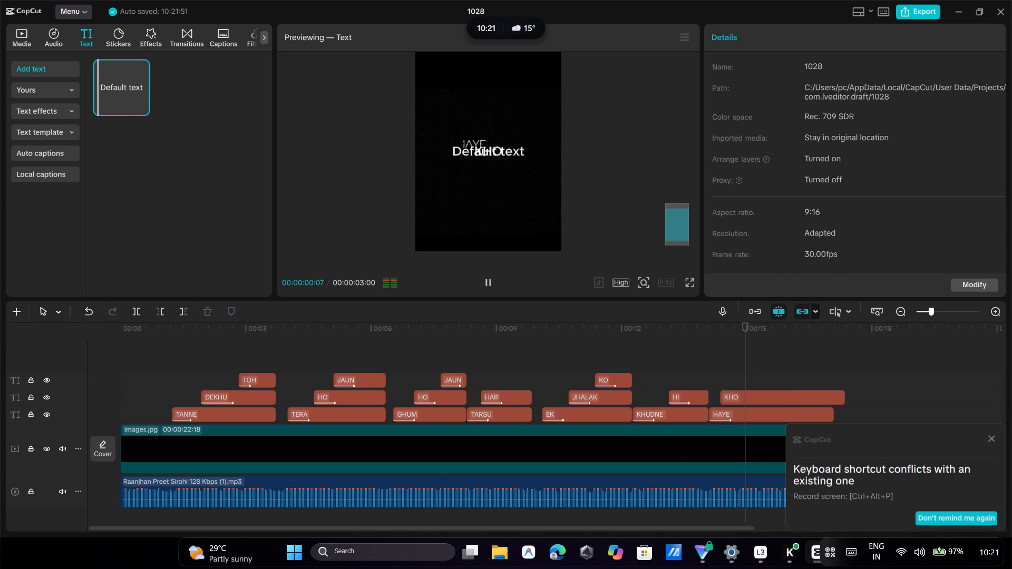
click(140, 112)
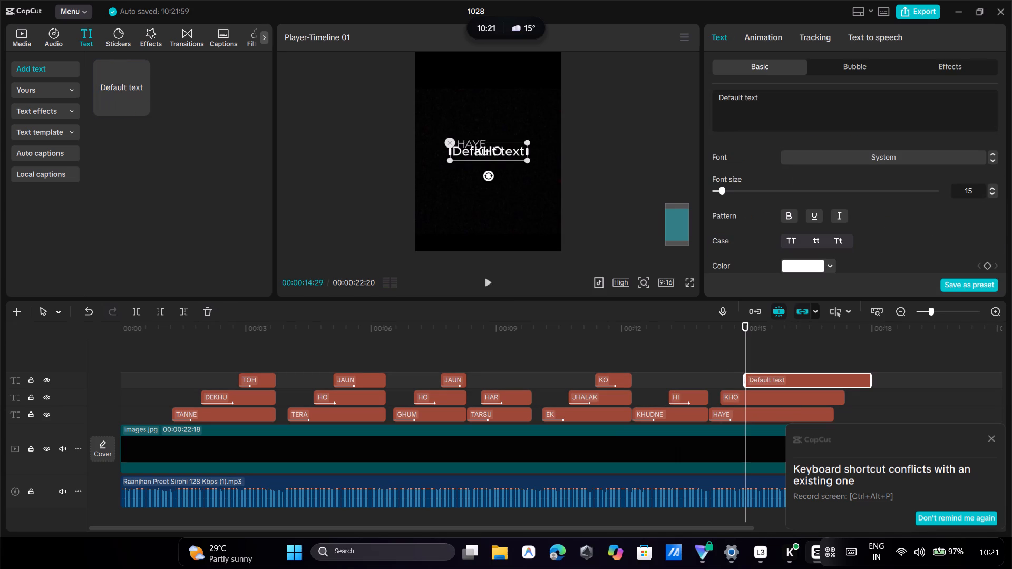
Replace the new clip's default text with dunga.
click(804, 124)
key(BackSpace)
key(BackSpace)
key(BackSpace)
key(BackSpace)
key(BackSpace)
key(BackSpace)
key(BackSpace)
key(BackSpace)
key(BackSpace)
key(BackSpace)
key(BackSpace)
key(BackSpace)
key(BackSpace)
key(BackSpace)
key(BackSpace)
key(BackSpace)
key(BackSpace)
key(BackSpace)
key(BackSpace)
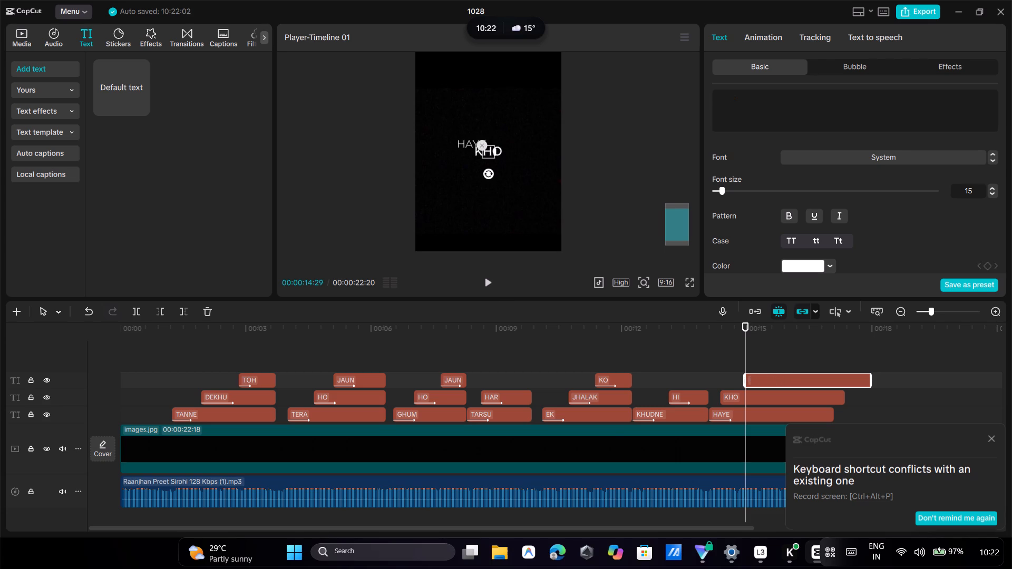
text(dunga)
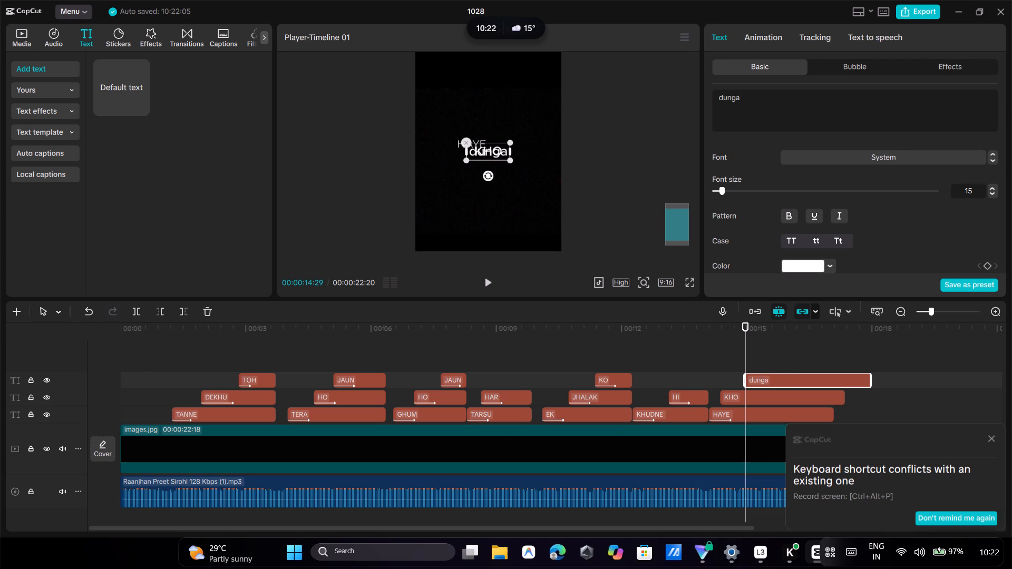
Remove the KO clip above JHALAK from the timeline.
right_click(620, 386)
click(686, 297)
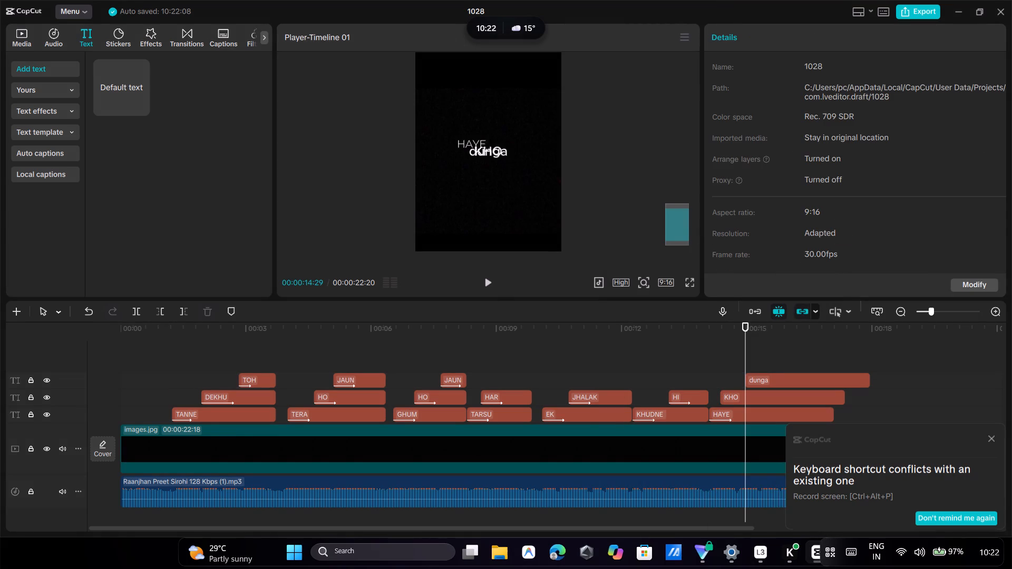
Replay the EK JHALAK line and add a default text clip at 00:00:11:13 above JHALAK.
click(575, 375)
click(595, 370)
click(589, 368)
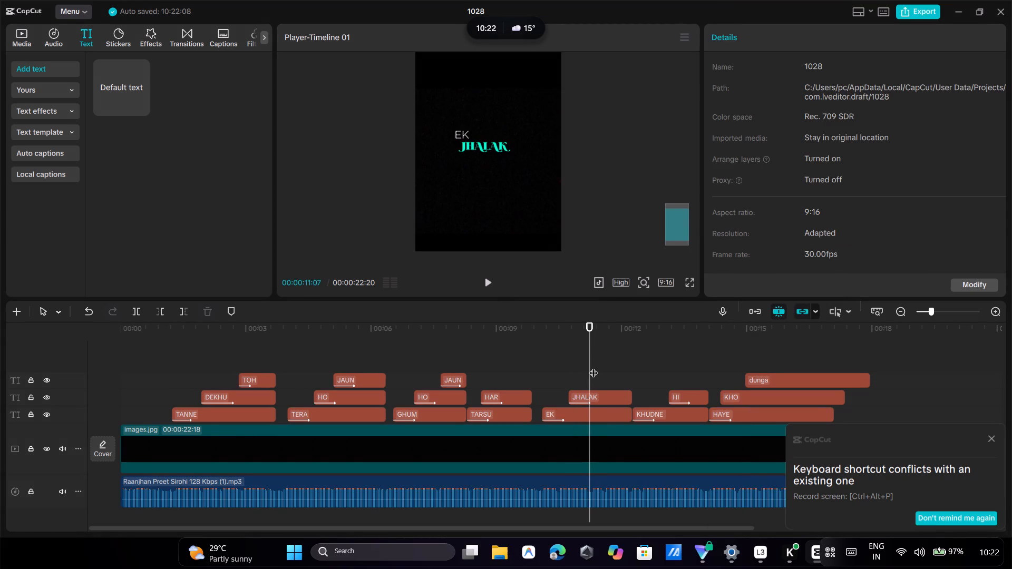
click(552, 346)
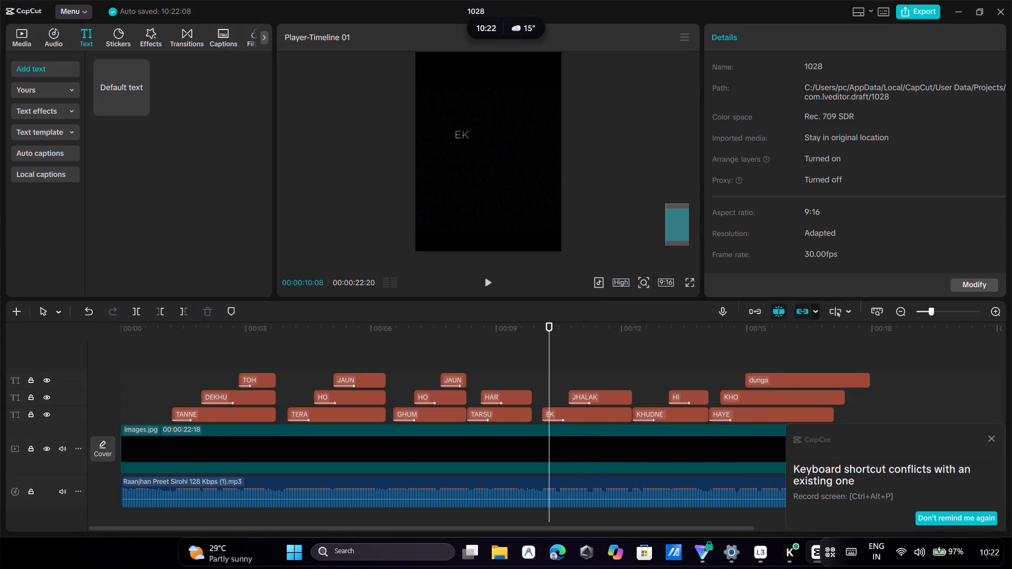
click(485, 281)
click(494, 280)
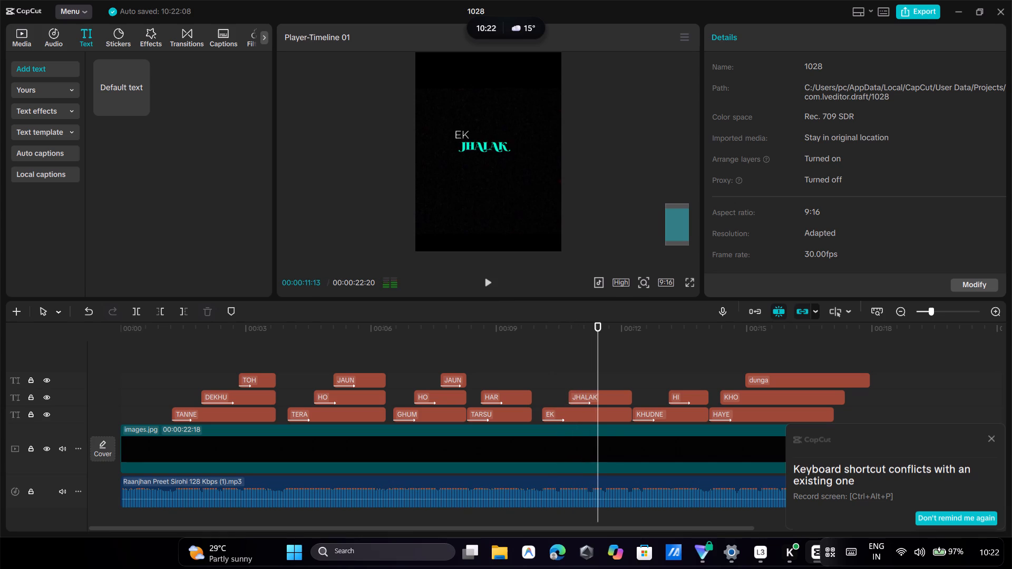
click(140, 106)
Replace the default text of the clip above JHALAK with ko.
click(786, 106)
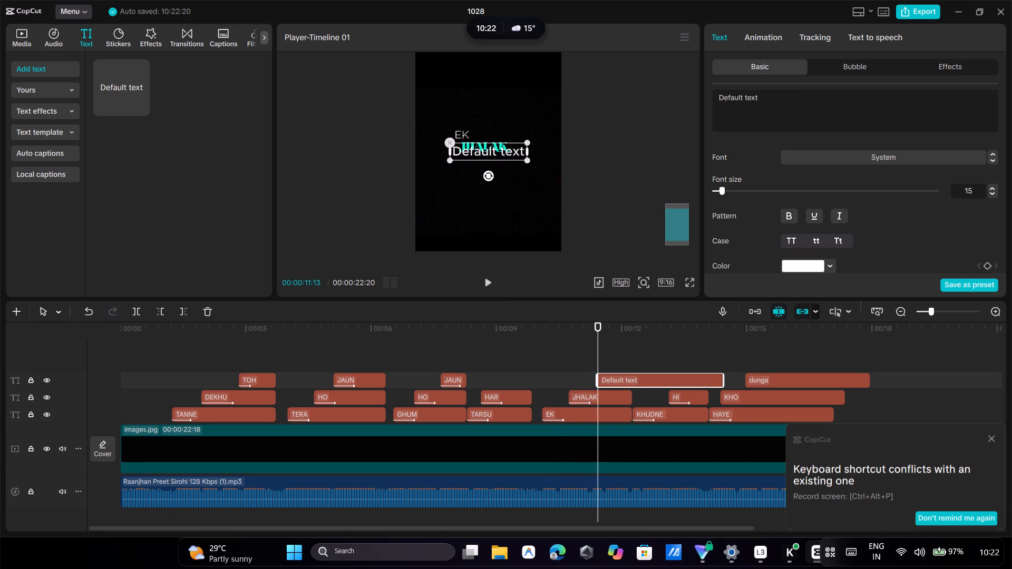
key(BackSpace)
key(BackSpace)
key(BackSpace)
key(BackSpace)
key(BackSpace)
key(BackSpace)
key(BackSpace)
key(BackSpace)
key(BackSpace)
key(BackSpace)
key(BackSpace)
key(BackSpace)
key(BackSpace)
key(BackSpace)
key(BackSpace)
key(BackSpace)
key(BackSpace)
key(BackSpace)
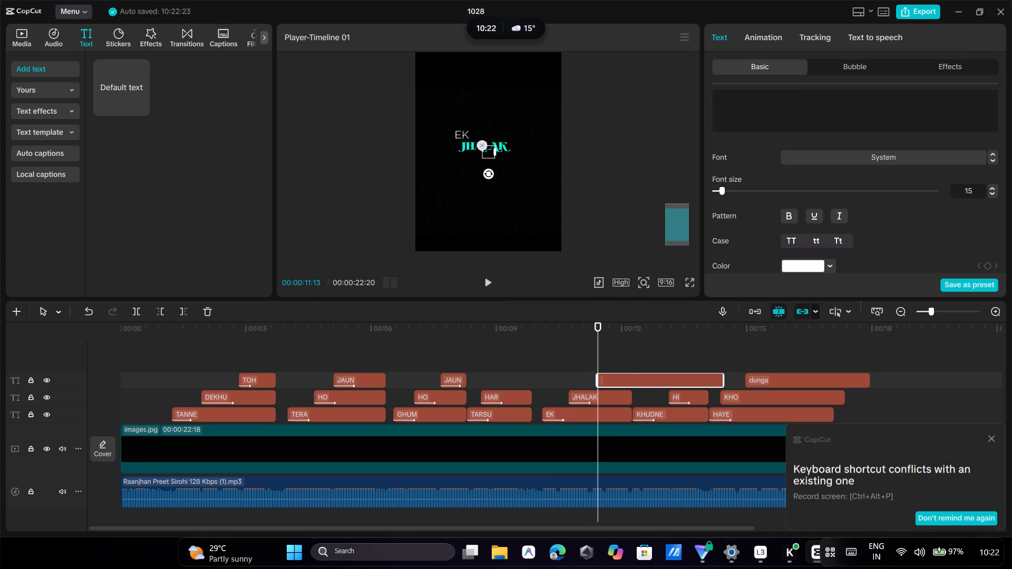
text(ko)
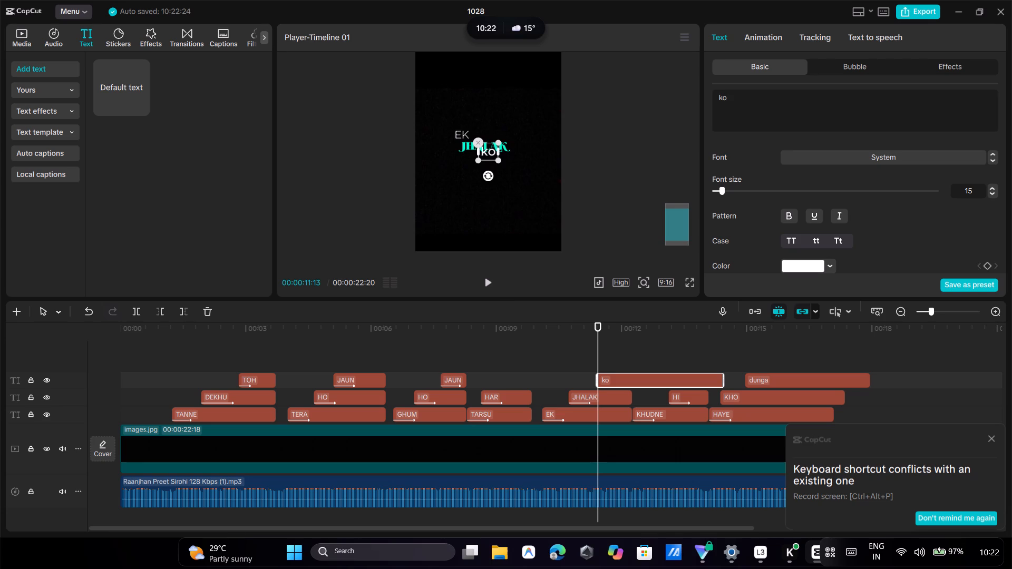
Copy the TARSU clip's attributes and paste them onto the ko clip, including text style, location size, blend and In animation.
right_click(516, 420)
click(572, 312)
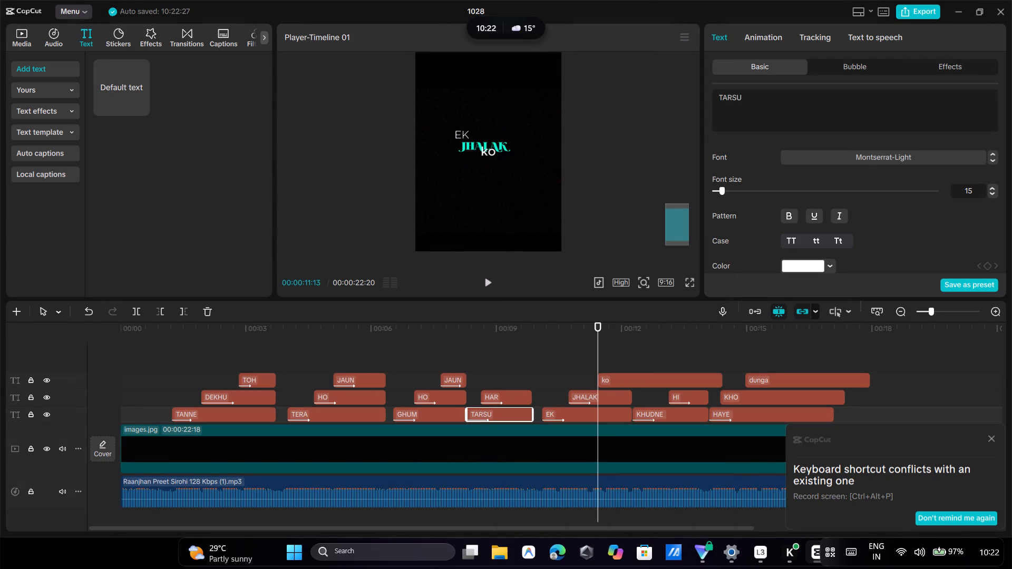
right_click(622, 381)
click(665, 332)
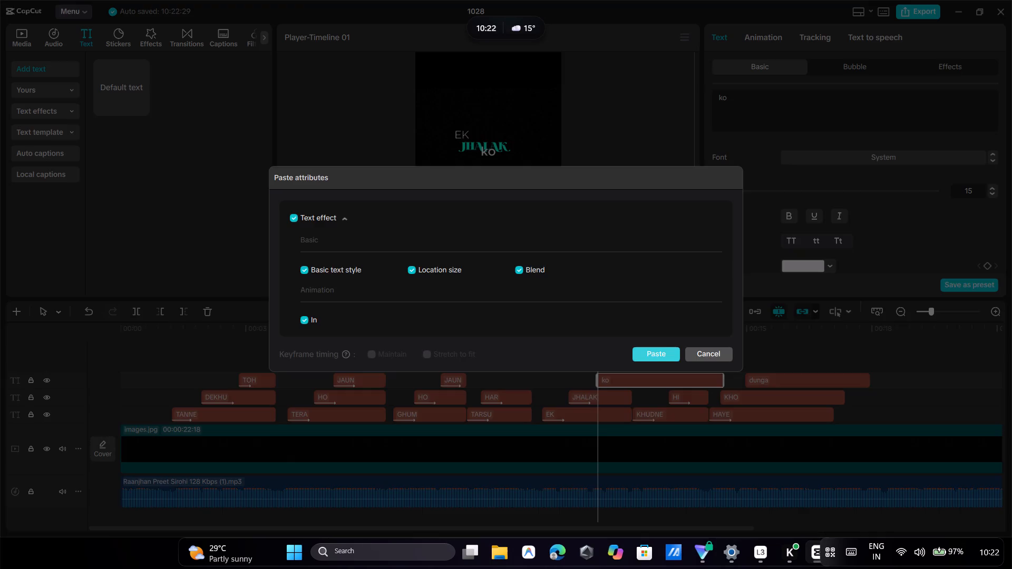
click(651, 354)
Shorten the ko clip so it ends together with JHALAK and EK.
drag(724, 378, 697, 382)
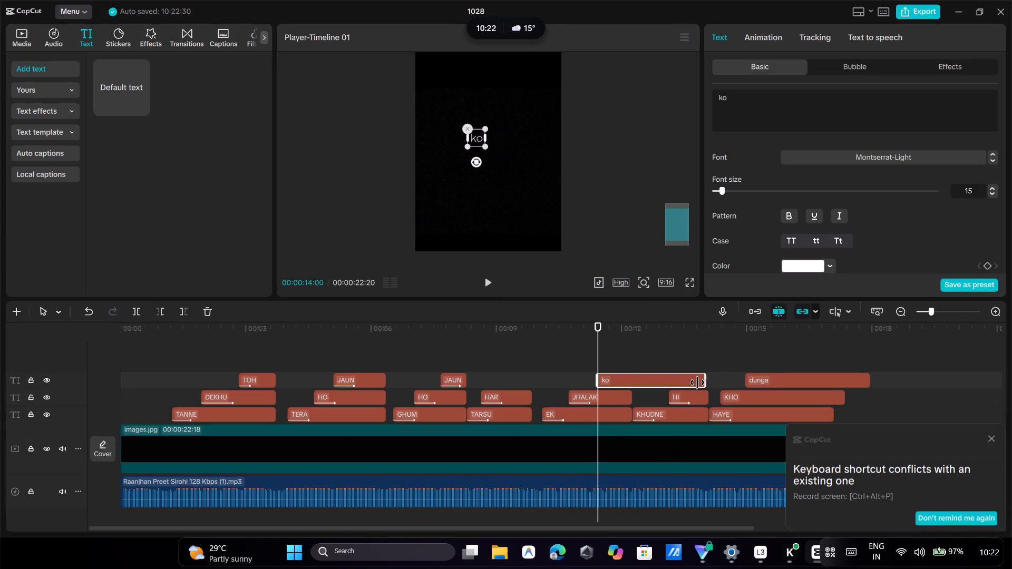
drag(697, 382, 627, 395)
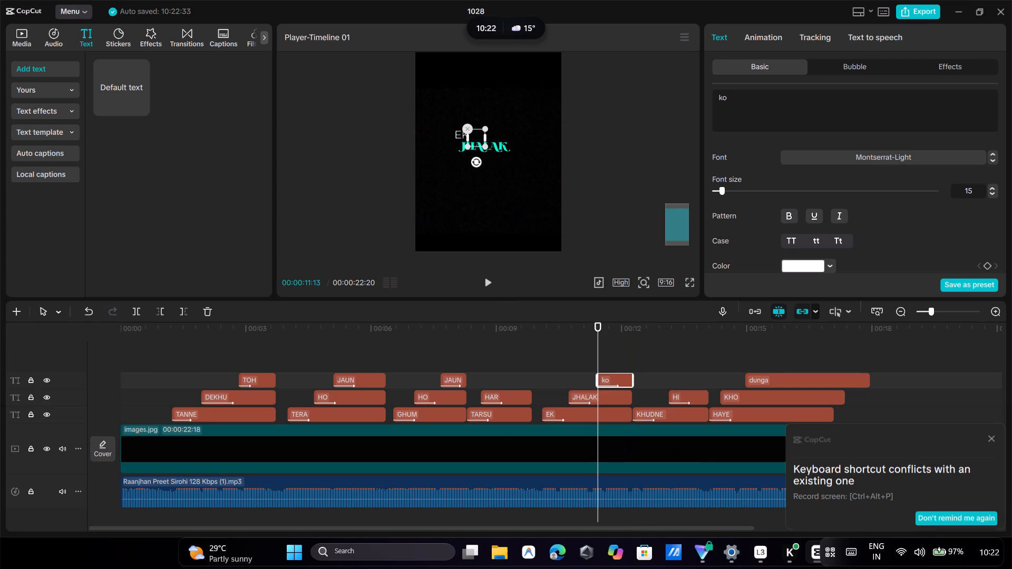
Move the ko text in the preview to just below the end of the word JHALAK.
drag(474, 134, 504, 156)
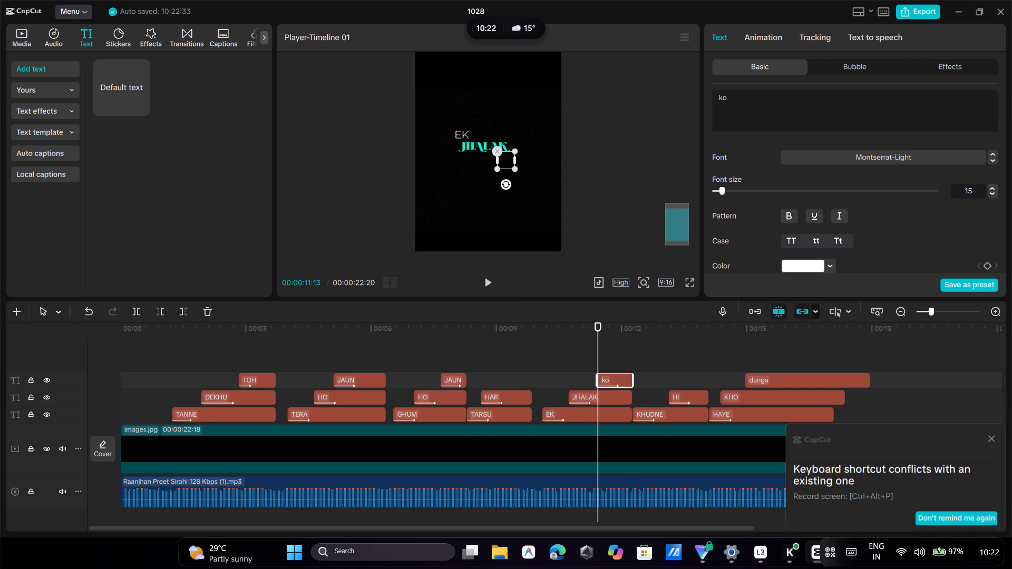
drag(504, 156, 505, 155)
Play back the JHALAK section and change the ko text to uppercase.
click(561, 357)
click(484, 280)
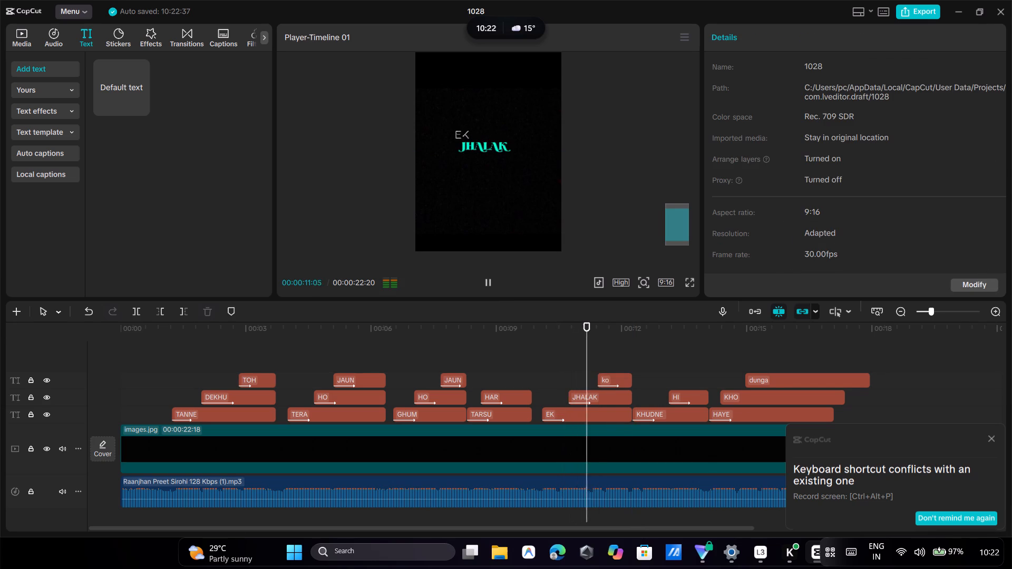
click(488, 281)
click(626, 379)
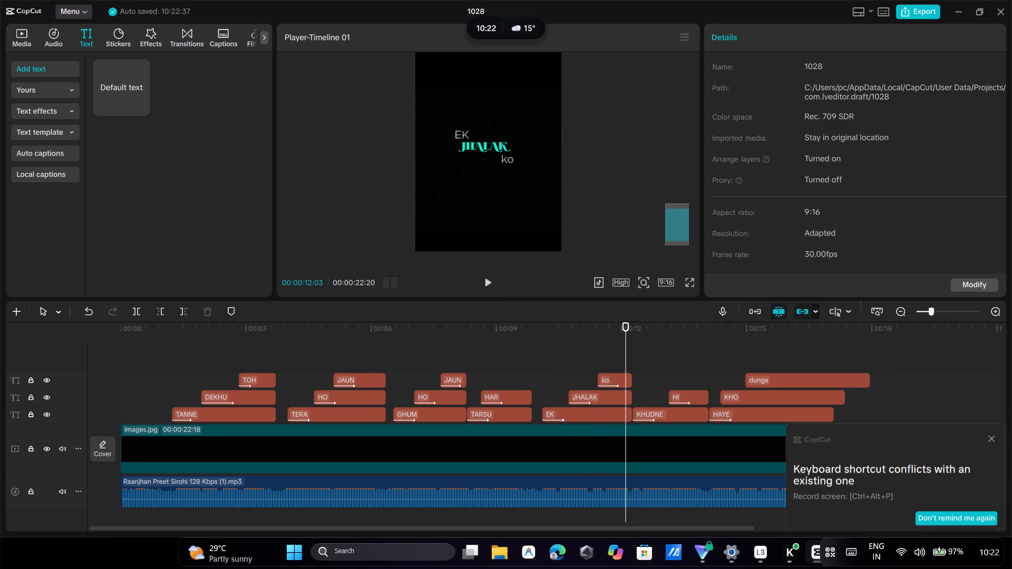
click(790, 247)
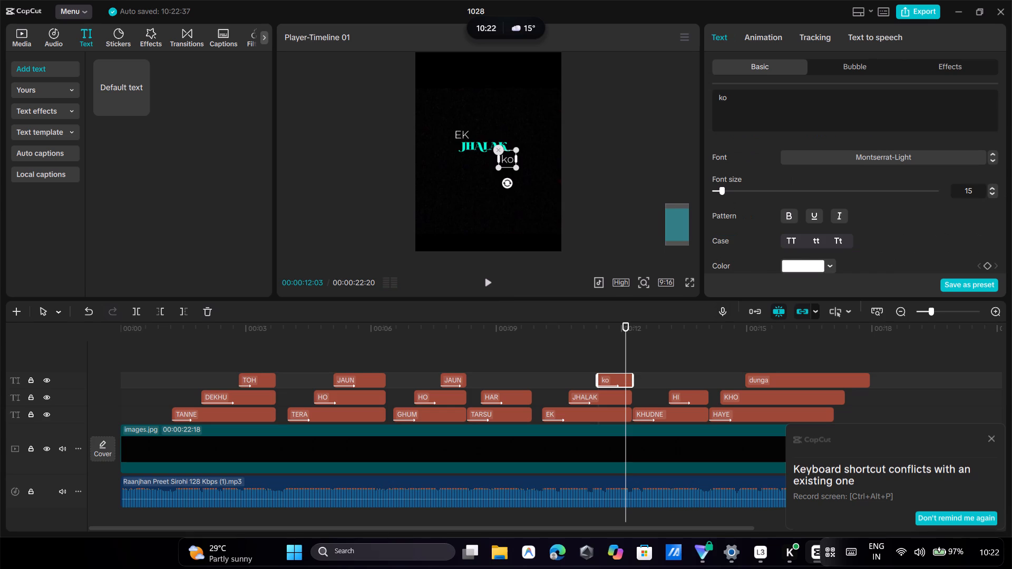
click(790, 242)
Play back from JHALAK and shift the KHO and dunga clips slightly later on the timeline, keeping dunga starting after KHO.
click(566, 377)
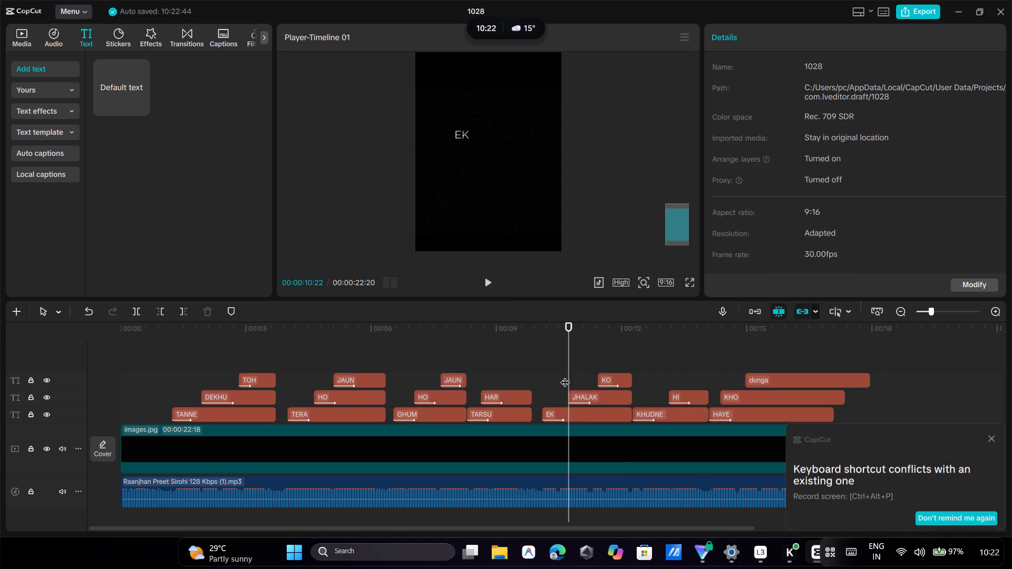
click(493, 283)
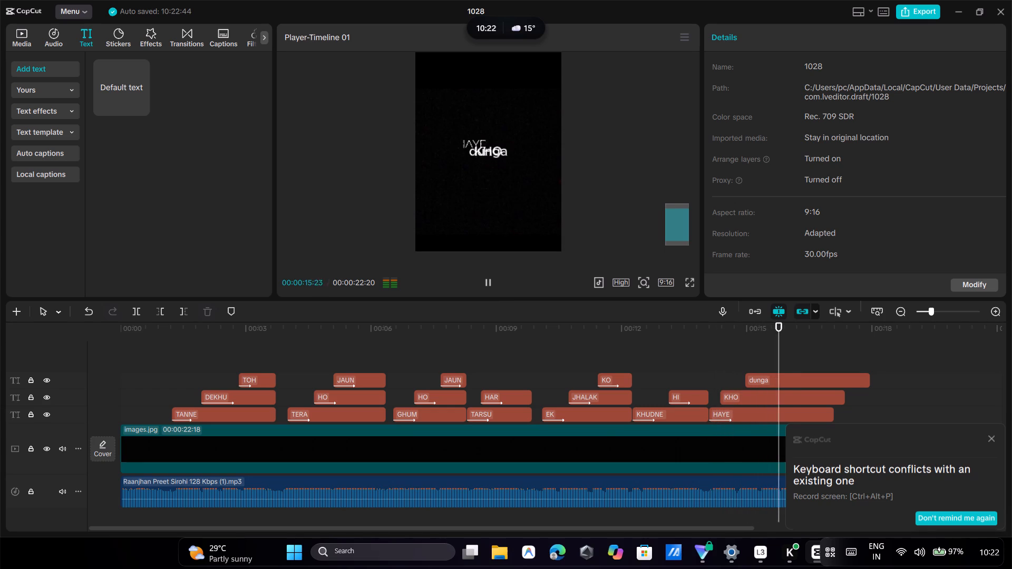
click(492, 283)
click(739, 394)
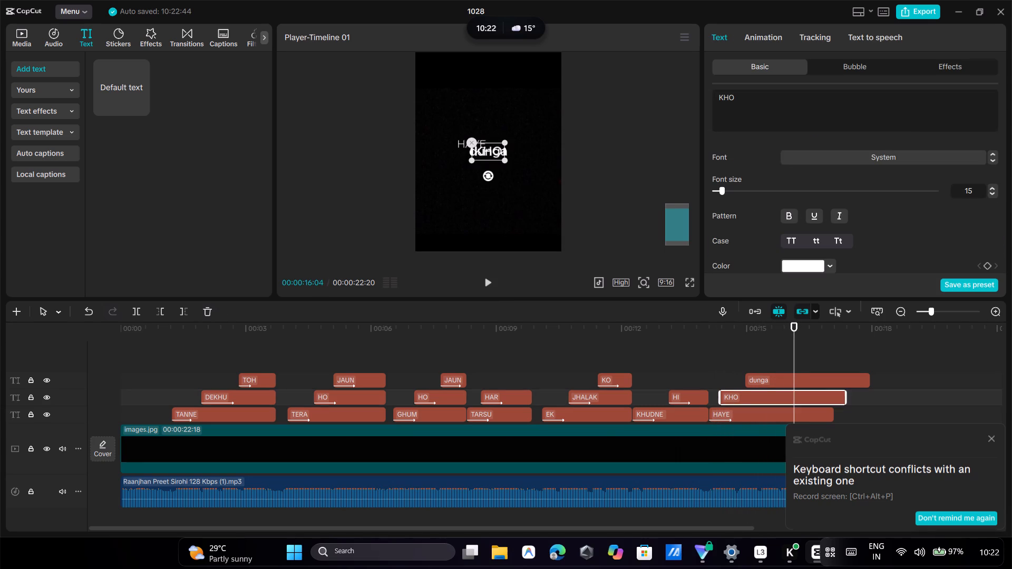
drag(743, 397, 766, 397)
click(774, 381)
drag(775, 379, 799, 379)
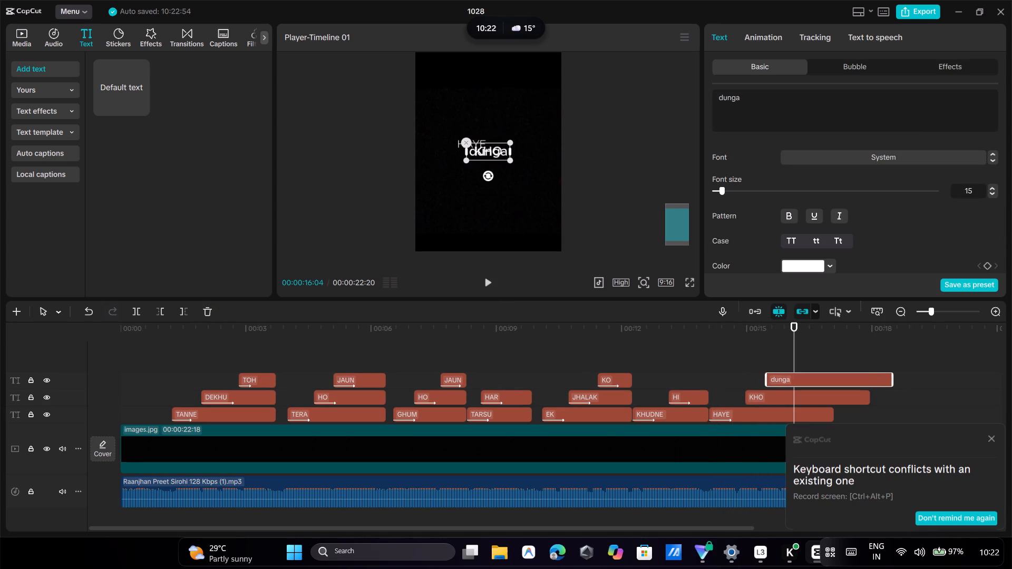
drag(799, 379, 804, 379)
Change the dunga clip's text to uppercase.
click(804, 379)
click(791, 237)
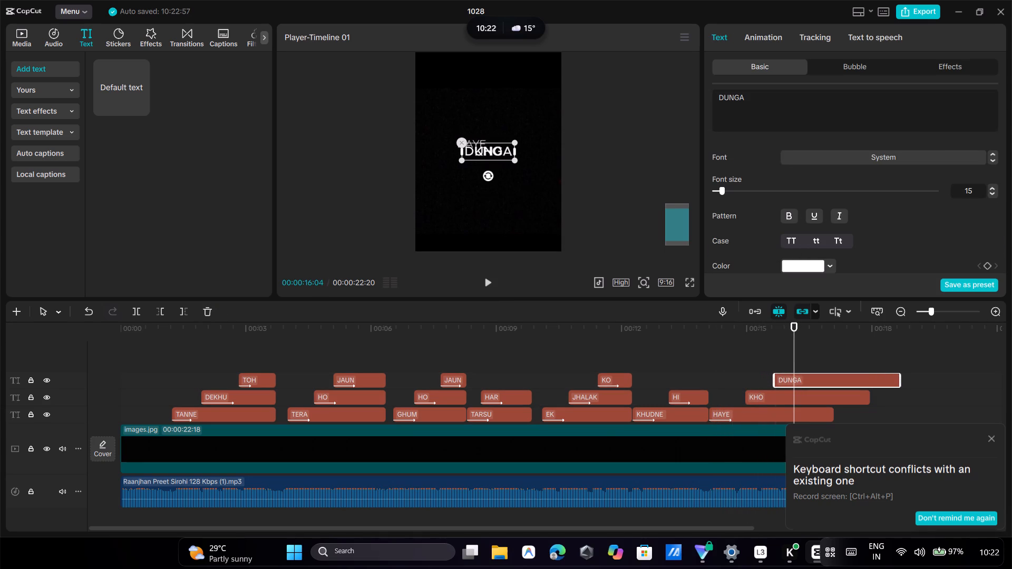
Copy the JHALAK clip's attributes and paste them onto the KHO clip, including text style and In animation.
right_click(656, 414)
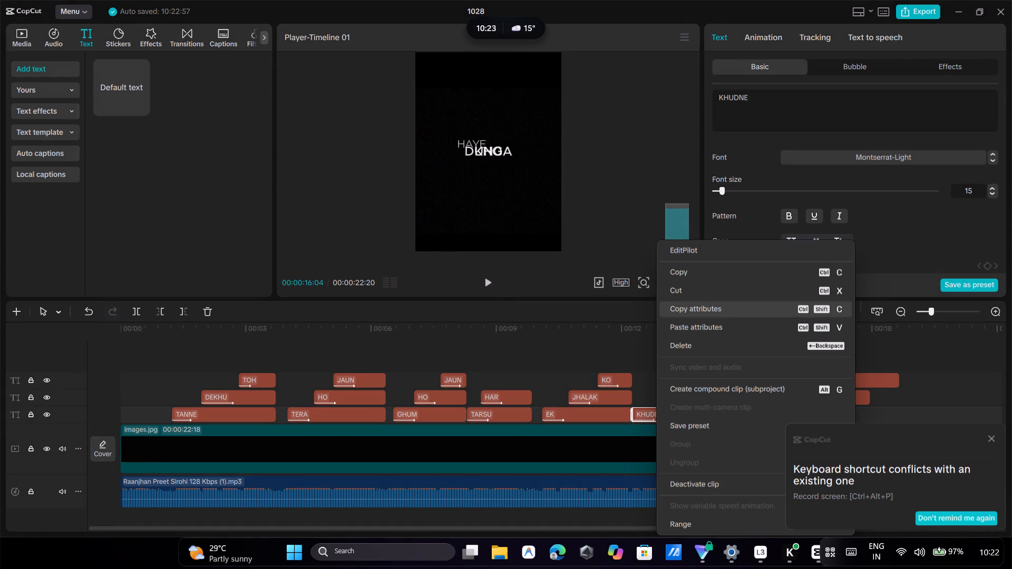
right_click(616, 401)
right_click(616, 398)
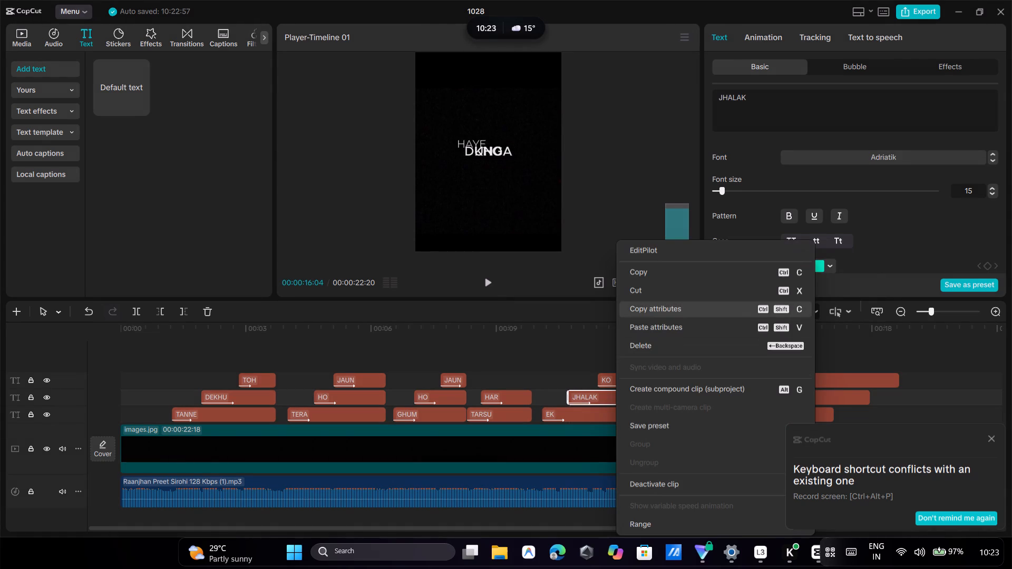
click(658, 312)
right_click(760, 395)
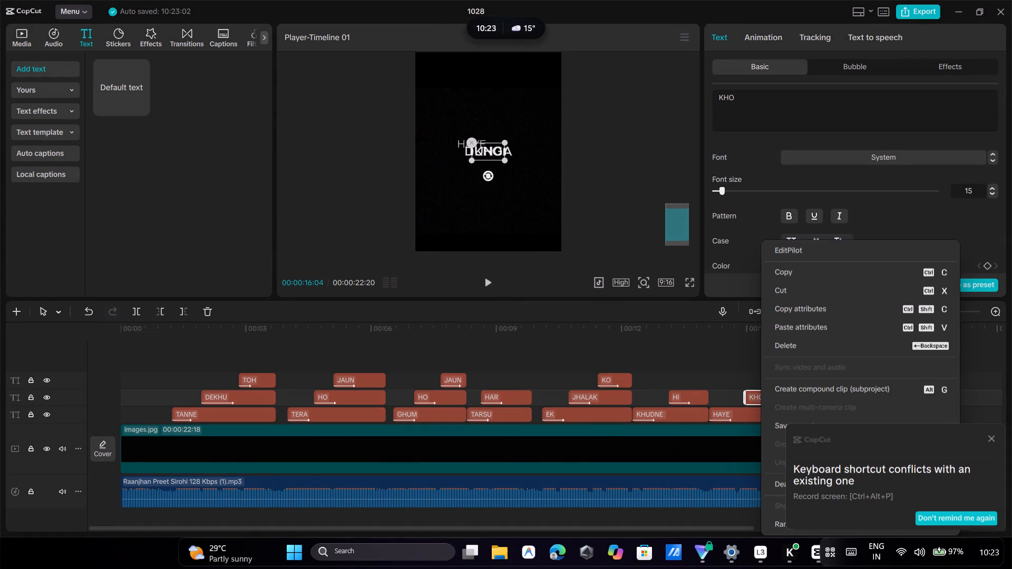
click(800, 323)
click(664, 356)
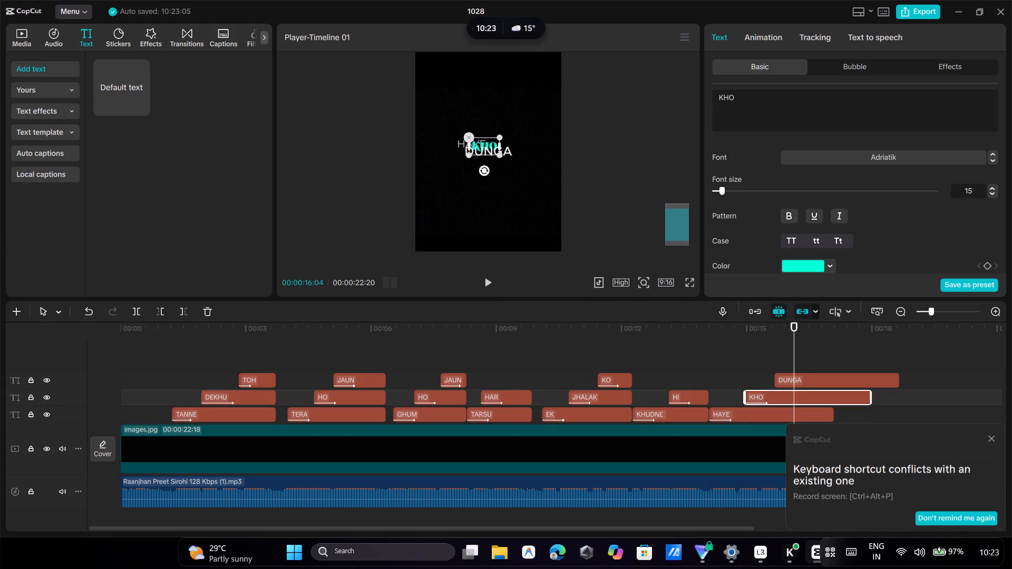
Stagger the three words diagonally in the preview, with HAYE uppermost, KHO below its end and DUNGA beneath KHO.
click(509, 151)
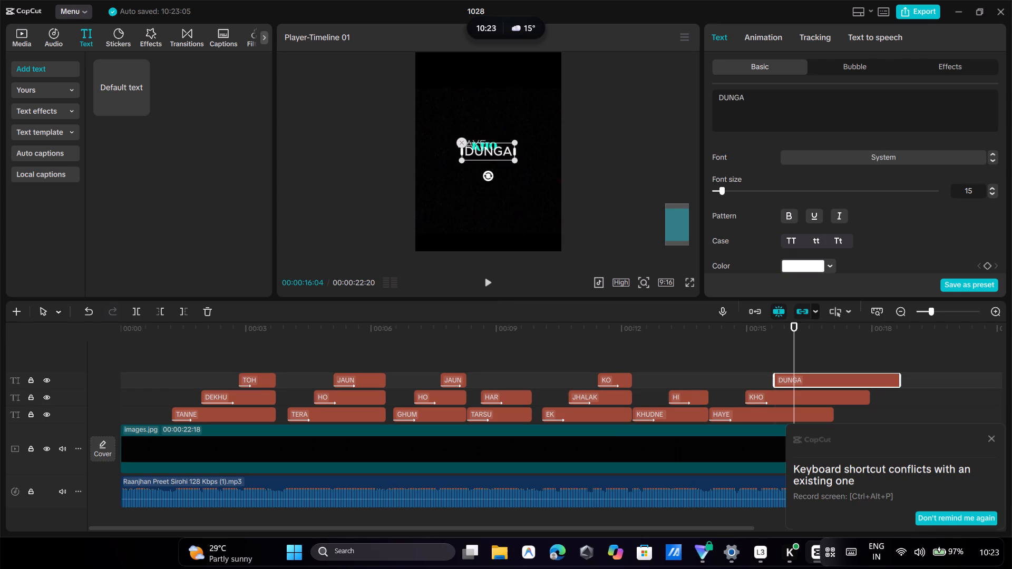
drag(499, 150, 526, 175)
click(488, 146)
drag(488, 146, 493, 154)
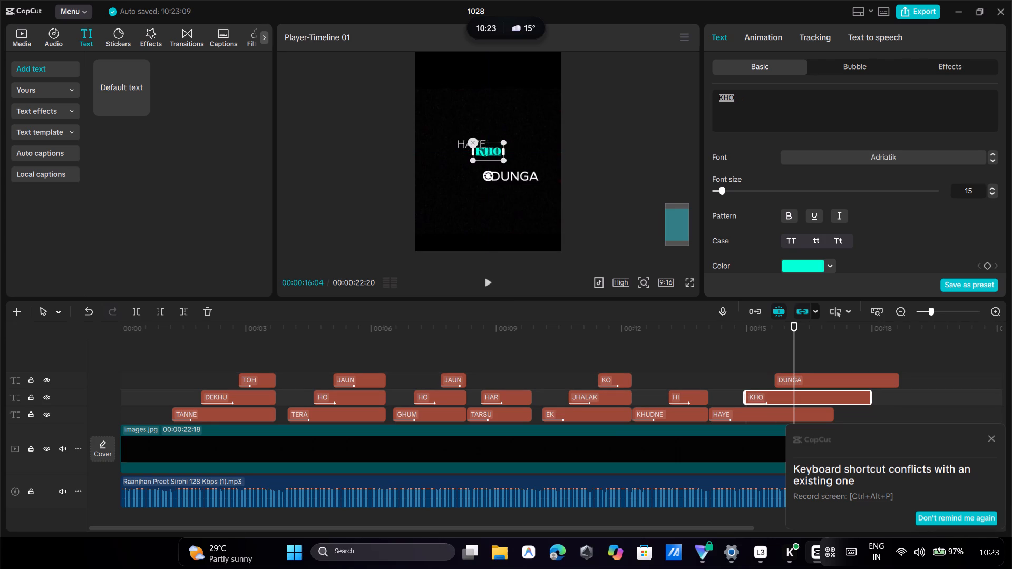
click(458, 145)
drag(461, 145, 457, 135)
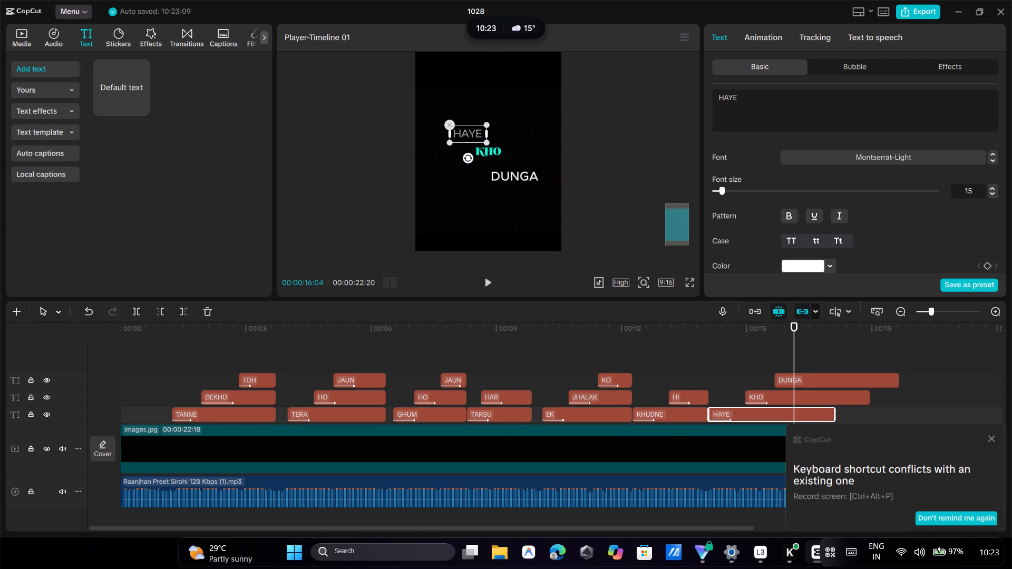
drag(457, 135, 456, 135)
click(494, 155)
drag(488, 154, 484, 149)
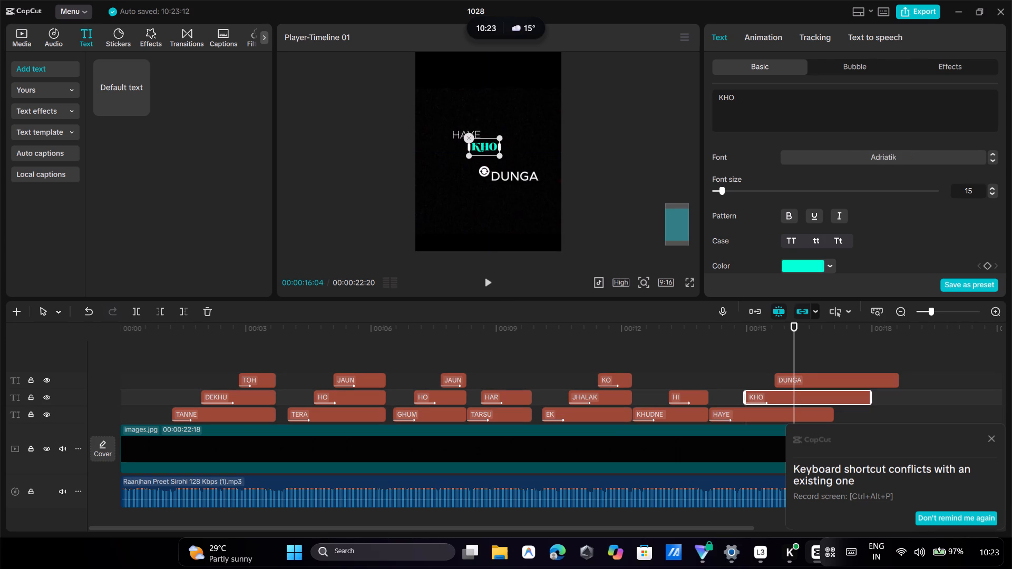
drag(484, 149, 484, 149)
click(504, 179)
drag(504, 179, 497, 161)
Reposition the DUNGA text in the preview so it starts just below the end of KHO.
click(517, 129)
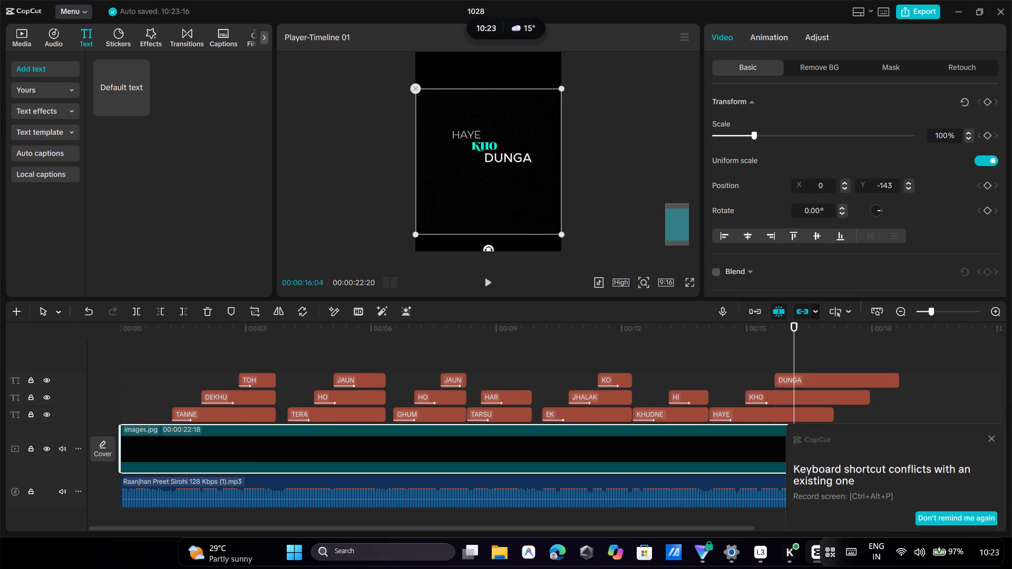
click(501, 156)
drag(499, 156, 505, 156)
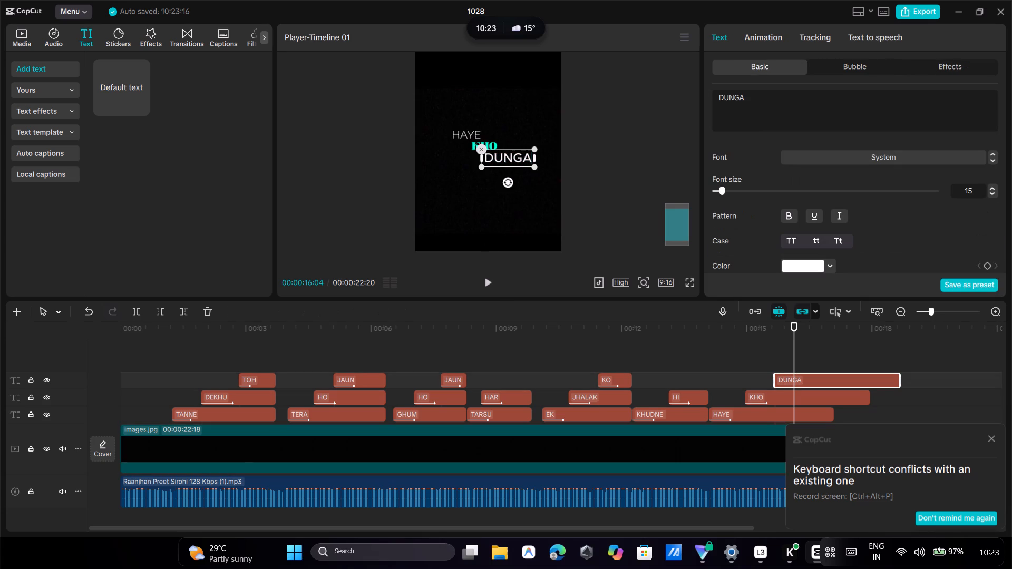
drag(505, 156, 505, 156)
drag(502, 158, 515, 156)
click(498, 164)
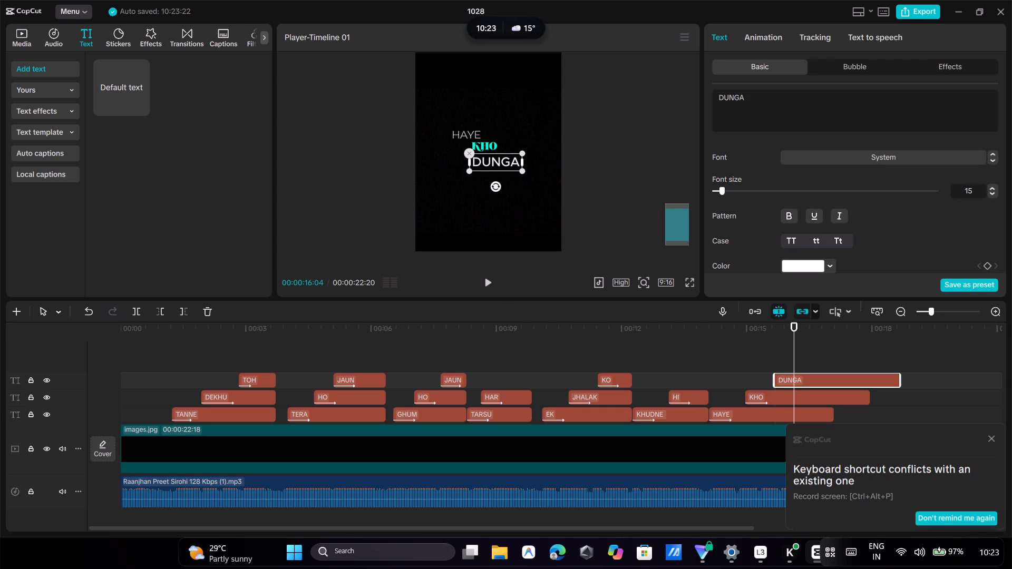
click(519, 197)
click(499, 162)
double_click(495, 161)
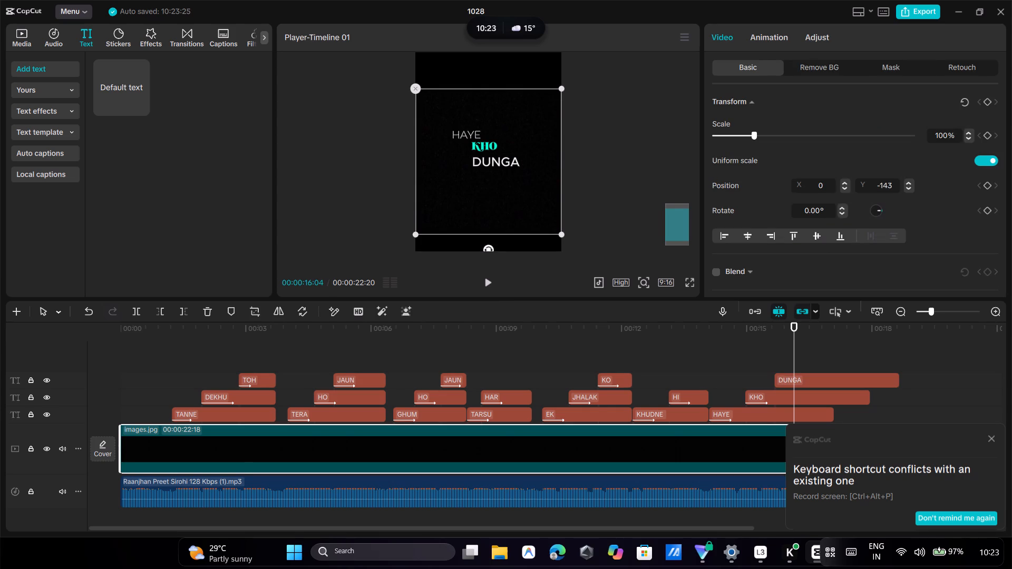
drag(495, 161, 512, 163)
click(584, 151)
drag(501, 165, 518, 162)
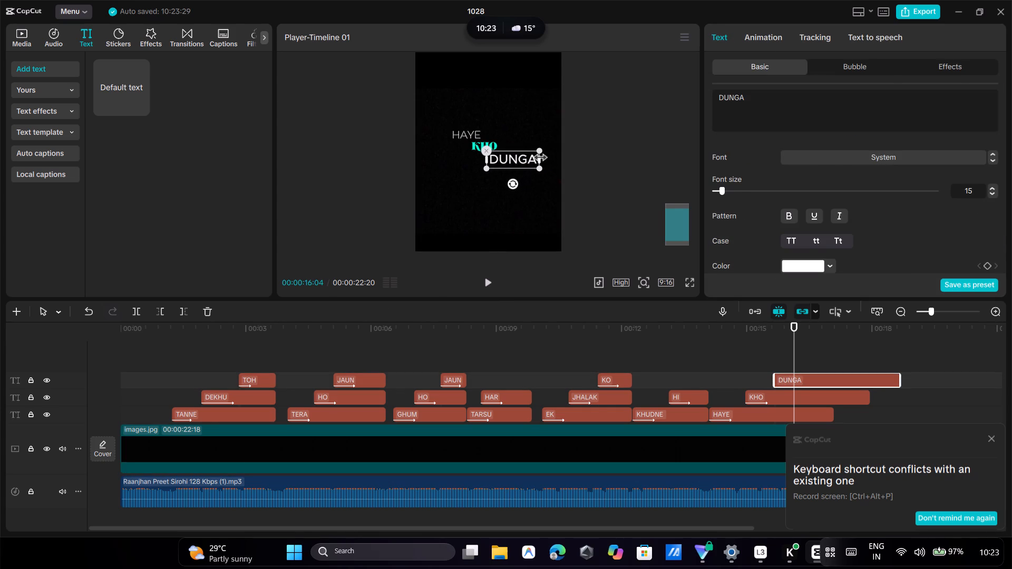
click(624, 145)
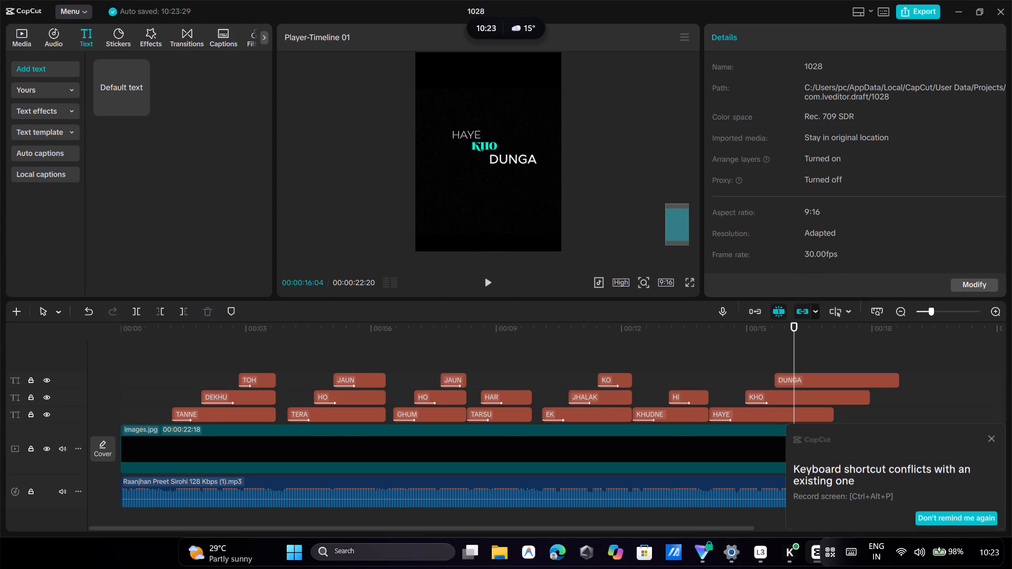
Play back the KHUDNE HI to HAYE section and shift the KHO clip slightly earlier on the timeline.
click(710, 365)
click(665, 358)
click(491, 287)
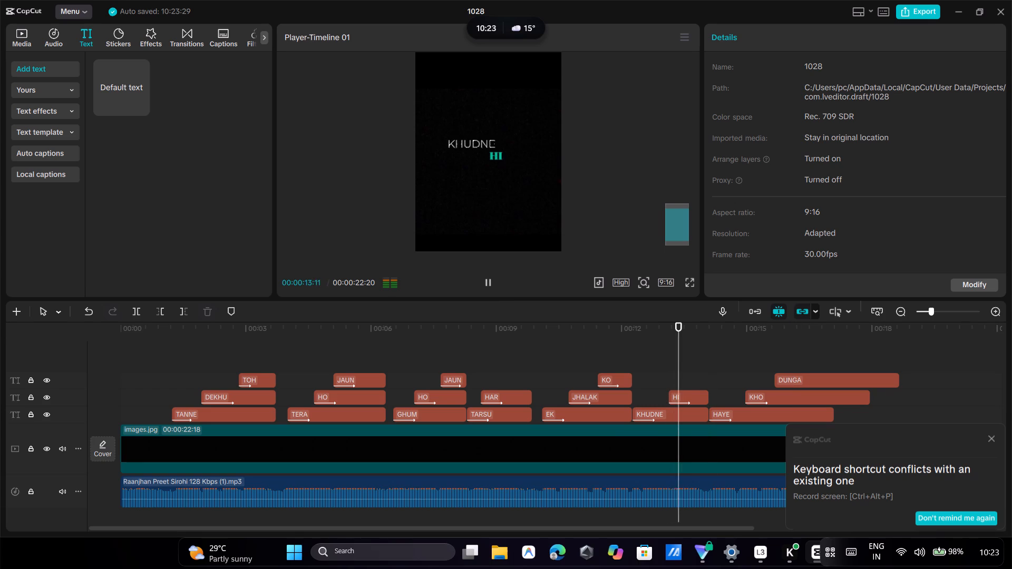
click(491, 287)
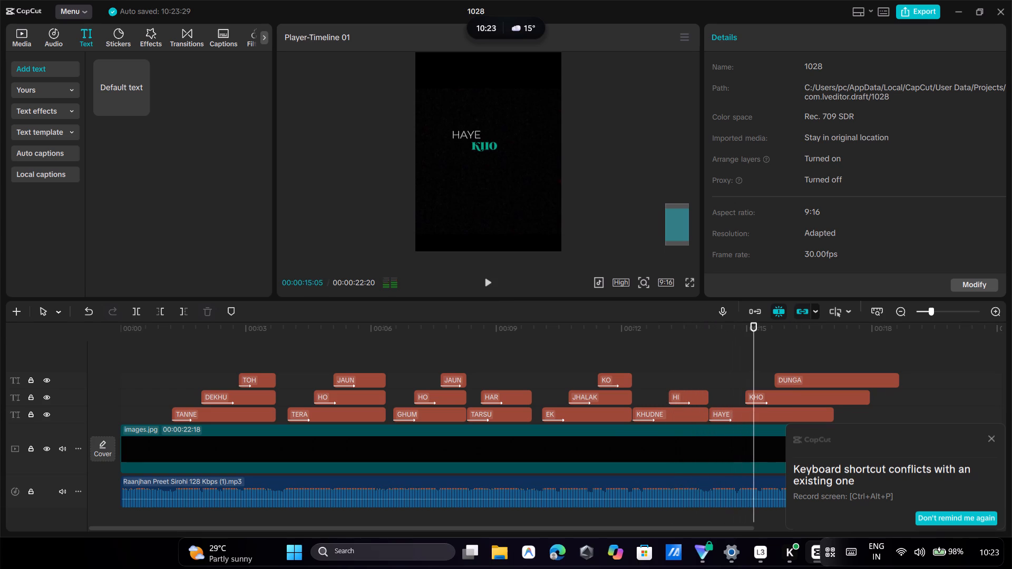
click(731, 368)
click(777, 394)
drag(777, 394, 768, 397)
Retime the DUNGA clip against playback so it starts shortly after the KHO clip begins.
click(811, 372)
click(812, 376)
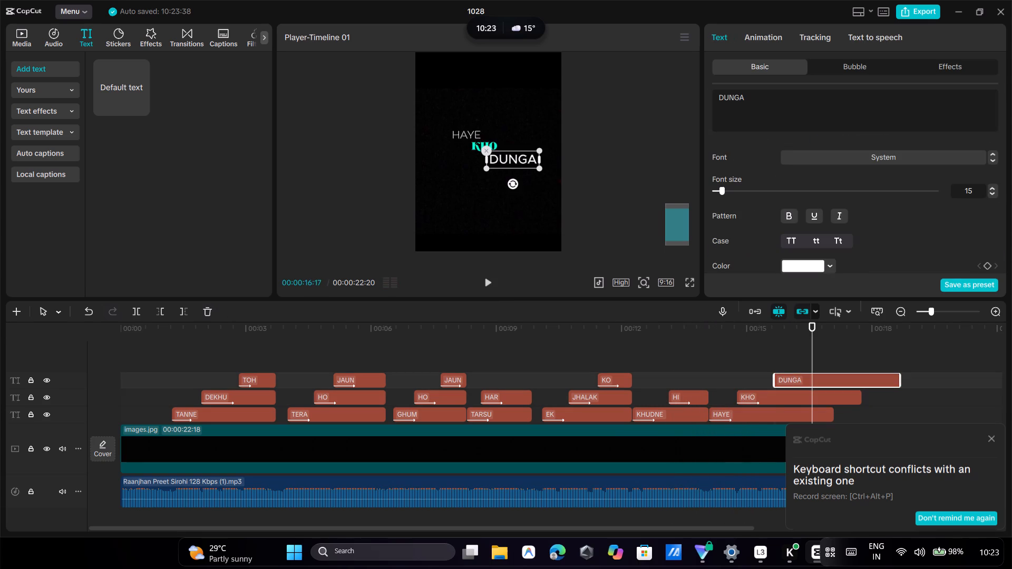
drag(813, 377, 792, 378)
click(703, 368)
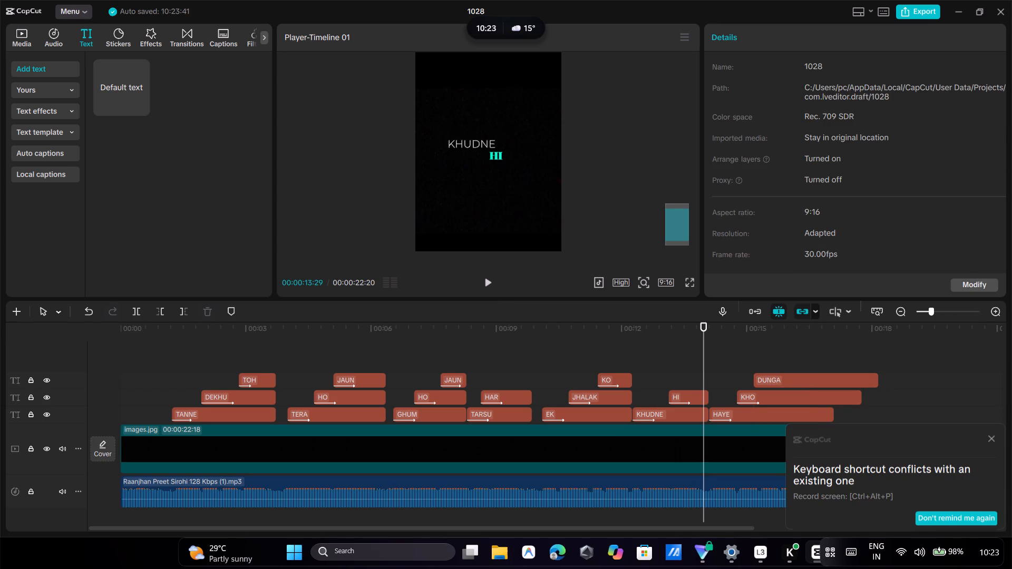
click(486, 279)
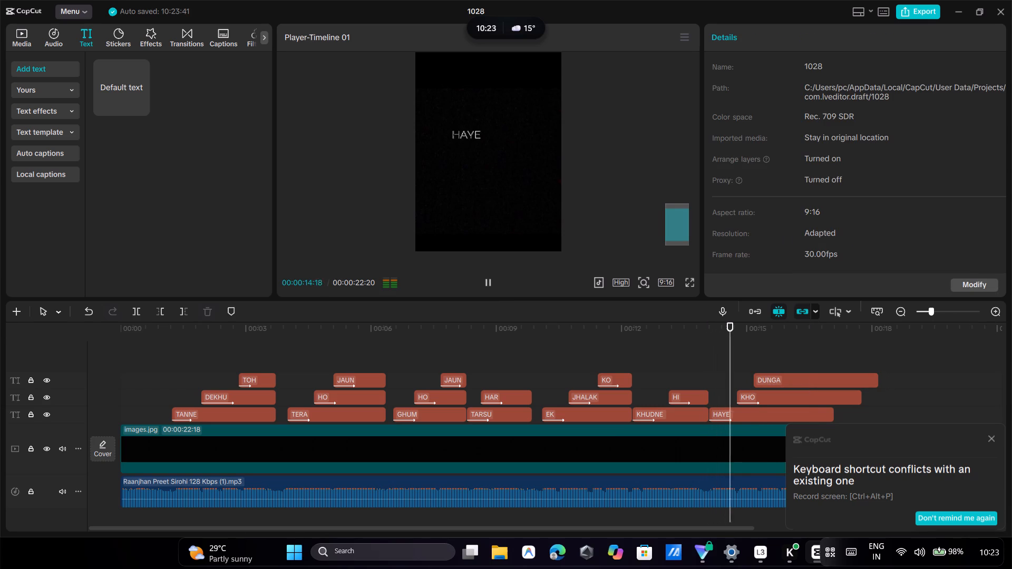
click(486, 279)
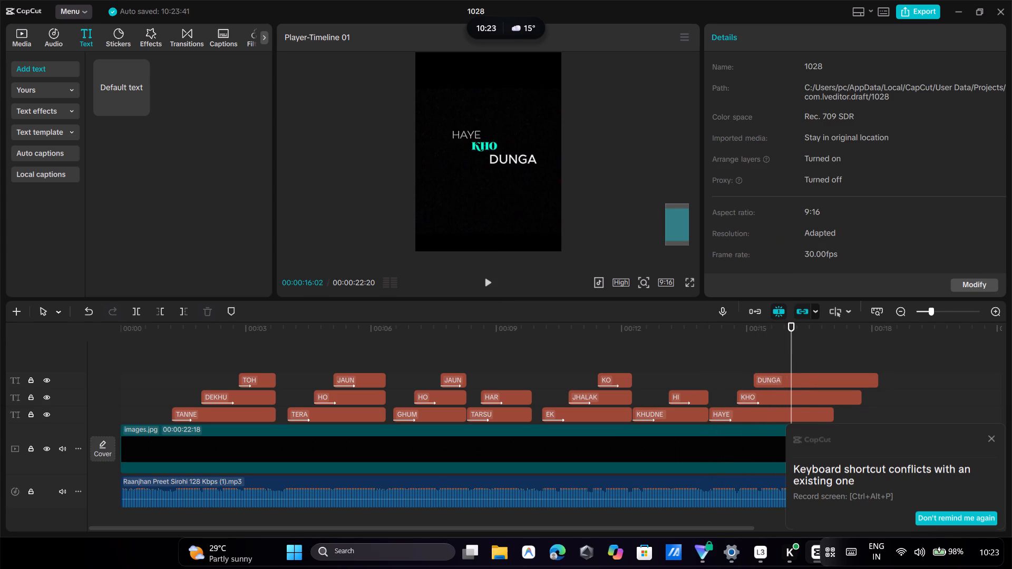
click(799, 375)
drag(800, 375, 812, 375)
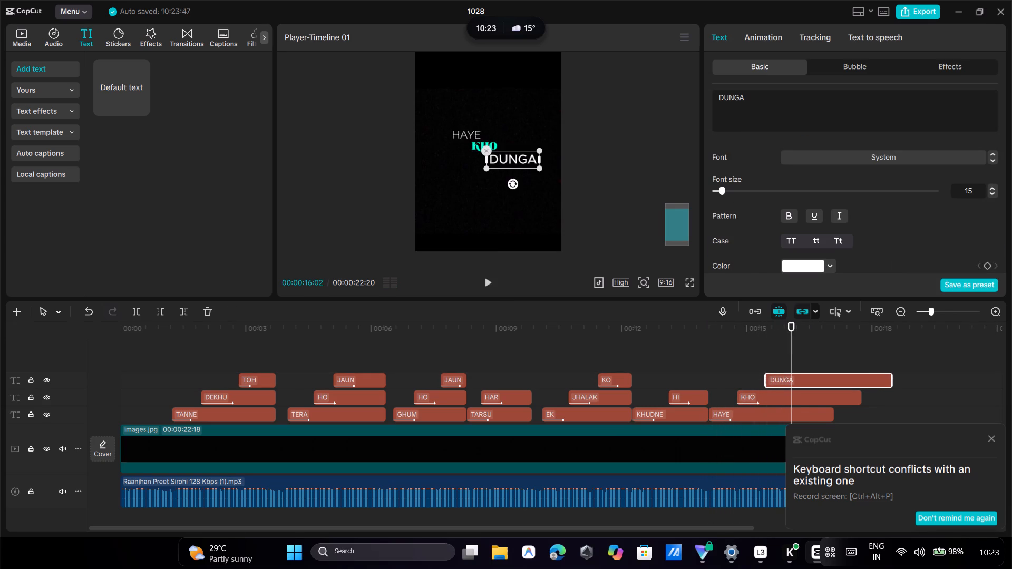
click(704, 351)
click(492, 282)
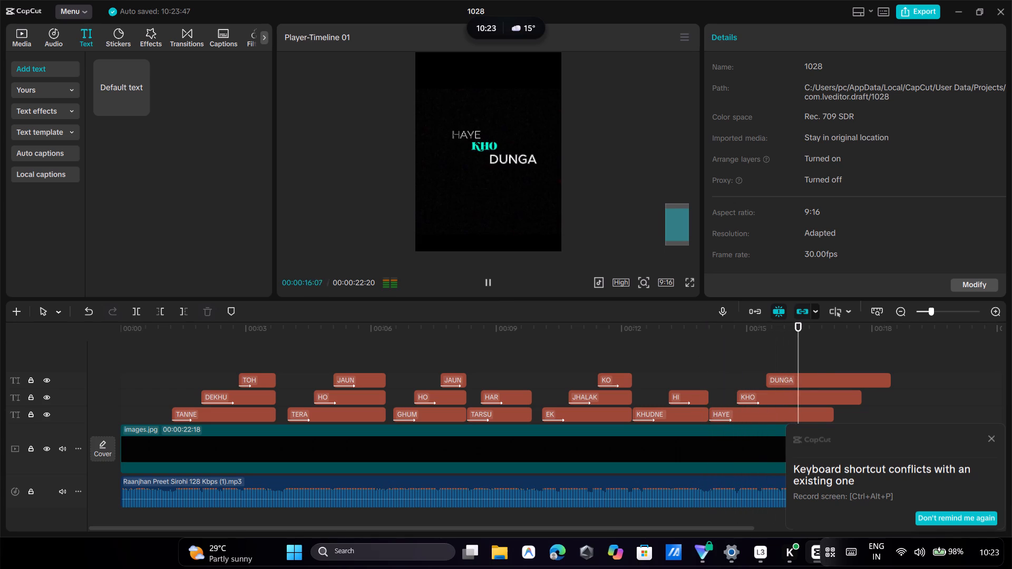
click(492, 282)
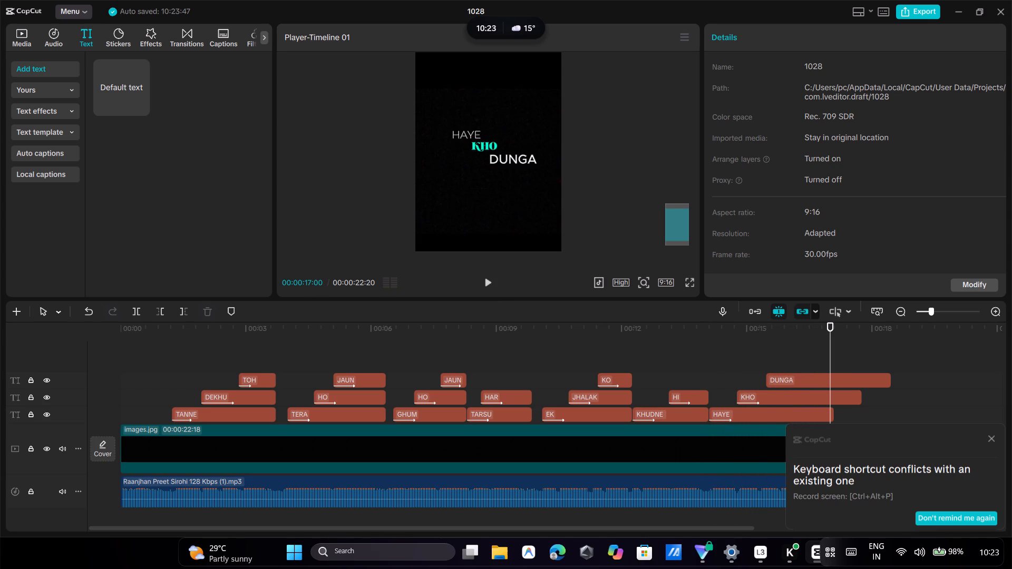
Set the DUNGA text's font to Montserrat-Light.
click(826, 378)
click(886, 162)
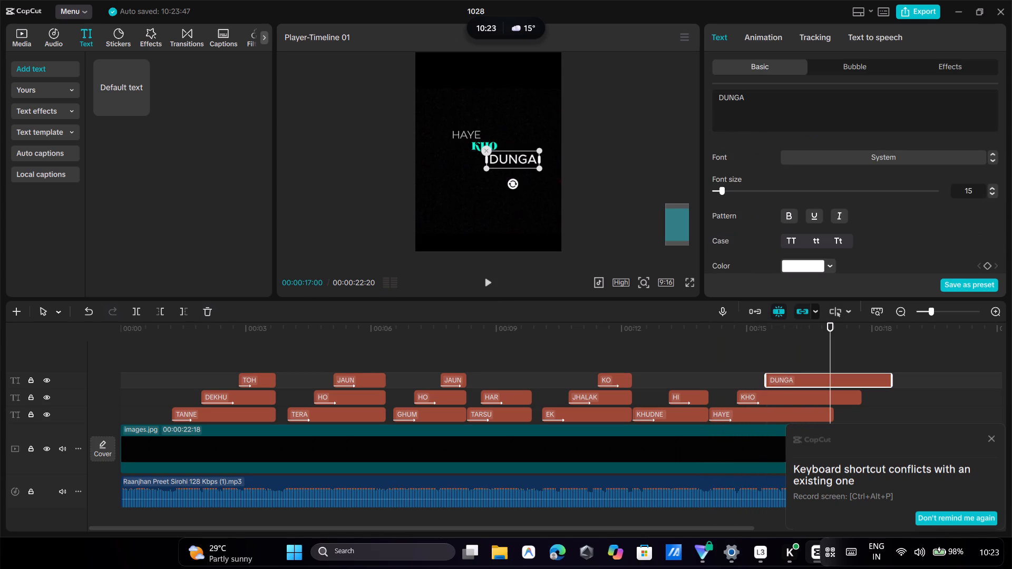
click(851, 247)
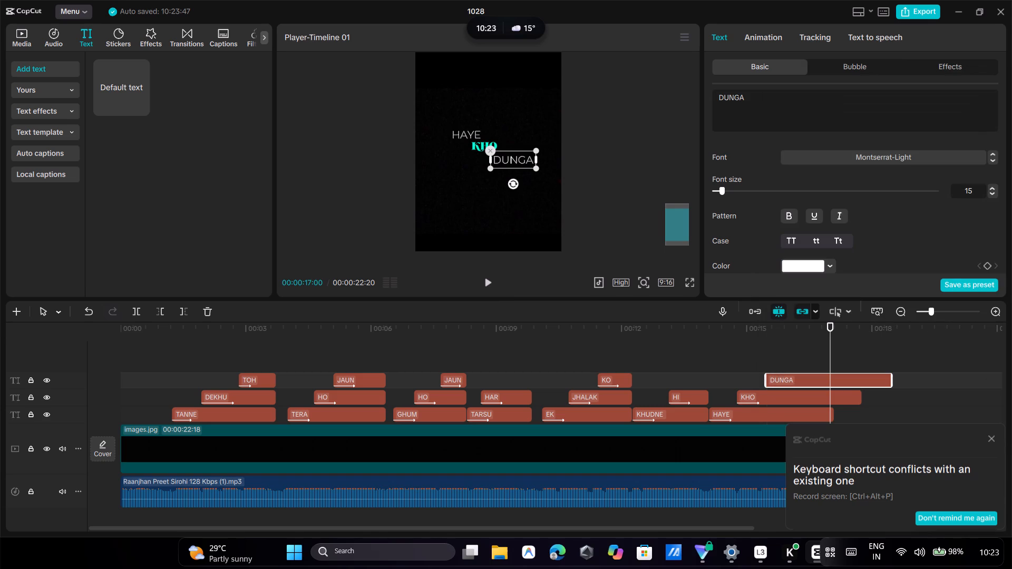
Copy the KHUDNE clip's attributes and paste them onto the DUNGA clip.
right_click(684, 419)
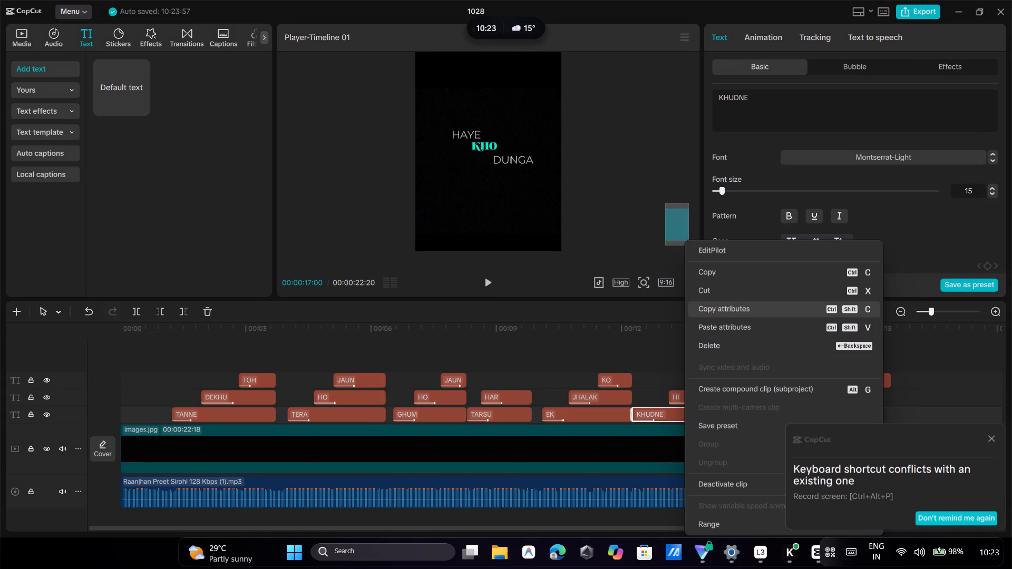
click(728, 305)
right_click(782, 382)
click(806, 329)
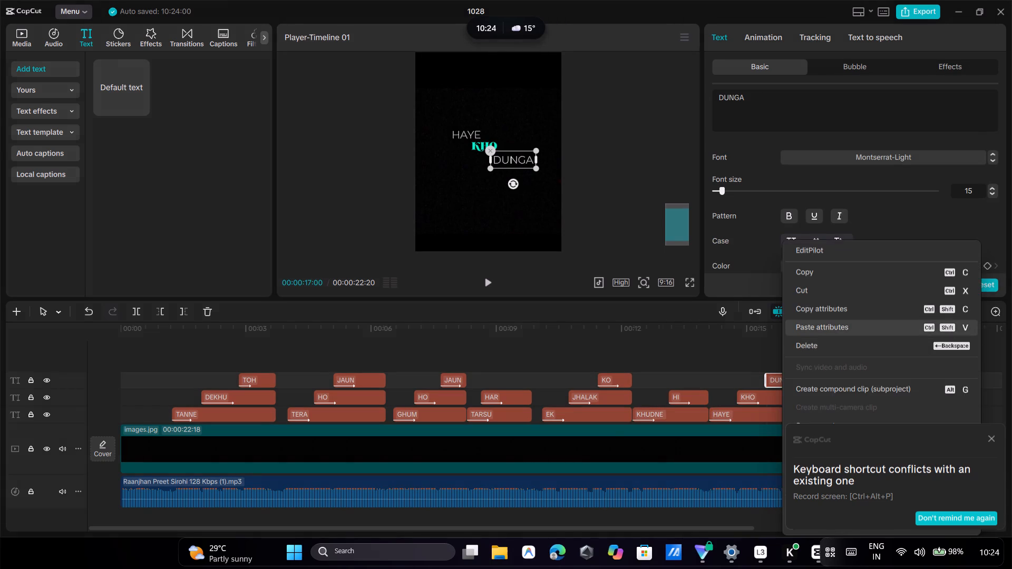
click(649, 354)
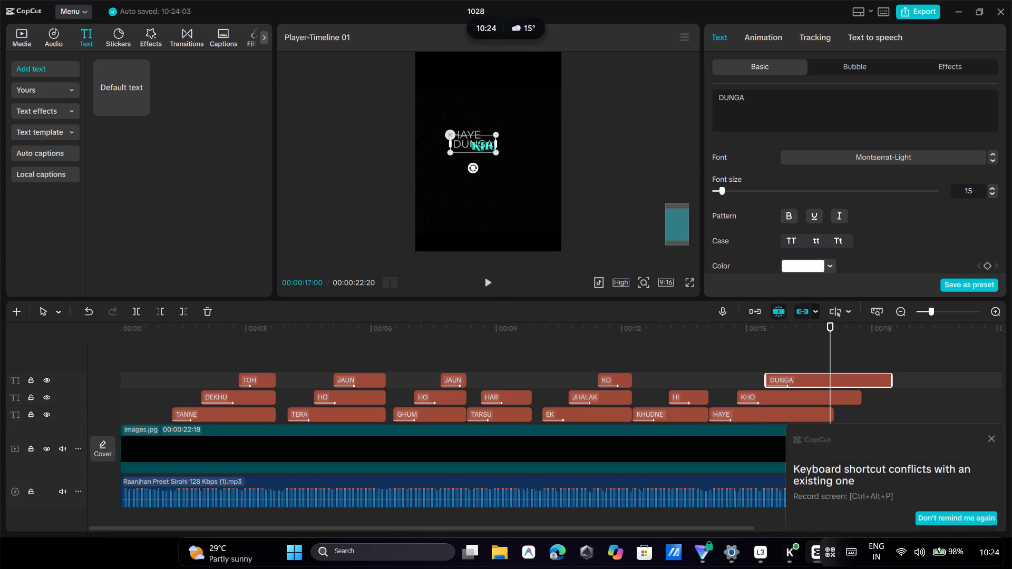
Reposition the DUNGA text in the preview so it sits diagonally below the end of KHO.
drag(461, 146, 496, 160)
click(497, 160)
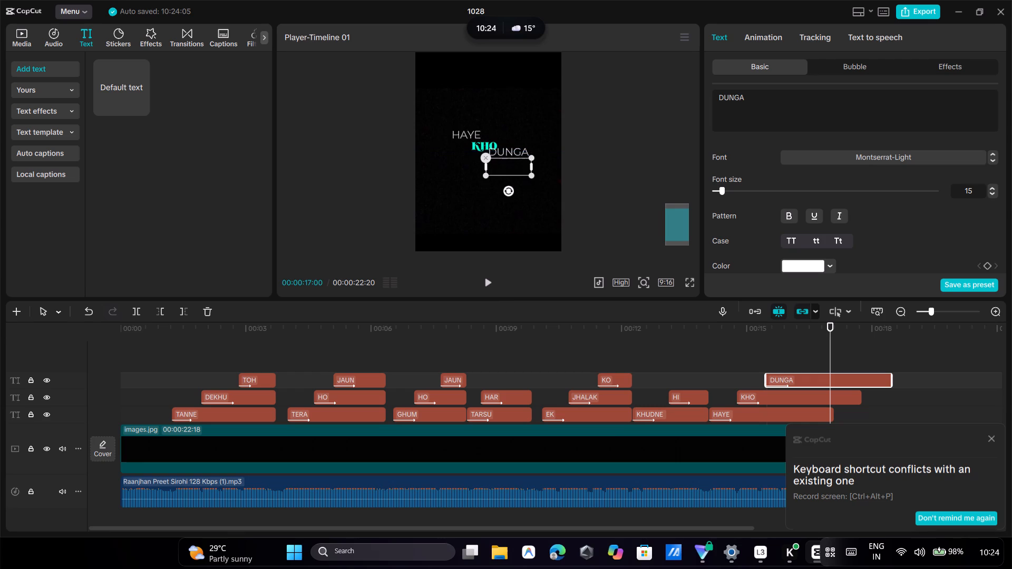
drag(673, 126, 665, 131)
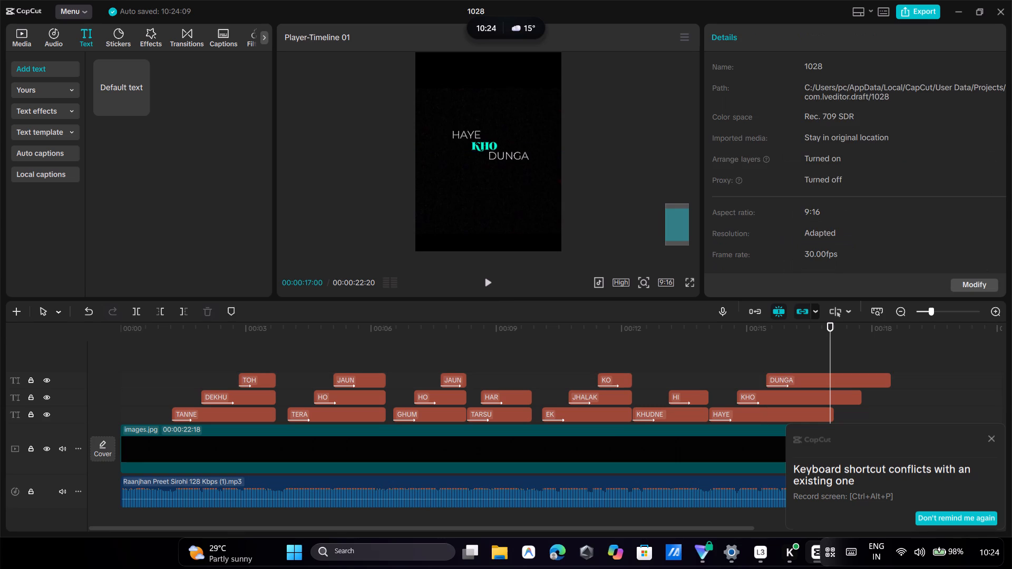
Play back HAYE KHO DUNGA and trim the ends of all three clips to the same point, just after 16:13.
click(492, 291)
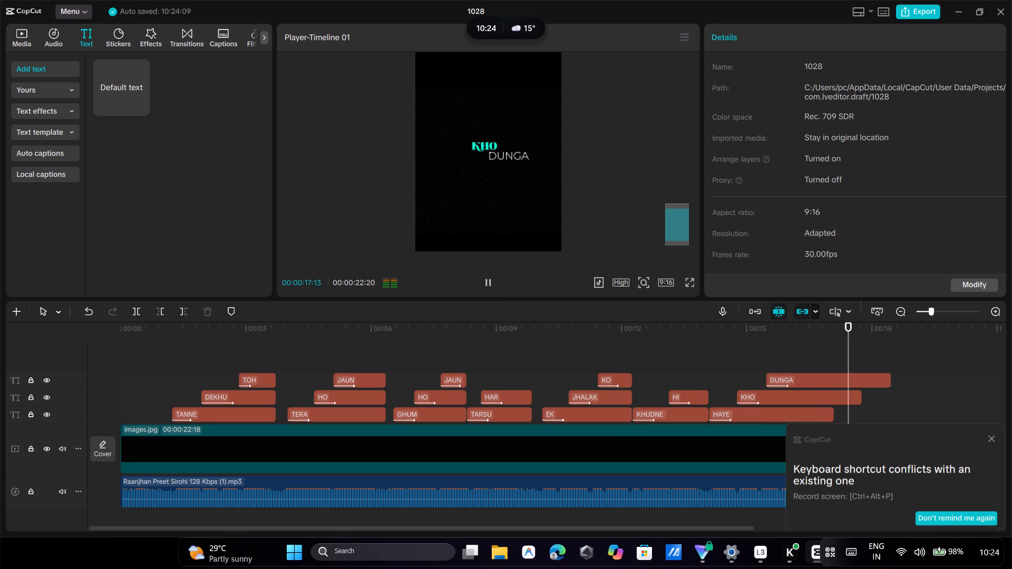
click(692, 354)
click(491, 280)
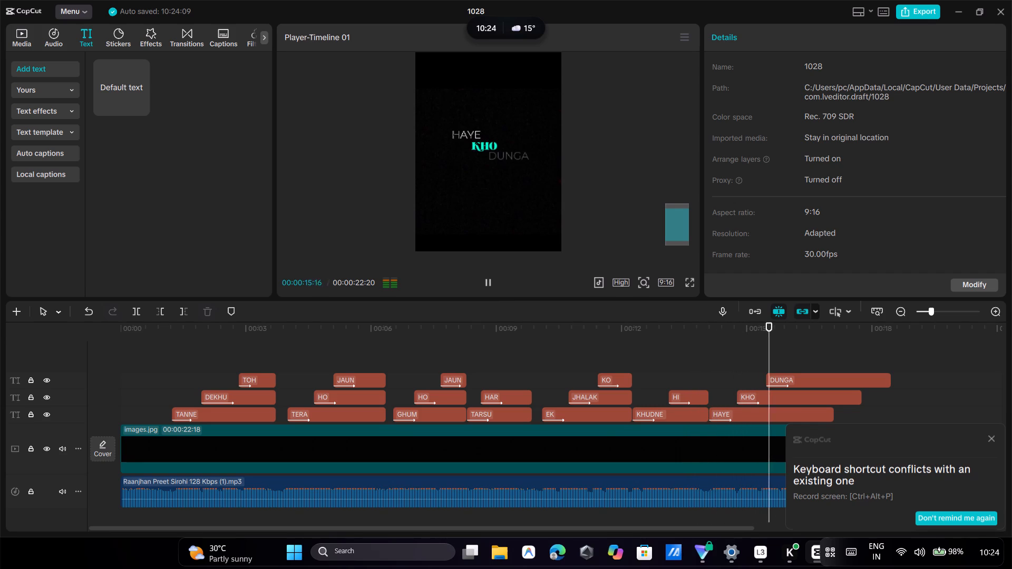
click(490, 280)
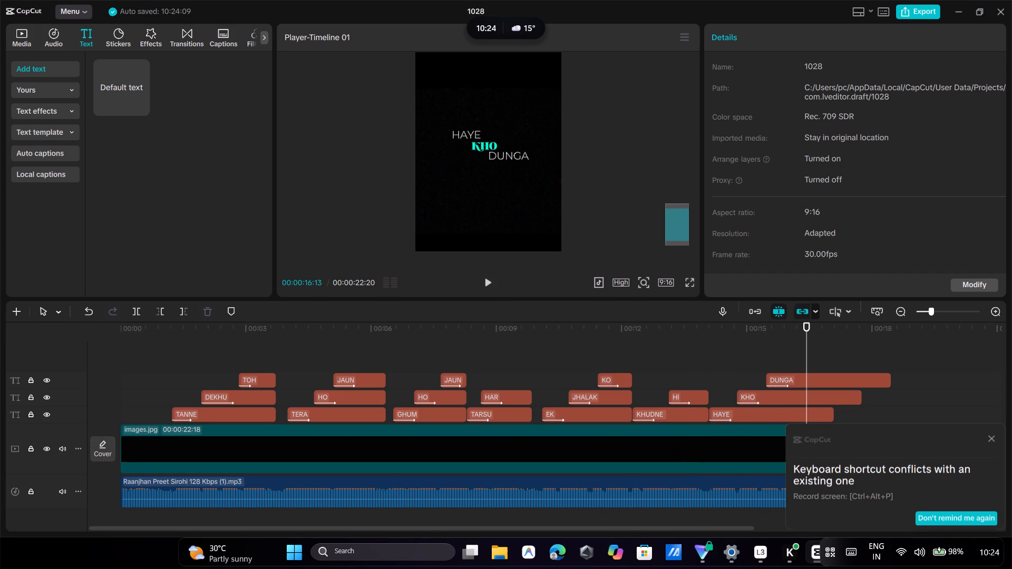
drag(889, 379, 812, 397)
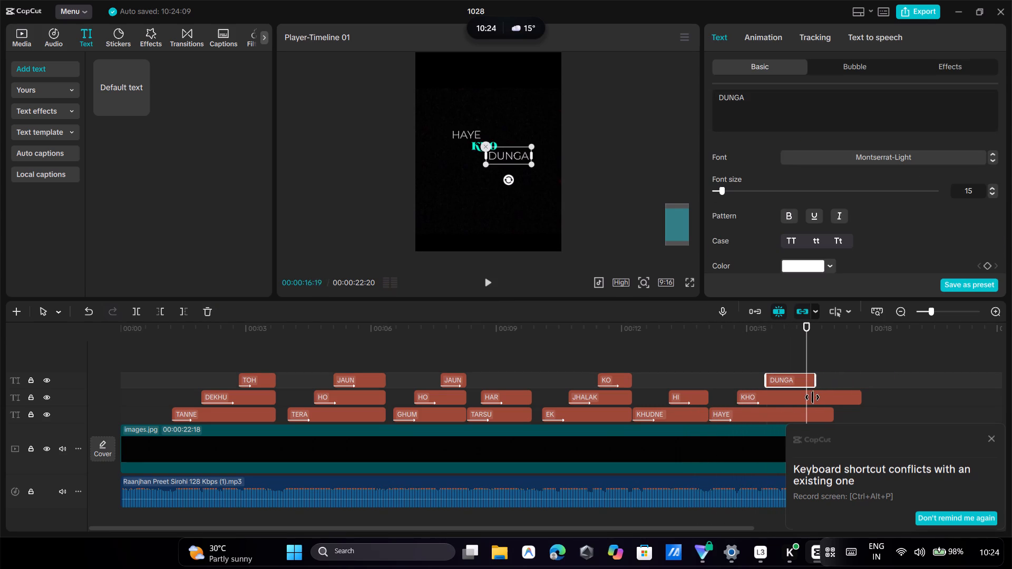
drag(812, 397, 811, 402)
drag(860, 399, 816, 412)
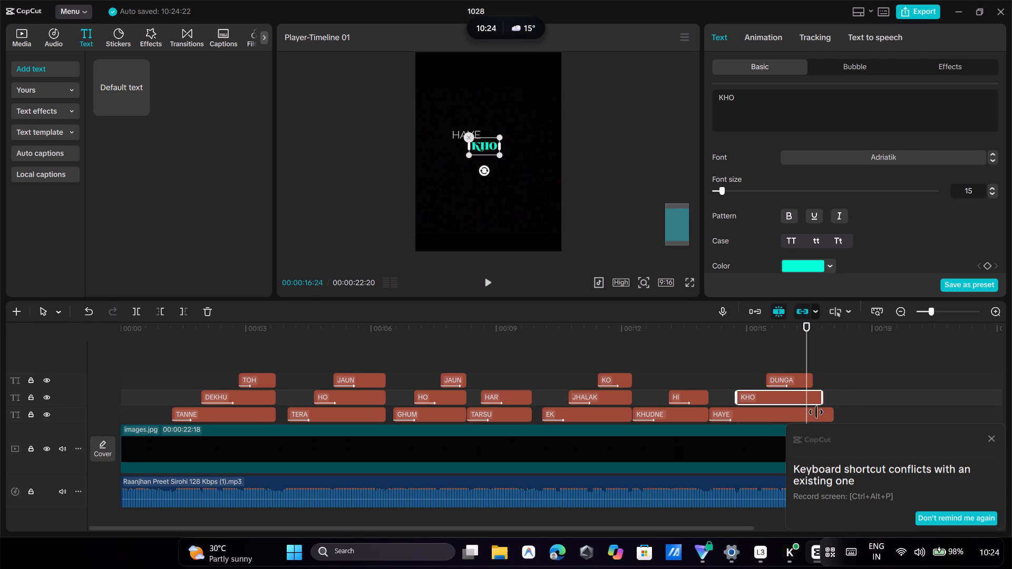
drag(816, 412, 810, 418)
drag(832, 420, 813, 435)
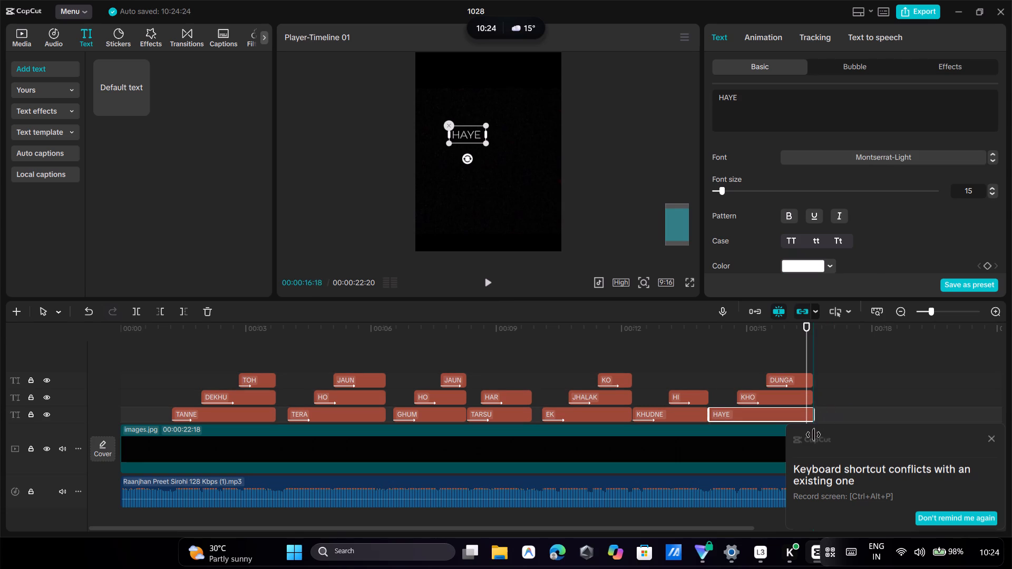
drag(813, 435, 812, 435)
Add a text clip at 00:00:16:24, shortly after the HAYE clip ends, and set its text to TERI in uppercase.
click(485, 283)
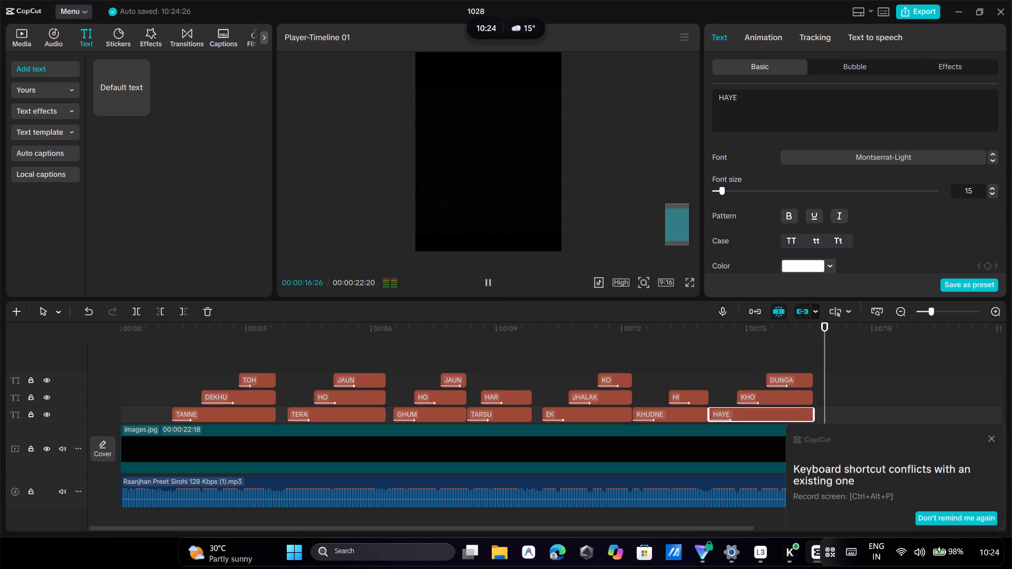
click(485, 283)
drag(835, 351, 822, 357)
click(140, 103)
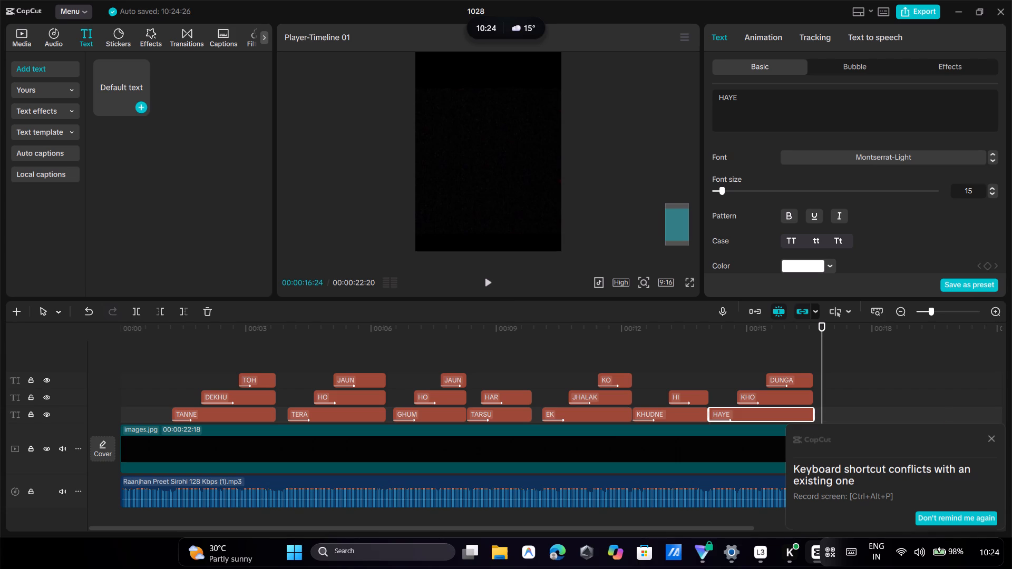
click(793, 97)
key(BackSpace)
key(BackSpace)
key(BackSpace)
key(BackSpace)
key(BackSpace)
key(BackSpace)
key(BackSpace)
key(BackSpace)
key(BackSpace)
key(BackSpace)
key(BackSpace)
key(BackSpace)
key(BackSpace)
key(BackSpace)
key(BackSpace)
key(BackSpace)
key(BackSpace)
key(BackSpace)
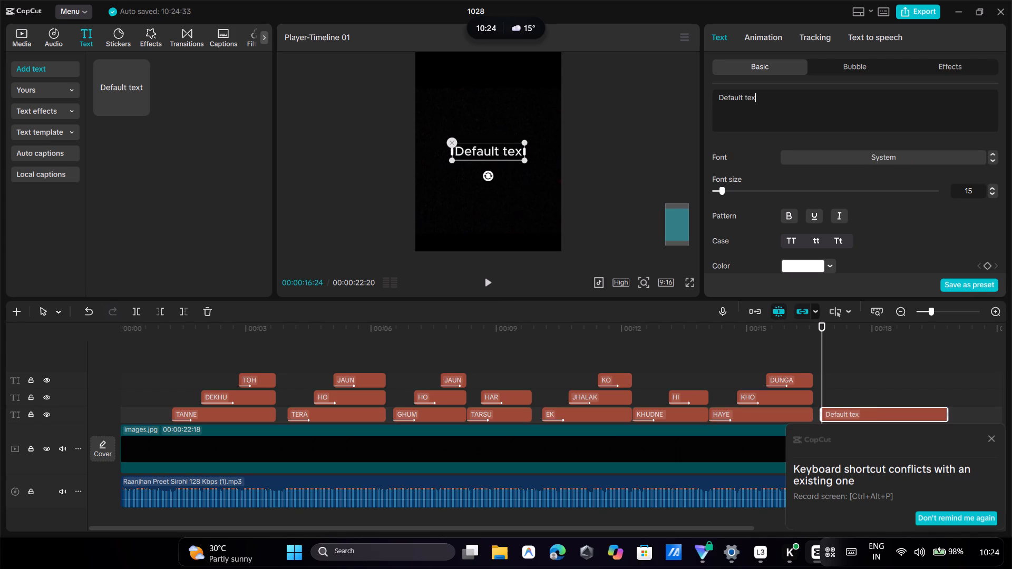
text(teri)
click(794, 240)
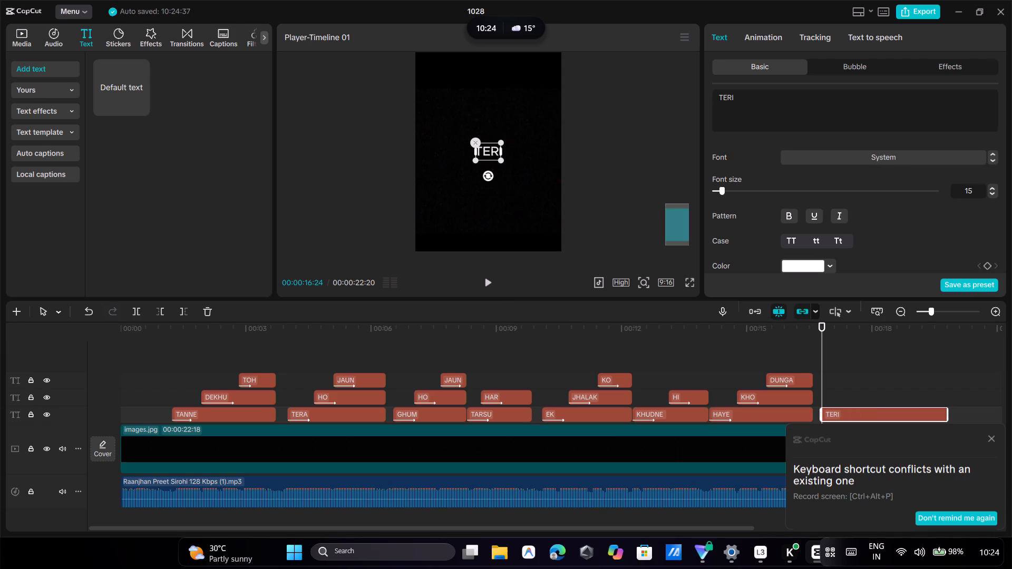
Copy the HAYE clip's attributes and paste them onto the TERI clip.
right_click(735, 415)
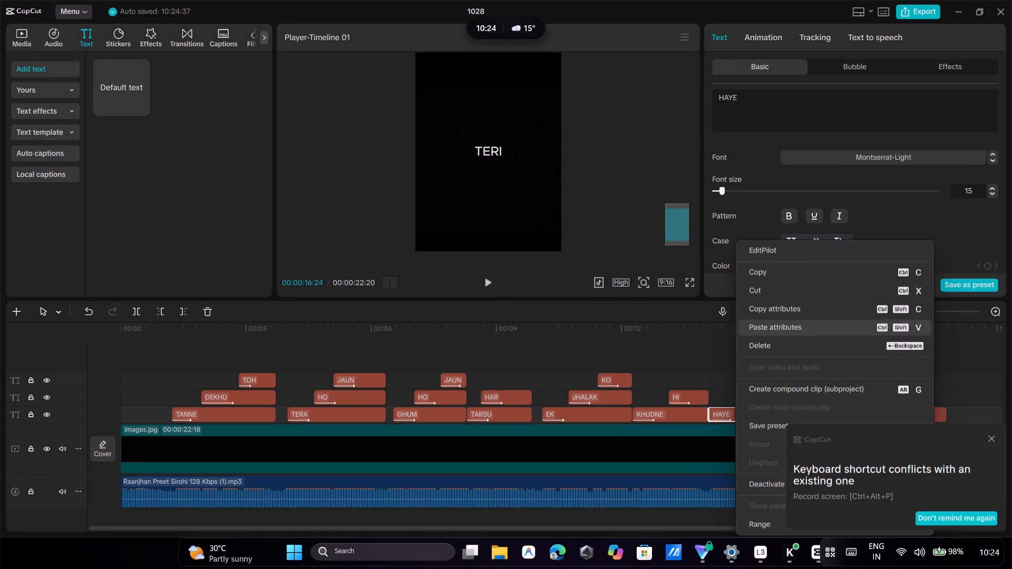
click(790, 311)
right_click(836, 414)
click(870, 323)
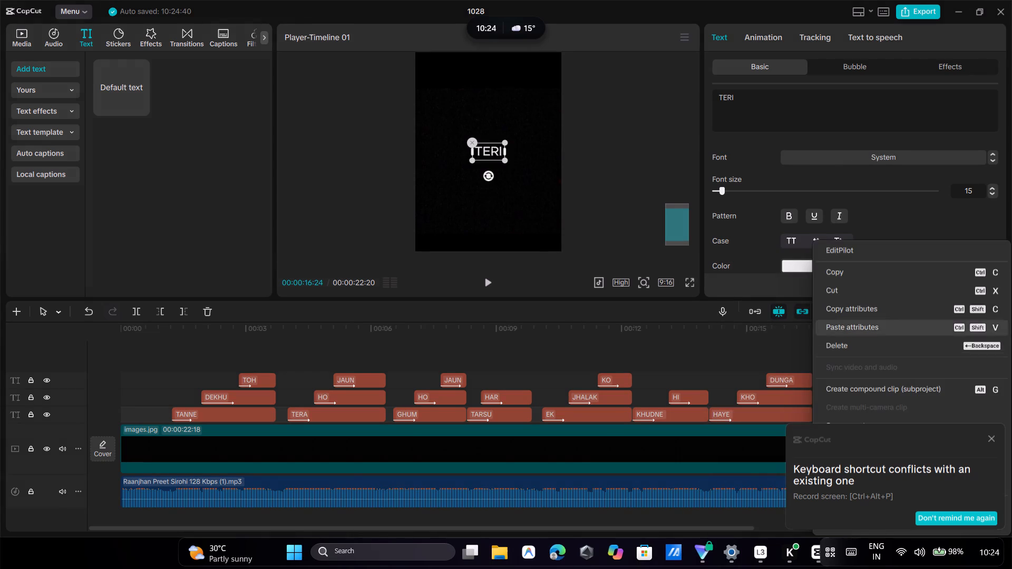
click(663, 355)
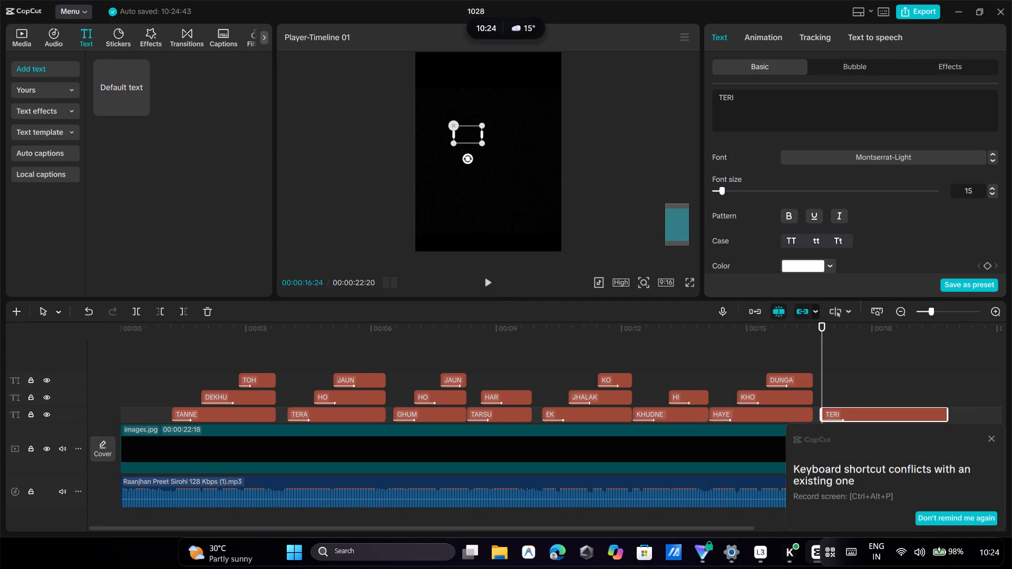
Play the audio over TERI to find the next word, then add two default text clips at 00:00:17:19.
click(488, 280)
click(488, 280)
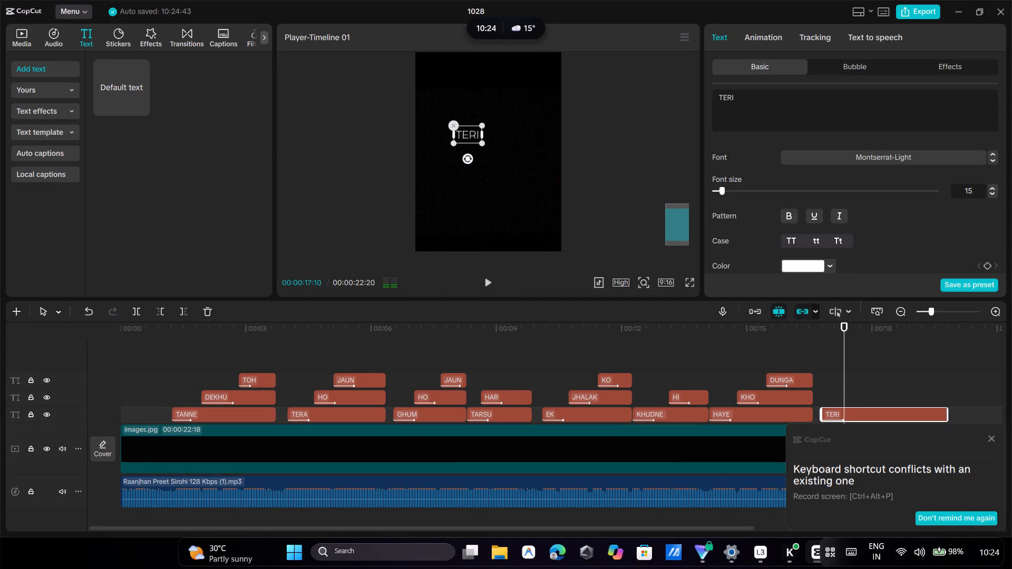
click(488, 280)
click(488, 280)
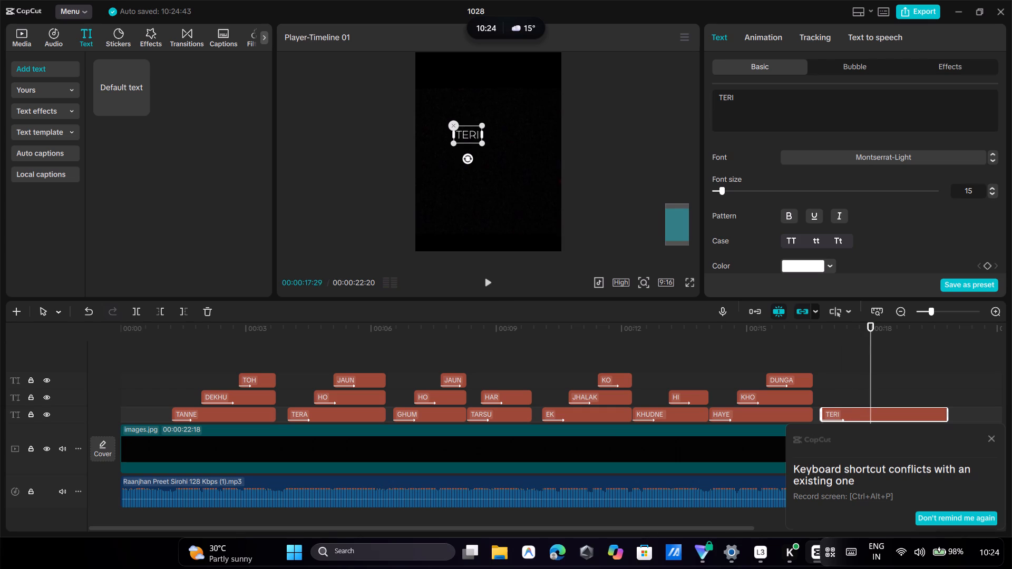
drag(869, 341, 856, 354)
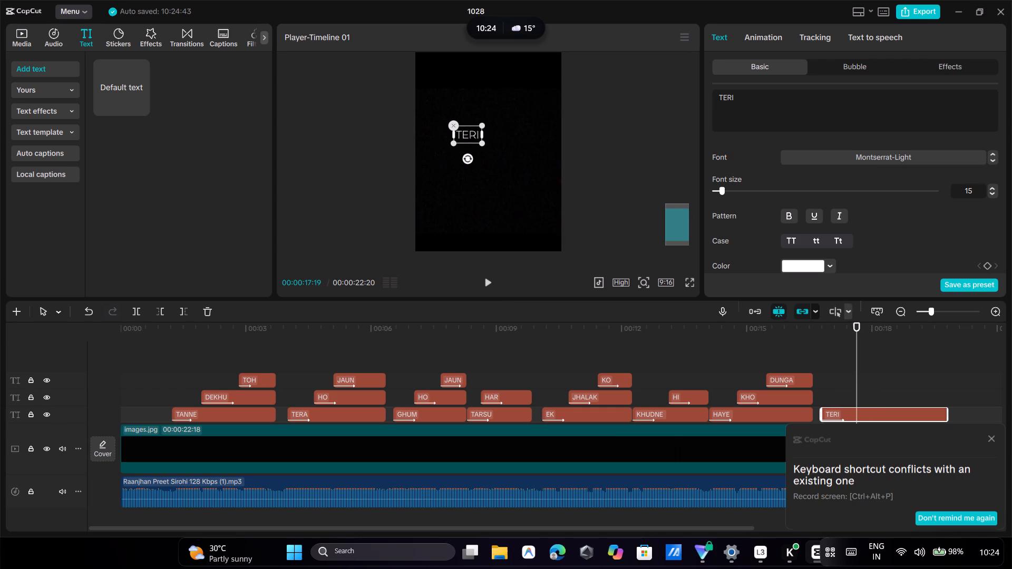
double_click(139, 108)
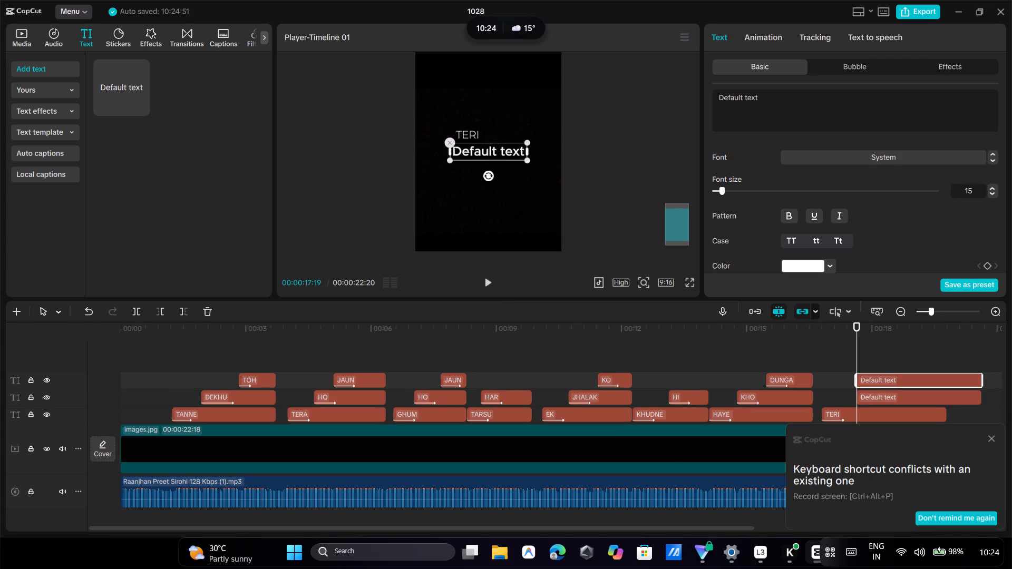
Stagger the two default text clips, starting the middle-track one shortly after TERI begins and the upper-track one after the 18-second mark.
drag(891, 373, 948, 372)
click(914, 379)
drag(911, 379, 949, 379)
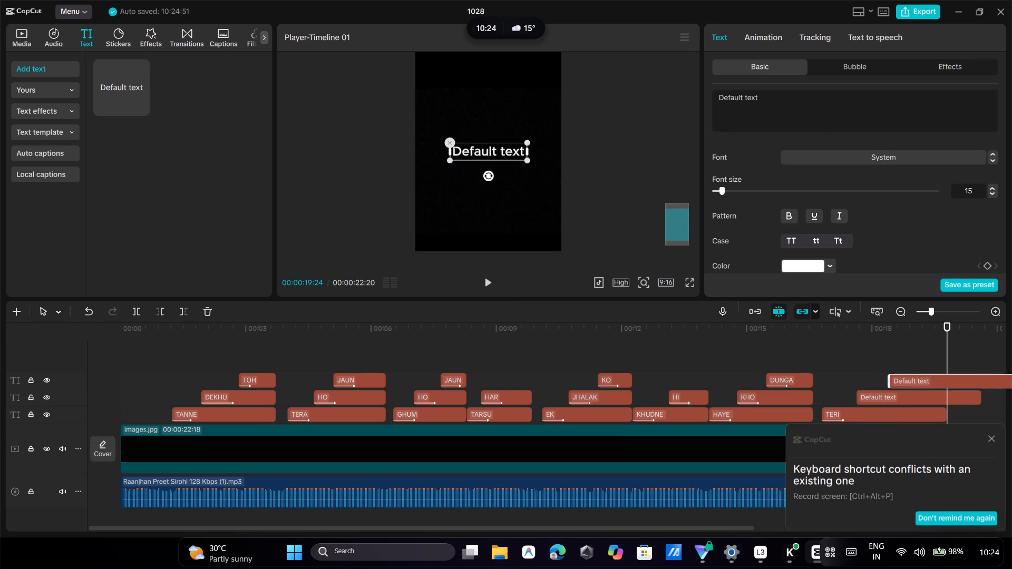
drag(949, 379, 954, 379)
click(892, 398)
drag(891, 399, 882, 397)
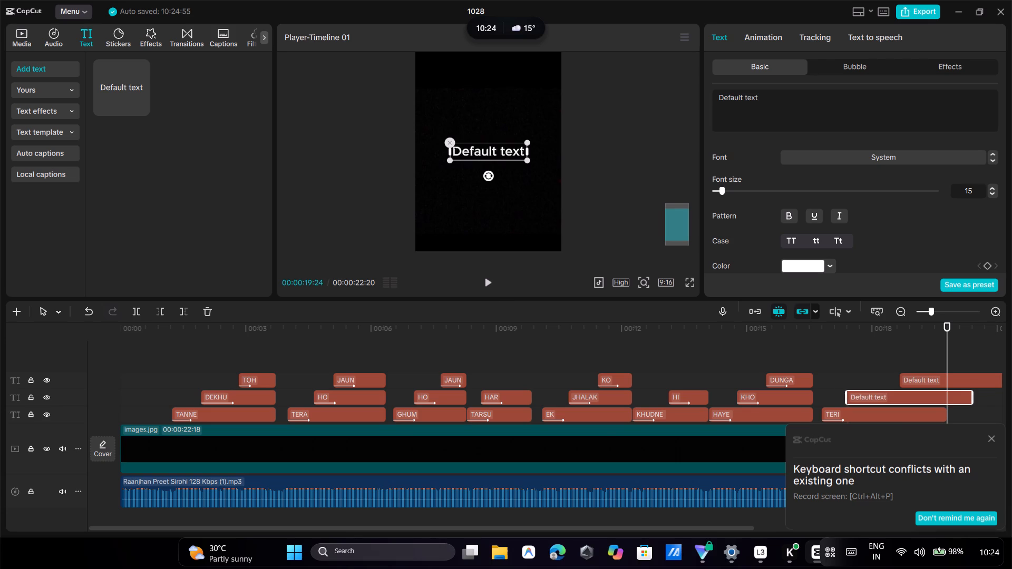
Replace the wording of the middle-track default text clip with aa.
click(800, 110)
key(BackSpace)
key(BackSpace)
key(BackSpace)
key(BackSpace)
key(BackSpace)
key(BackSpace)
key(BackSpace)
key(BackSpace)
key(BackSpace)
key(BackSpace)
key(BackSpace)
key(BackSpace)
key(BackSpace)
key(BackSpace)
key(BackSpace)
key(BackSpace)
key(BackSpace)
key(BackSpace)
key(BackSpace)
key(BackSpace)
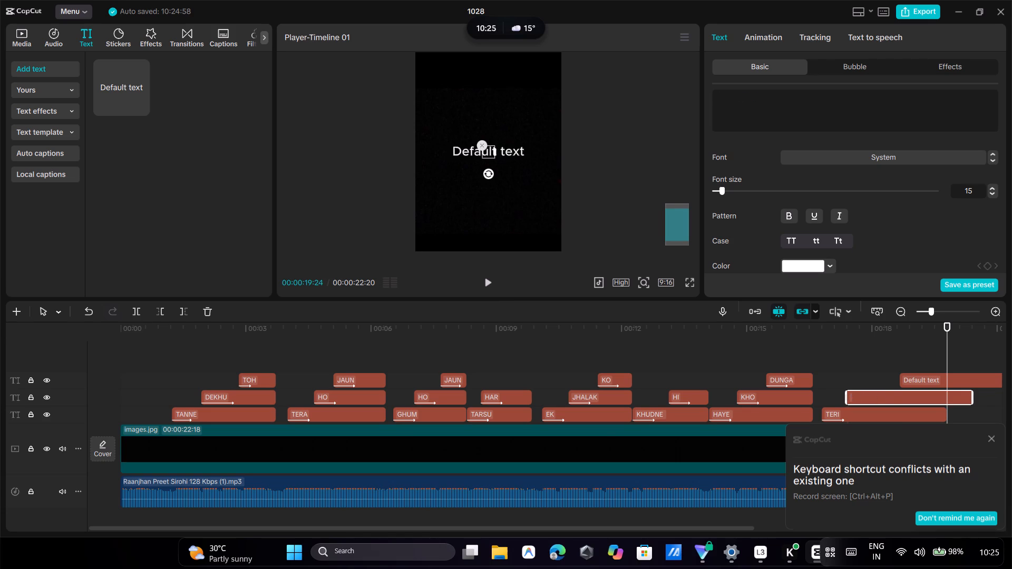
text(aa)
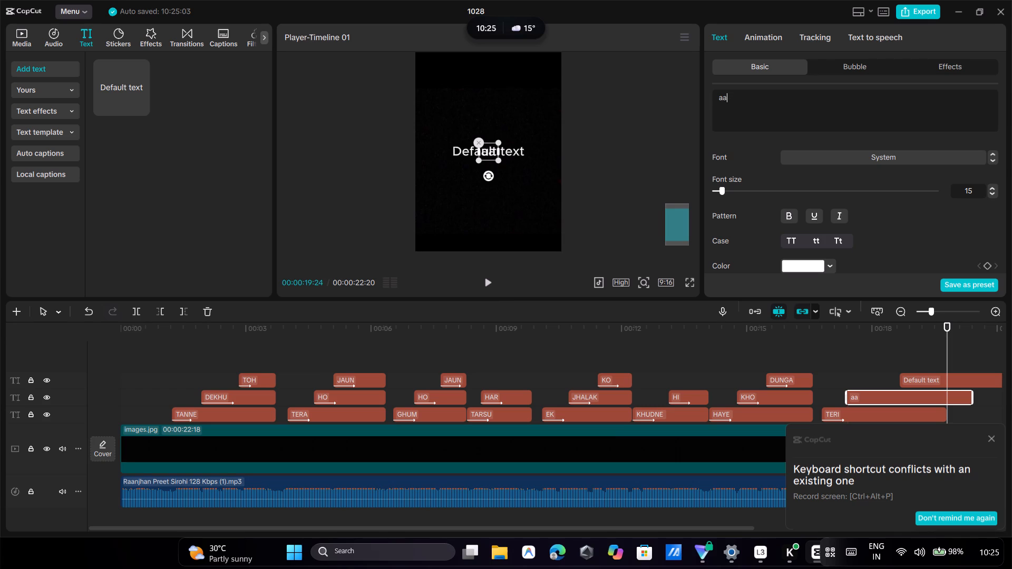
Change the DUNGA clip's wording to DYUNGA in uppercase.
click(795, 382)
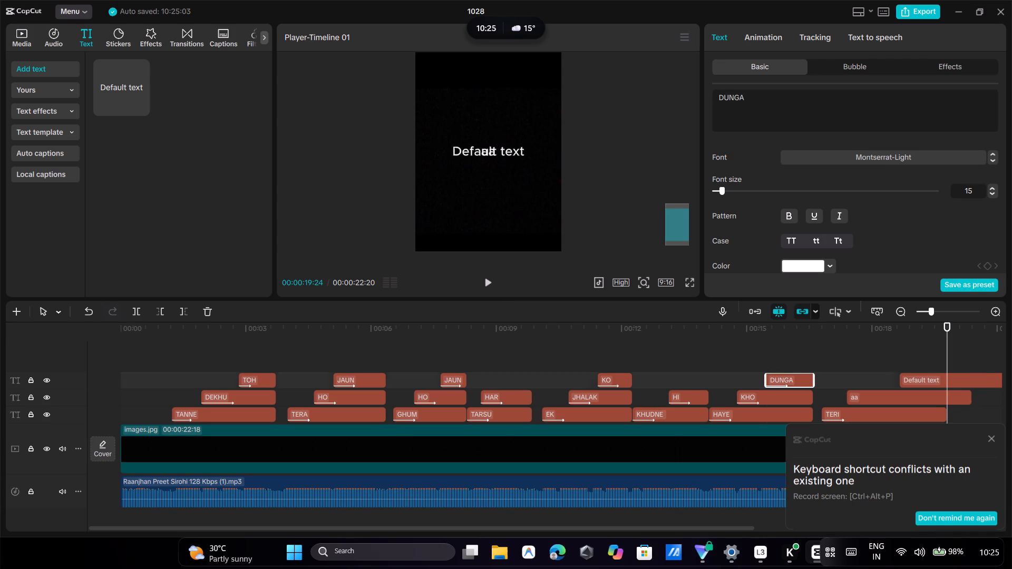
click(726, 97)
key(y)
click(797, 242)
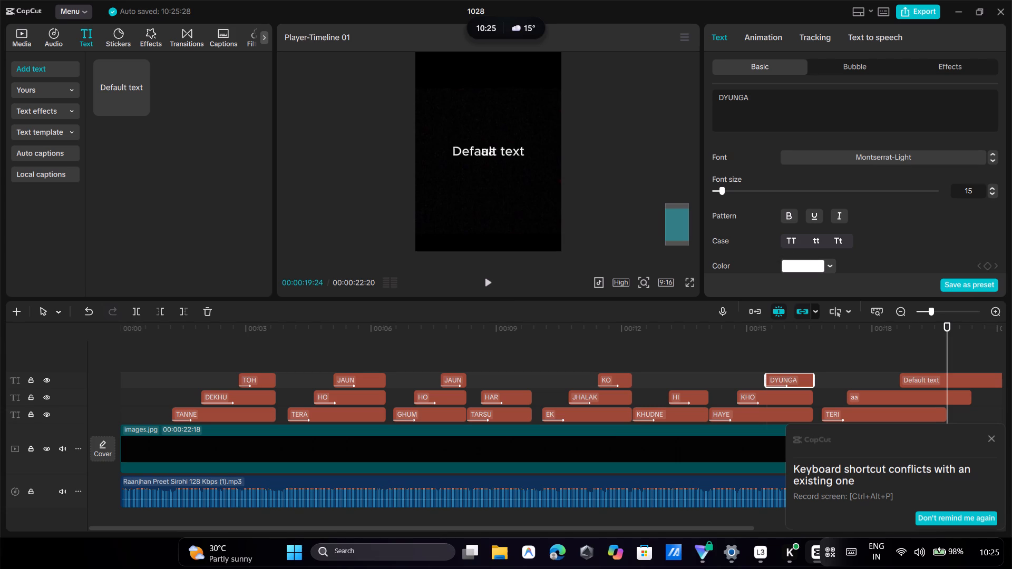
Complete the aa clip's wording as AANKHYA and convert it to uppercase.
click(881, 396)
click(801, 102)
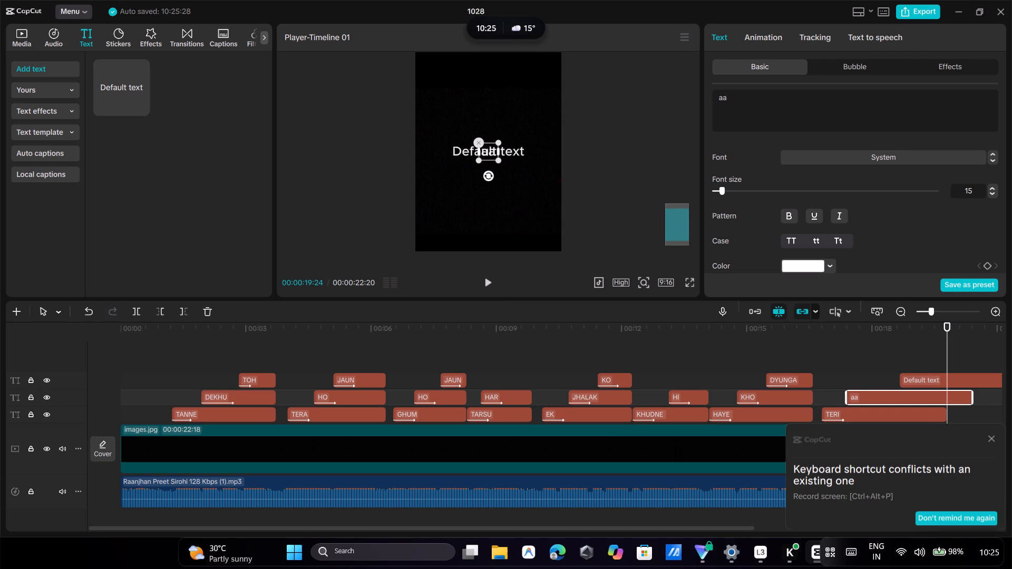
key(n)
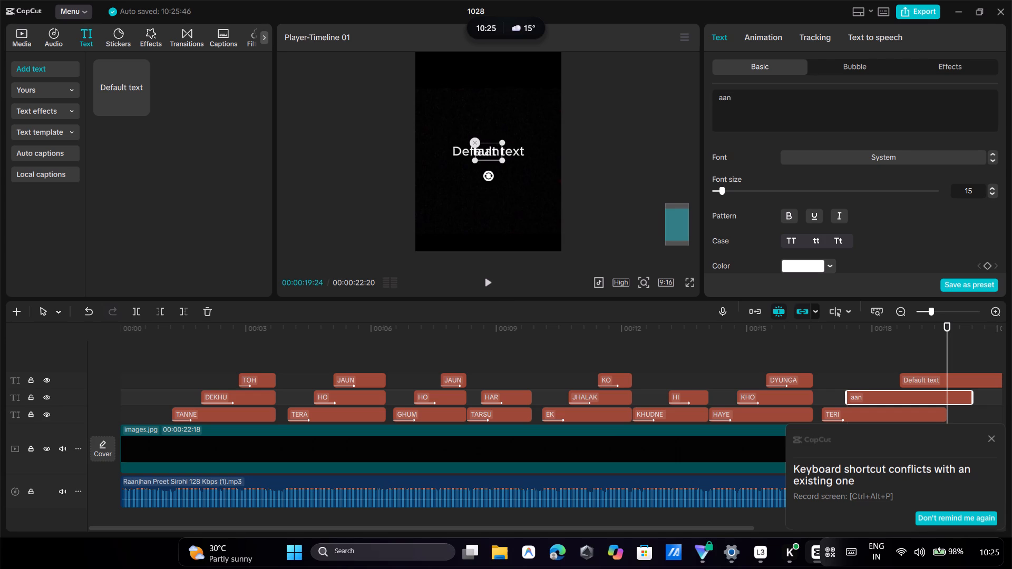
text(khya)
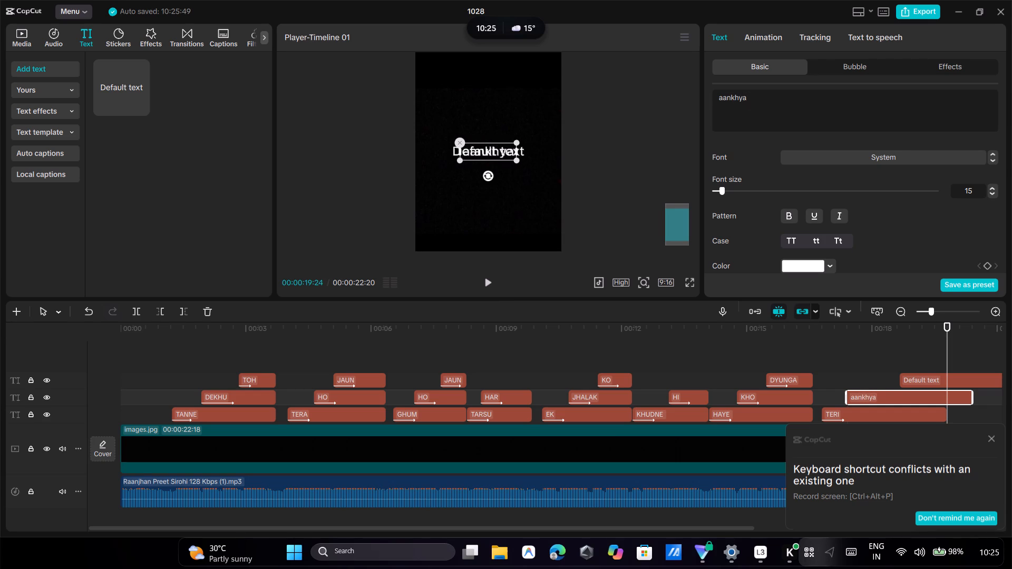
click(792, 240)
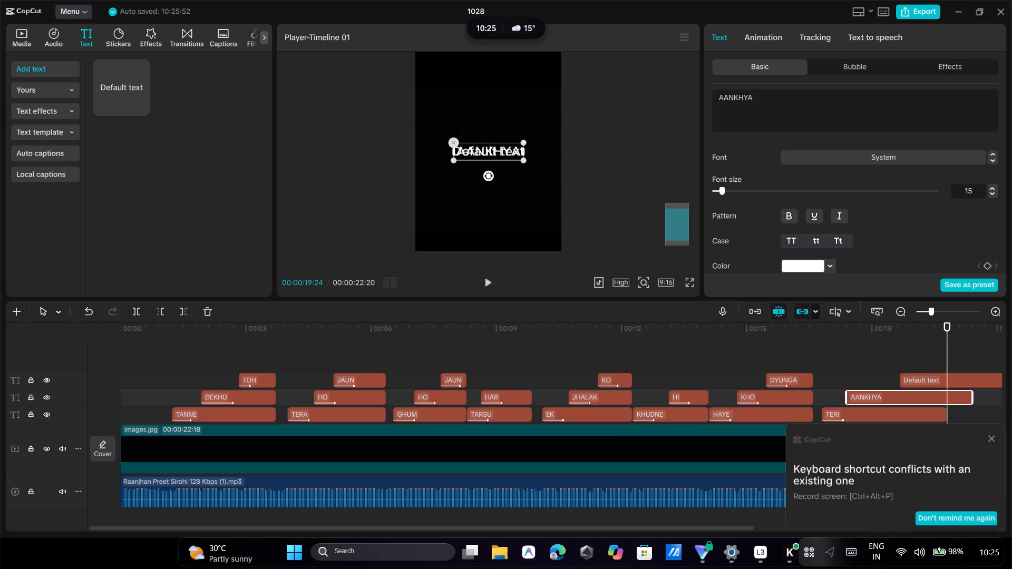
Copy the KHO clip's attributes onto the AANKHYA clip, including basic text style, location size, blend and In animation.
right_click(780, 393)
click(811, 310)
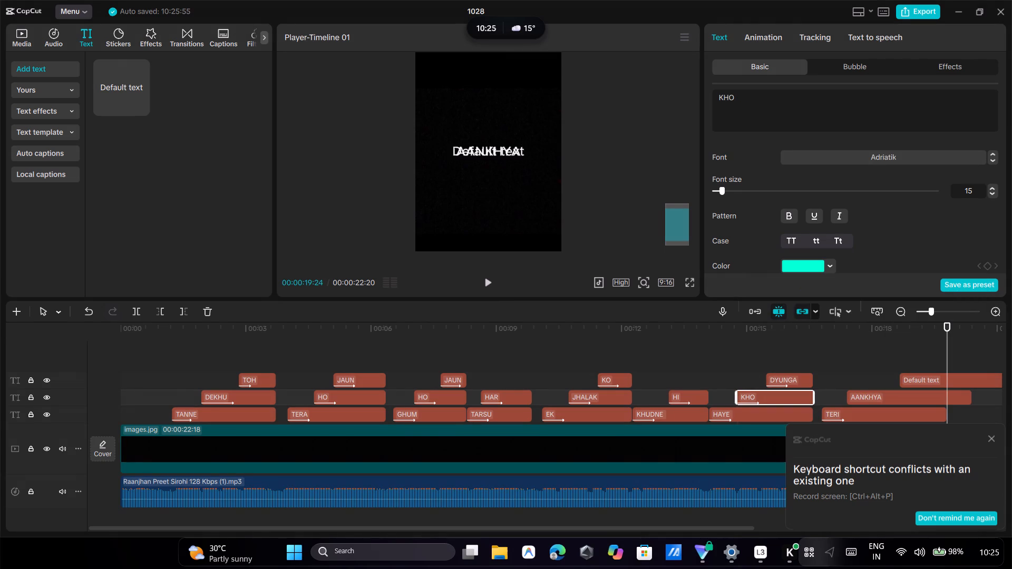
right_click(870, 395)
click(869, 328)
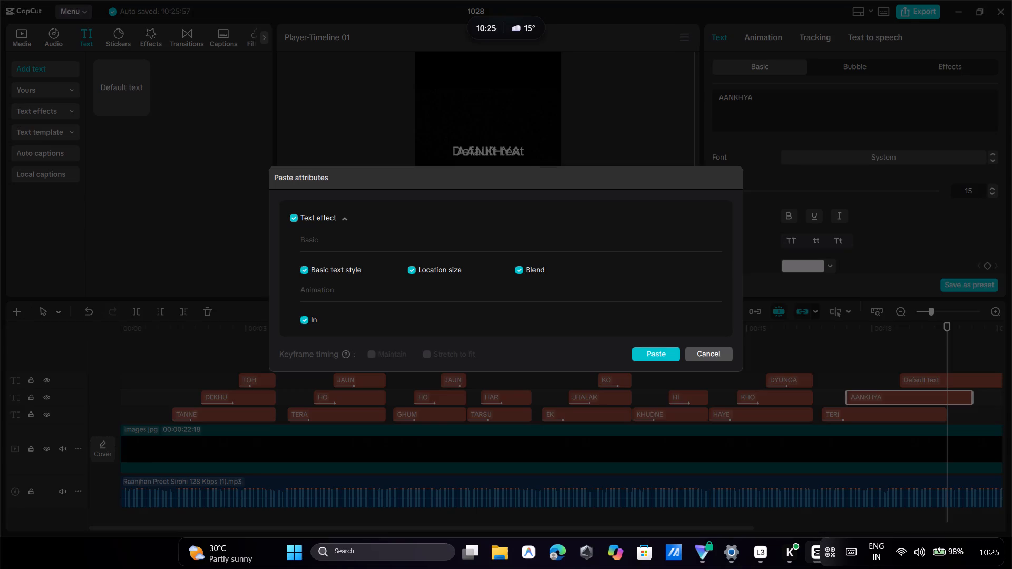
click(648, 350)
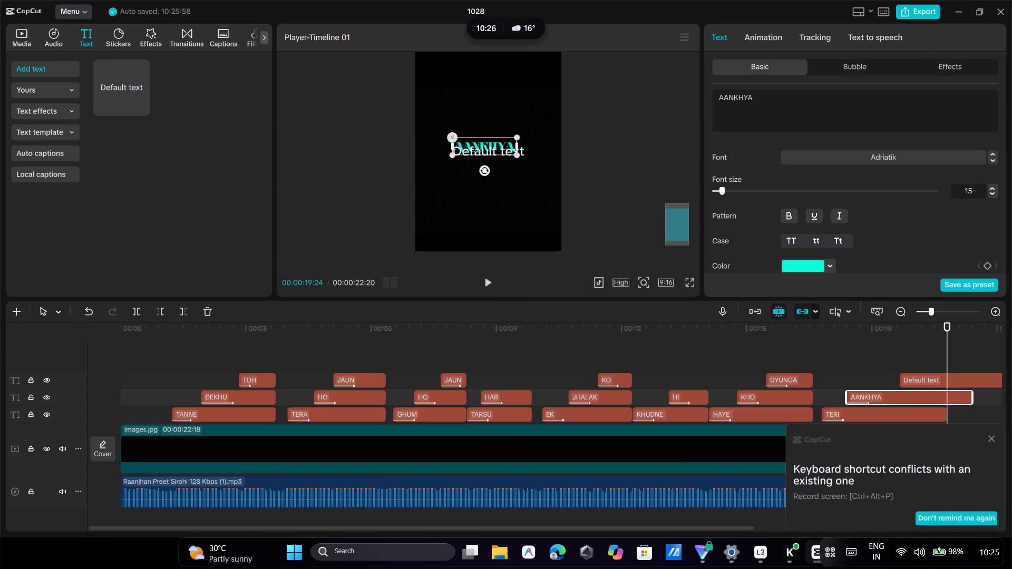
Shift the AANKHYA text slightly rightward in the frame so it sits offset beneath TERI.
click(828, 372)
drag(828, 372, 840, 368)
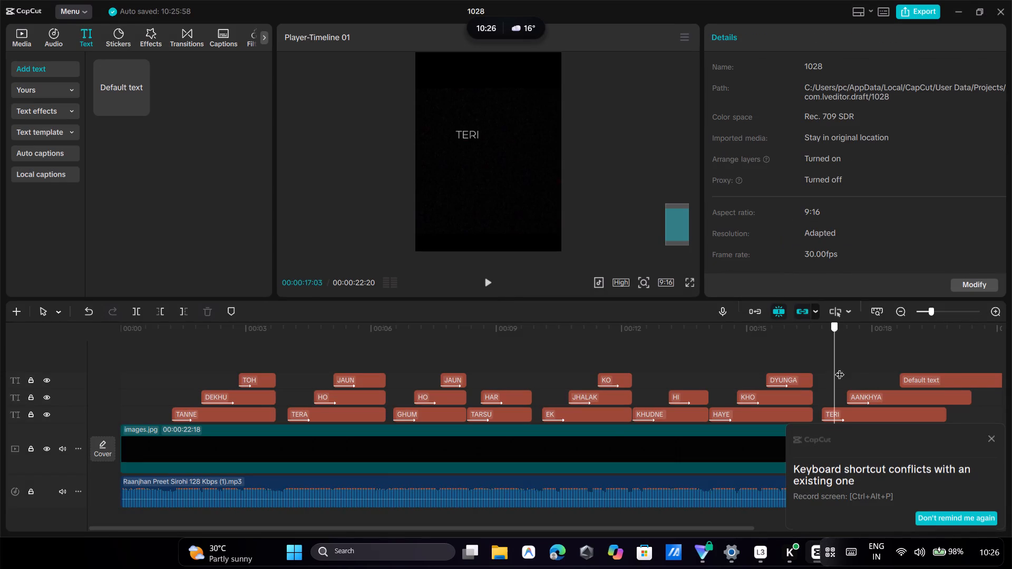
drag(840, 368, 855, 365)
click(855, 365)
click(484, 154)
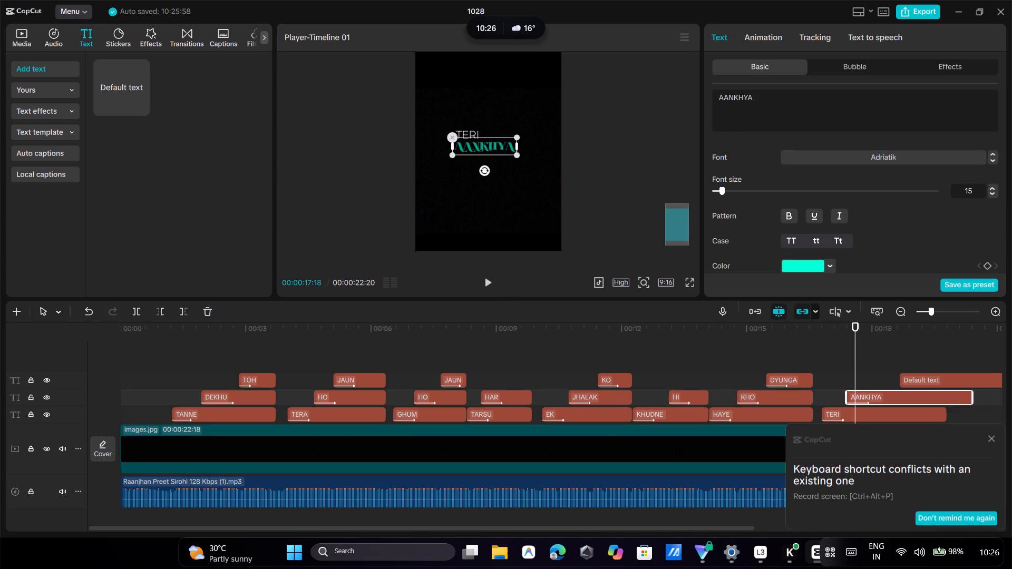
drag(484, 149, 492, 149)
click(492, 149)
click(511, 218)
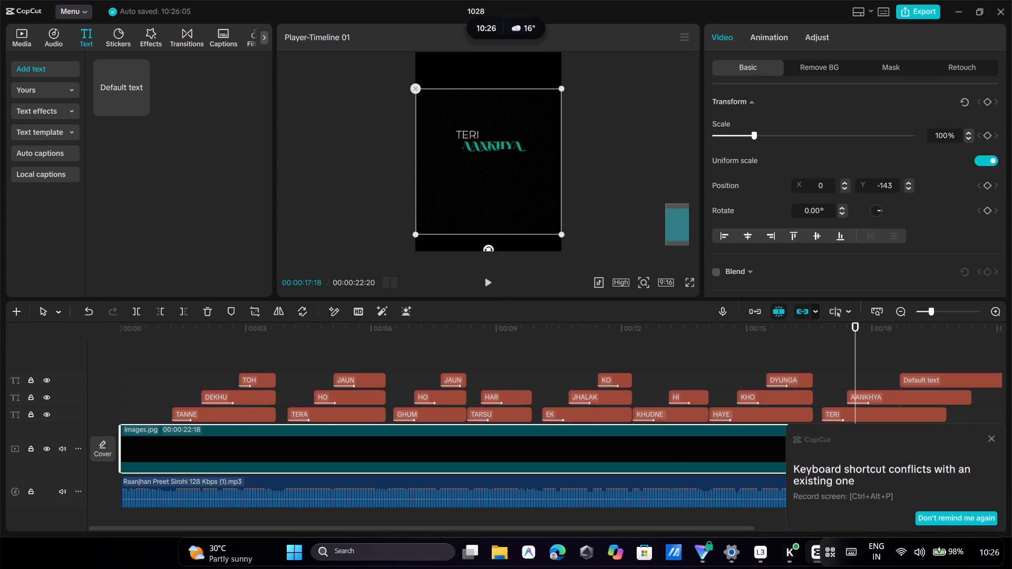
click(484, 144)
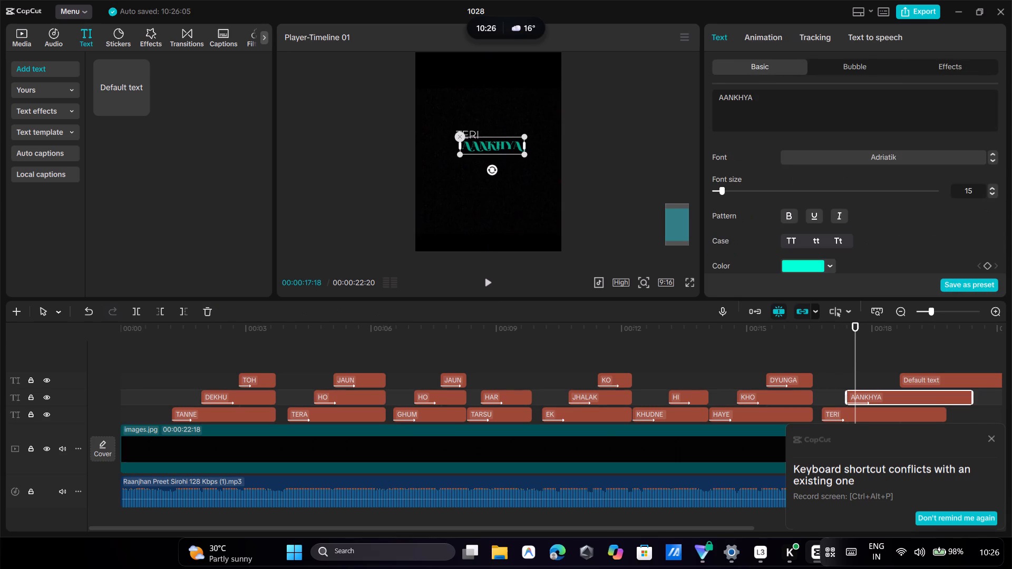
click(585, 171)
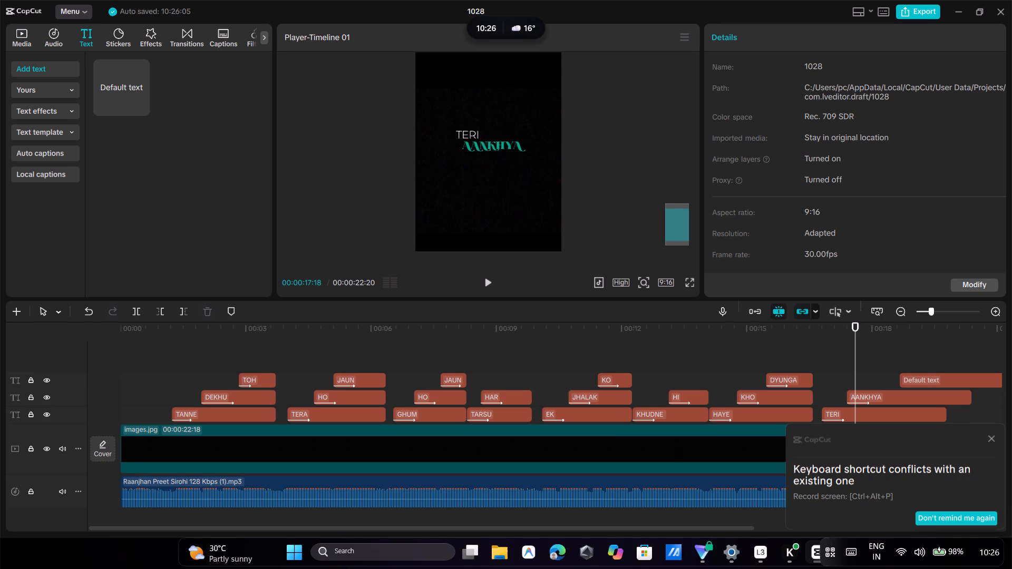
Play back the TERI AANKHYA line and move the upper-track default text clip to start at 00:00:18:08.
click(804, 328)
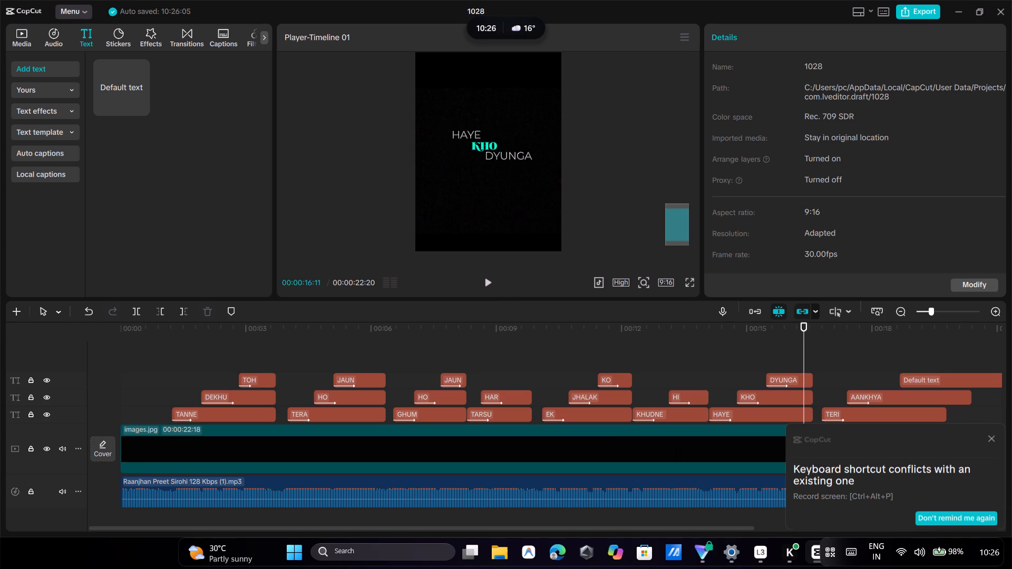
click(482, 279)
click(997, 438)
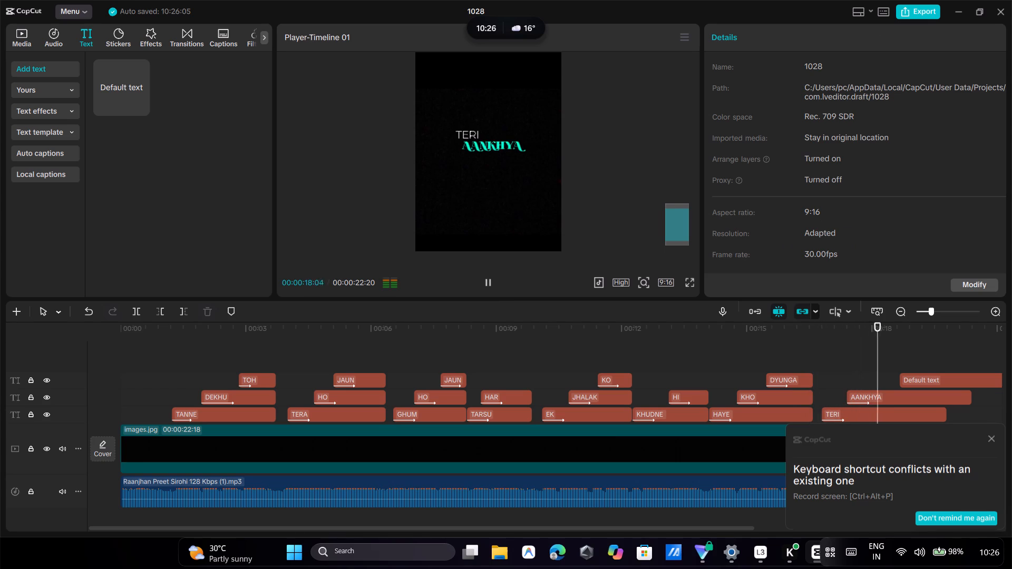
click(991, 439)
click(491, 288)
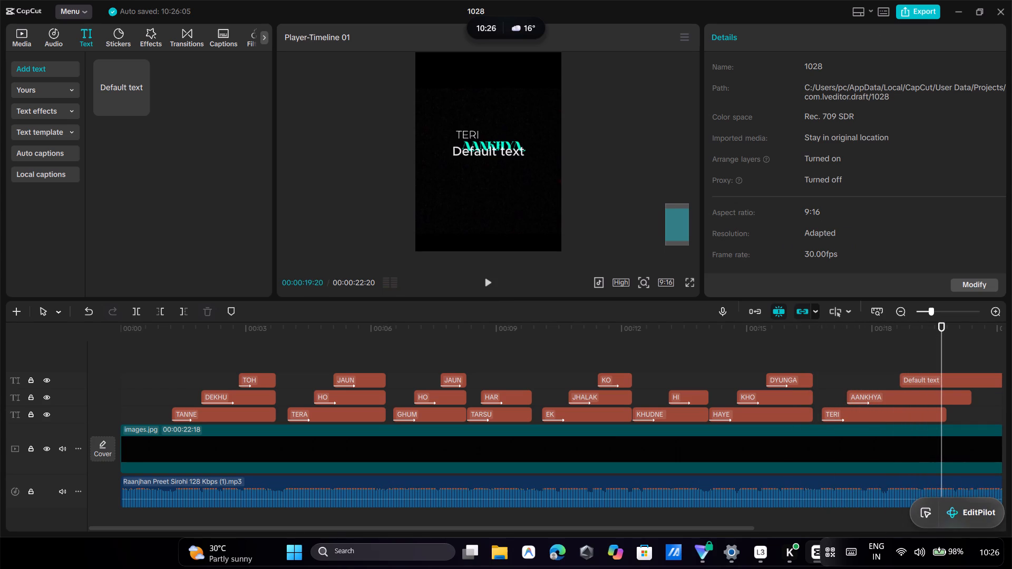
click(875, 353)
double_click(489, 280)
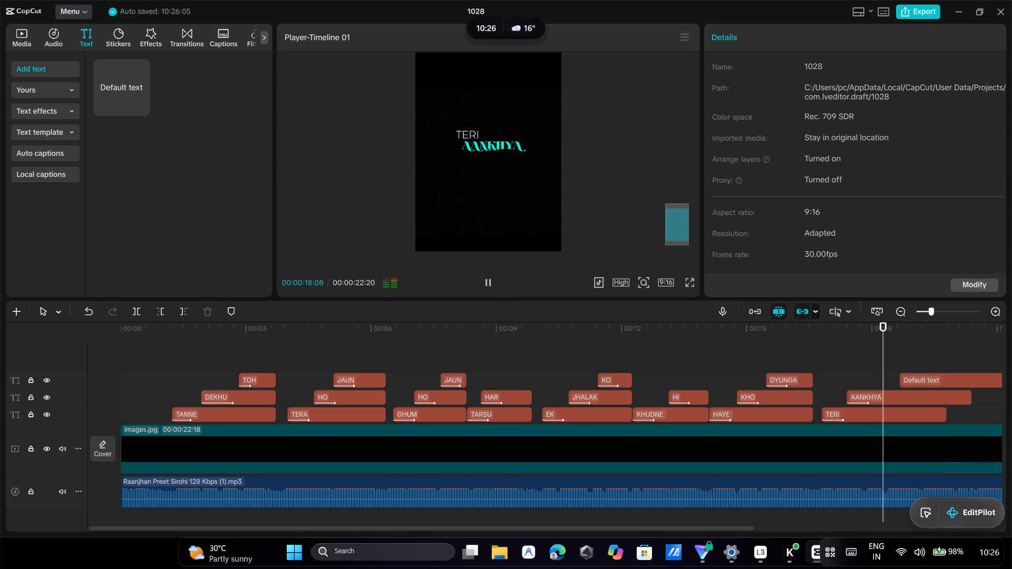
click(933, 378)
drag(925, 380, 910, 383)
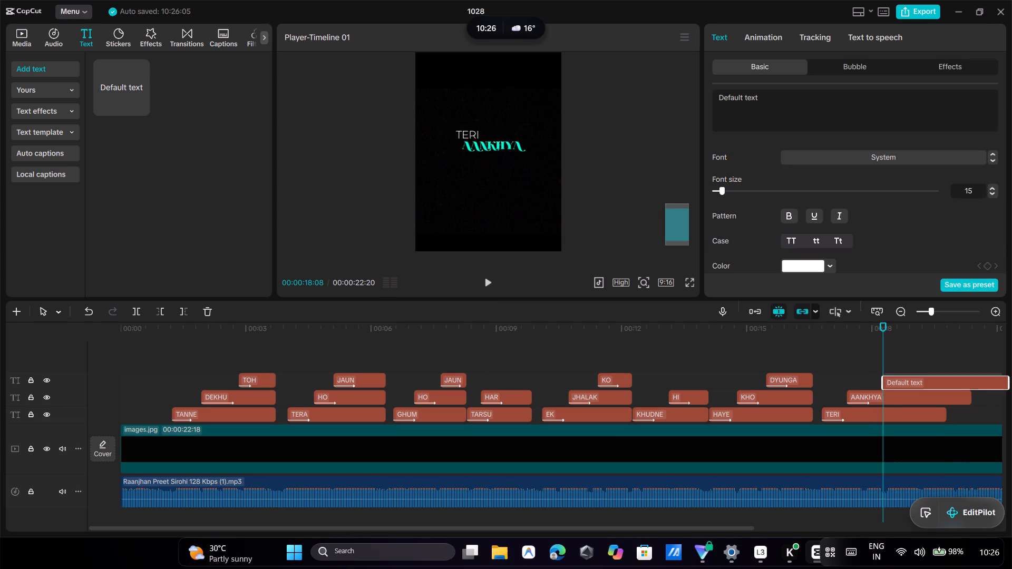
drag(910, 383, 910, 383)
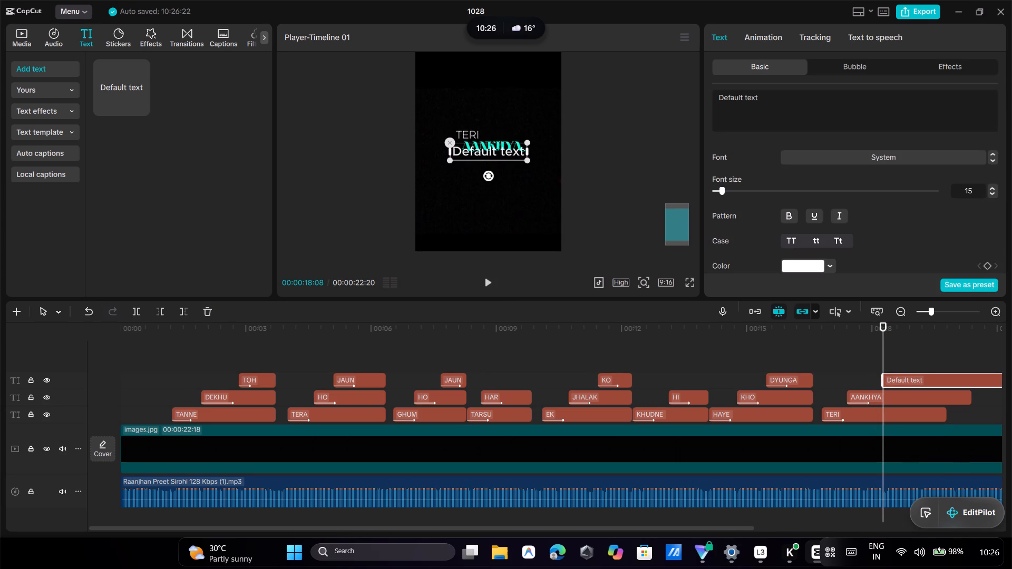
Replace the upper-track default text clip's wording with TE in uppercase.
click(780, 111)
key(BackSpace)
key(BackSpace)
key(BackSpace)
key(BackSpace)
key(BackSpace)
key(BackSpace)
key(BackSpace)
key(BackSpace)
key(BackSpace)
key(BackSpace)
key(BackSpace)
key(BackSpace)
key(BackSpace)
key(BackSpace)
key(BackSpace)
key(BackSpace)
key(BackSpace)
key(BackSpace)
key(BackSpace)
key(BackSpace)
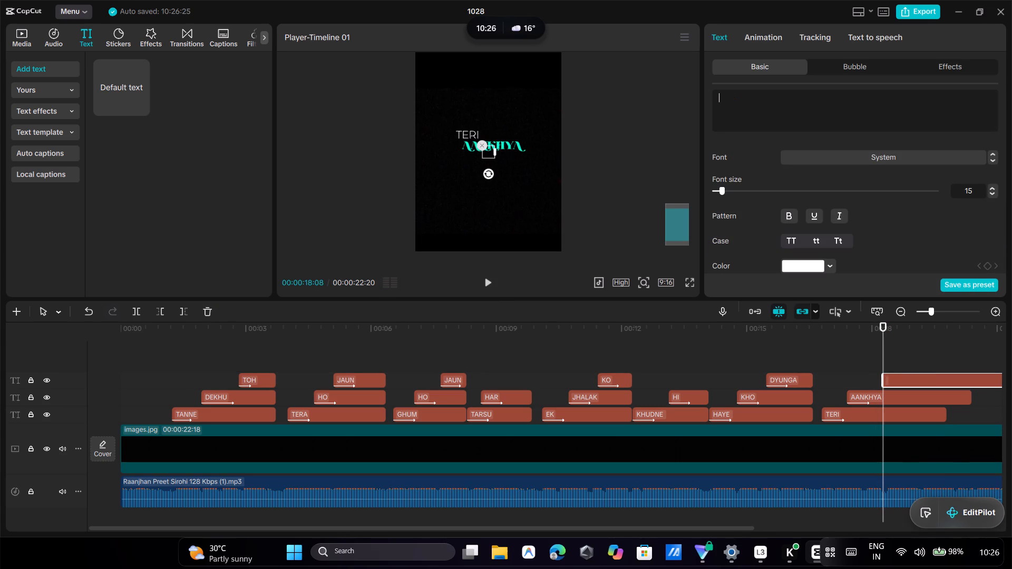
text(te)
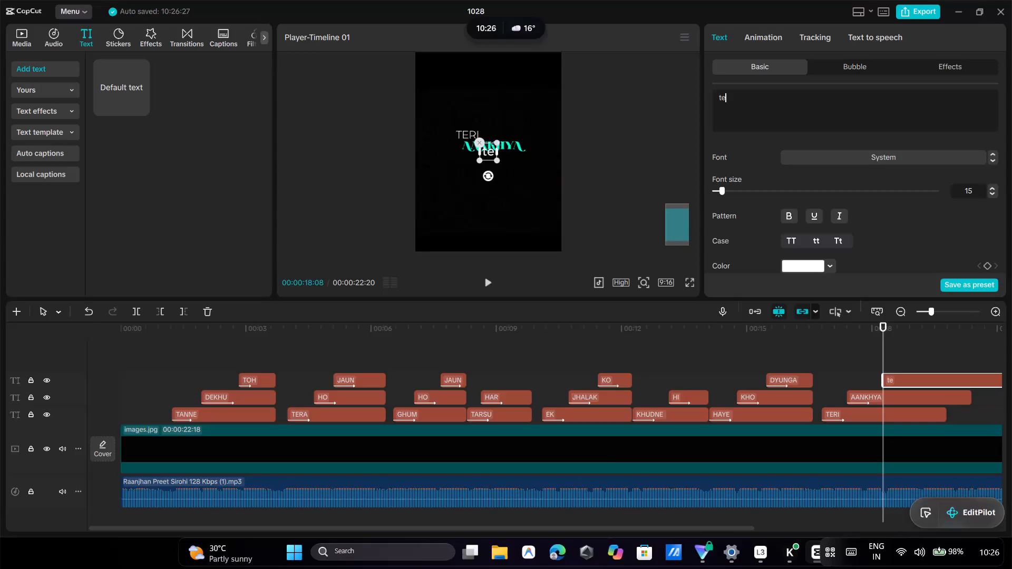
click(790, 240)
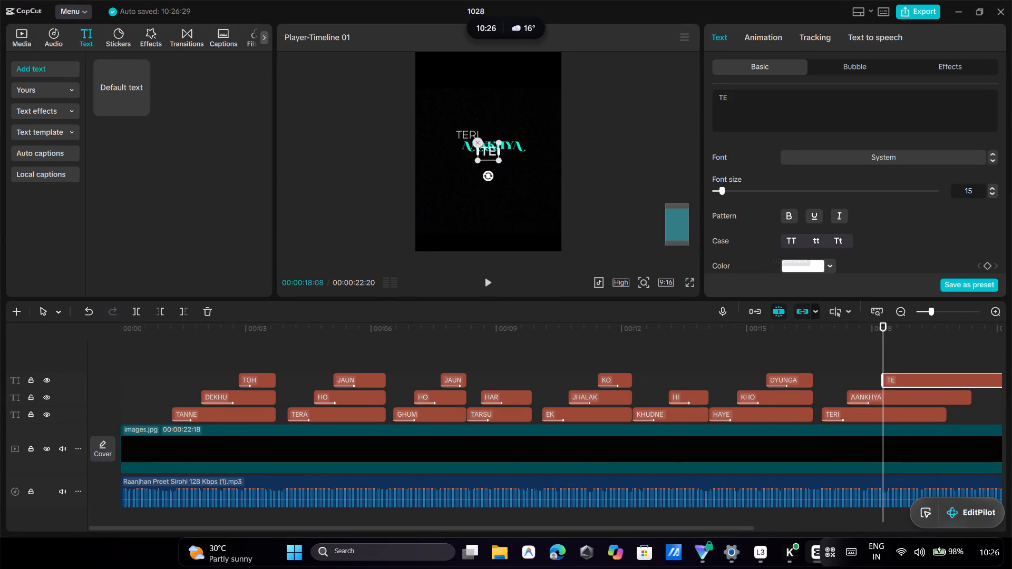
Copy the DYUNGA clip's attributes onto the TE clip, including basic text style, location size, blend and In animation.
right_click(806, 387)
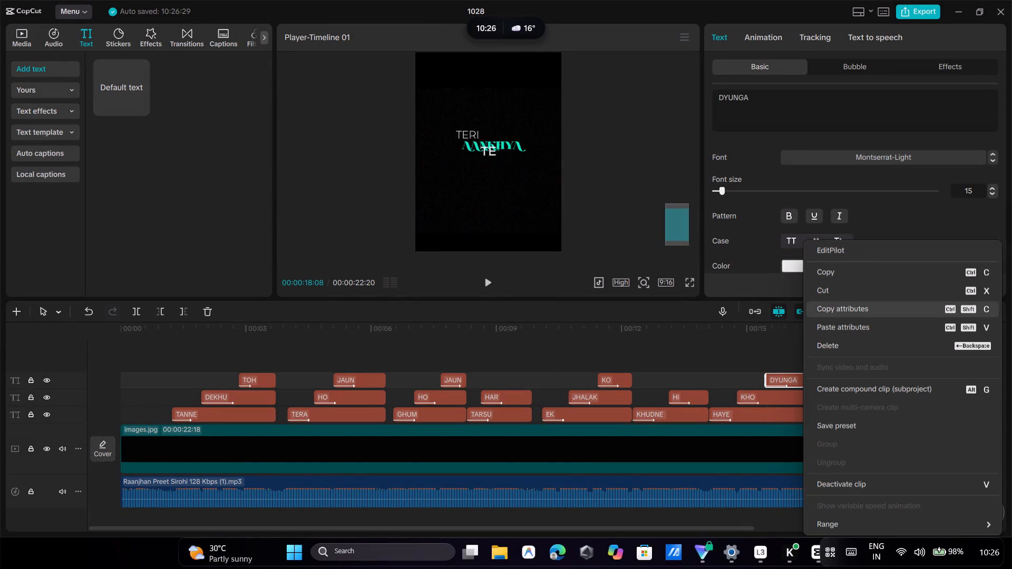
click(839, 310)
right_click(923, 372)
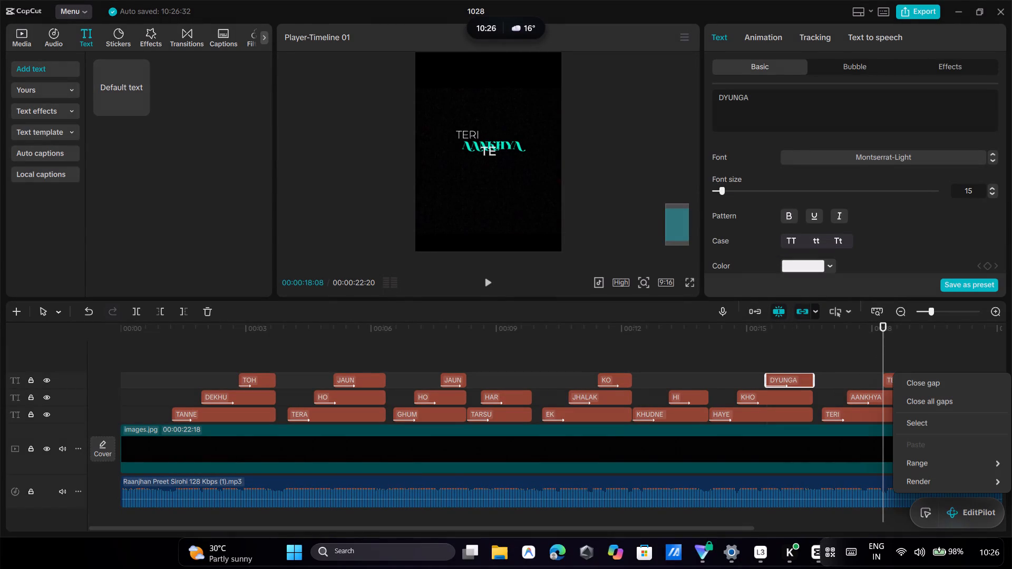
right_click(889, 384)
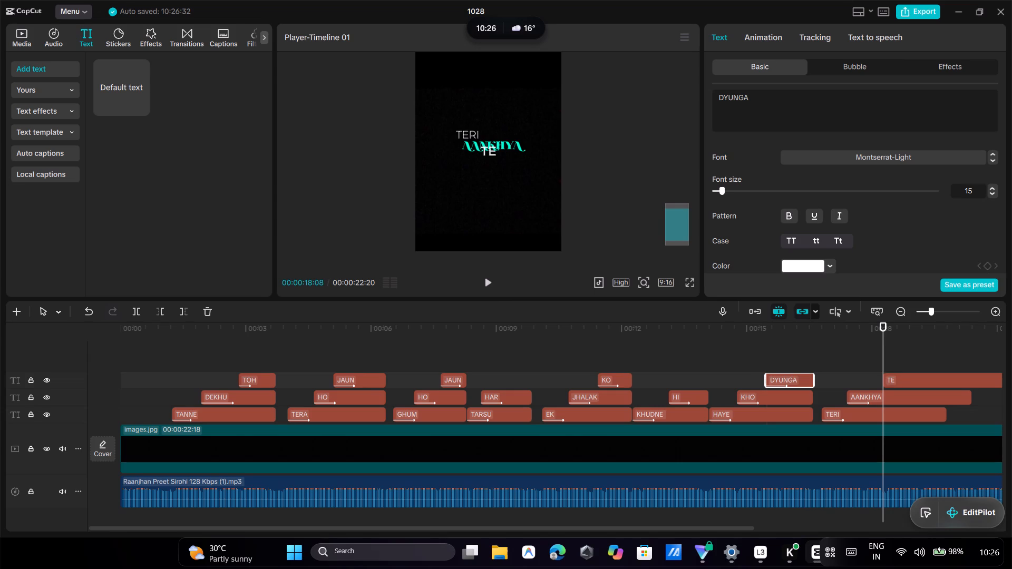
right_click(900, 382)
click(883, 331)
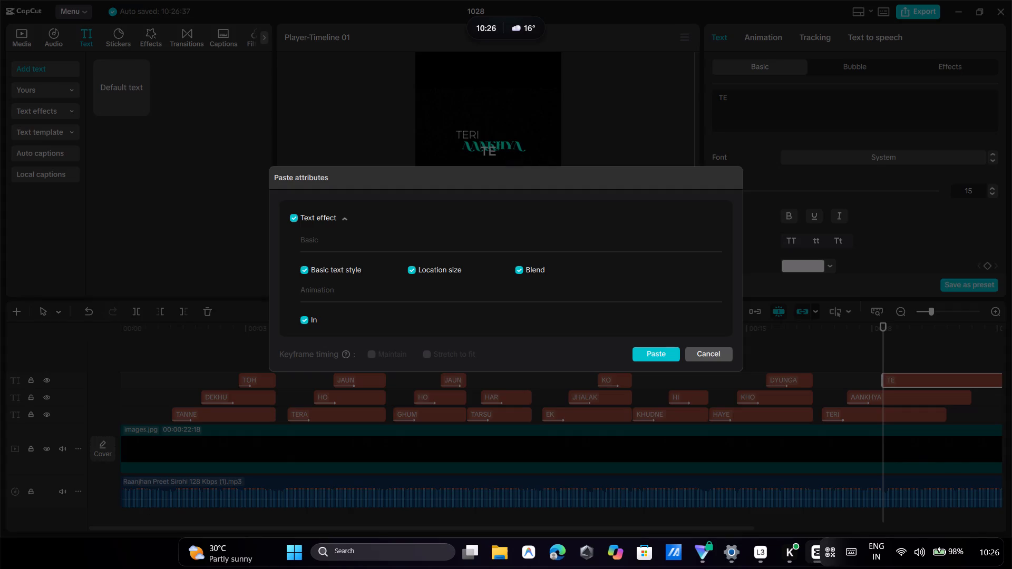
click(674, 350)
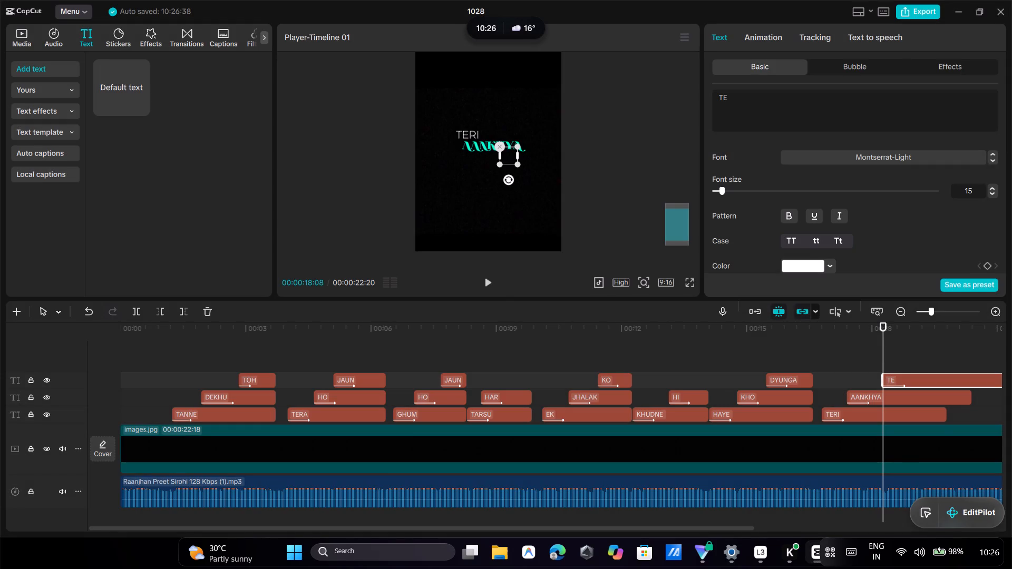
Play back the TERI AANKHYA TE line and trim all three clips to end together at 00:00:18:24.
drag(746, 349, 726, 351)
click(487, 282)
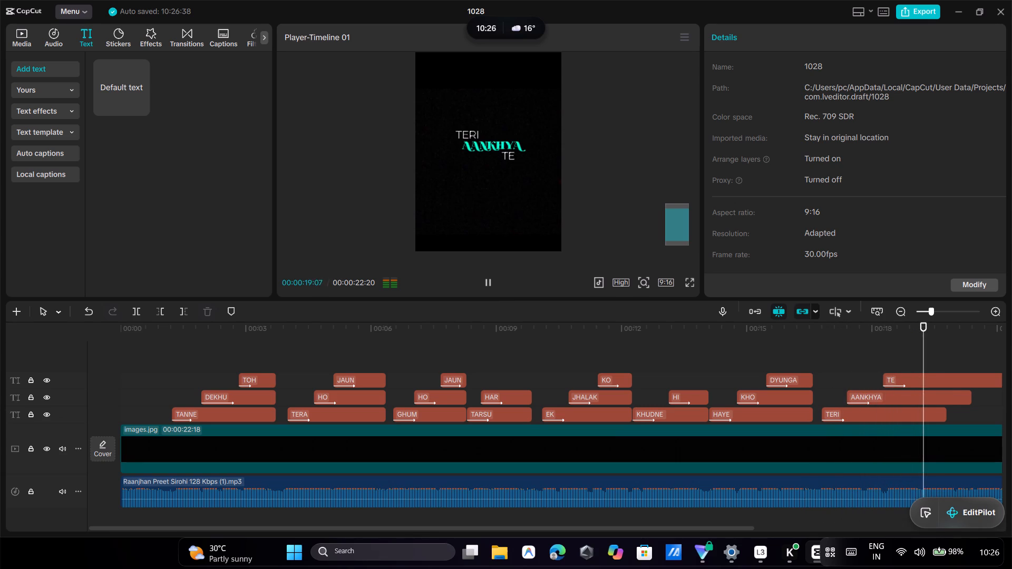
click(693, 258)
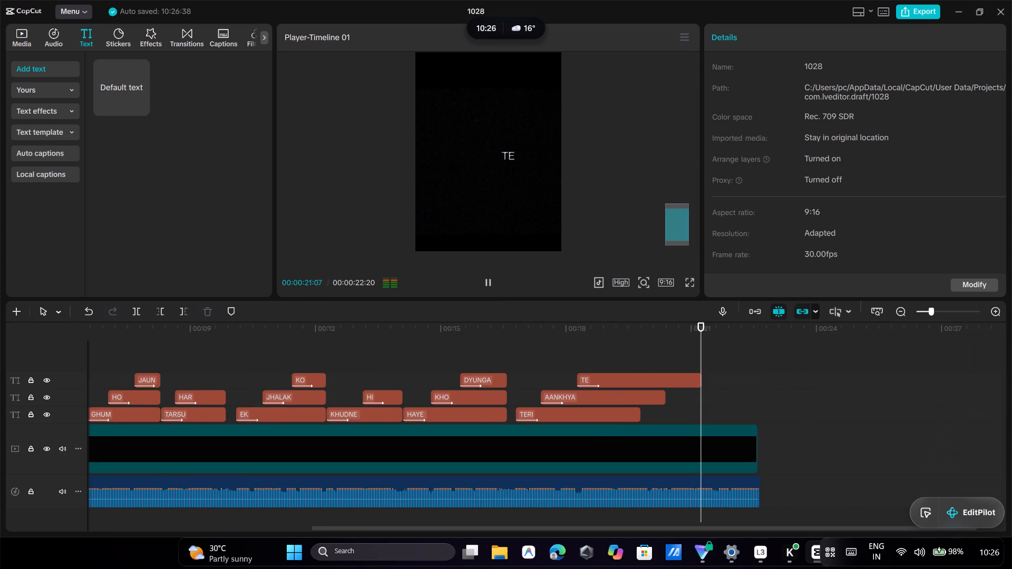
click(488, 287)
click(571, 352)
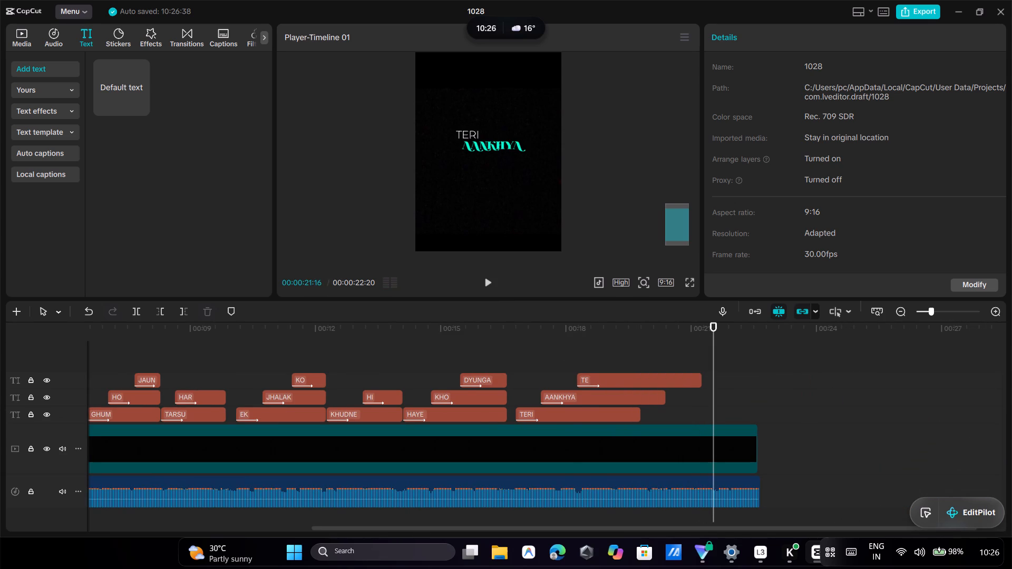
click(481, 280)
click(486, 278)
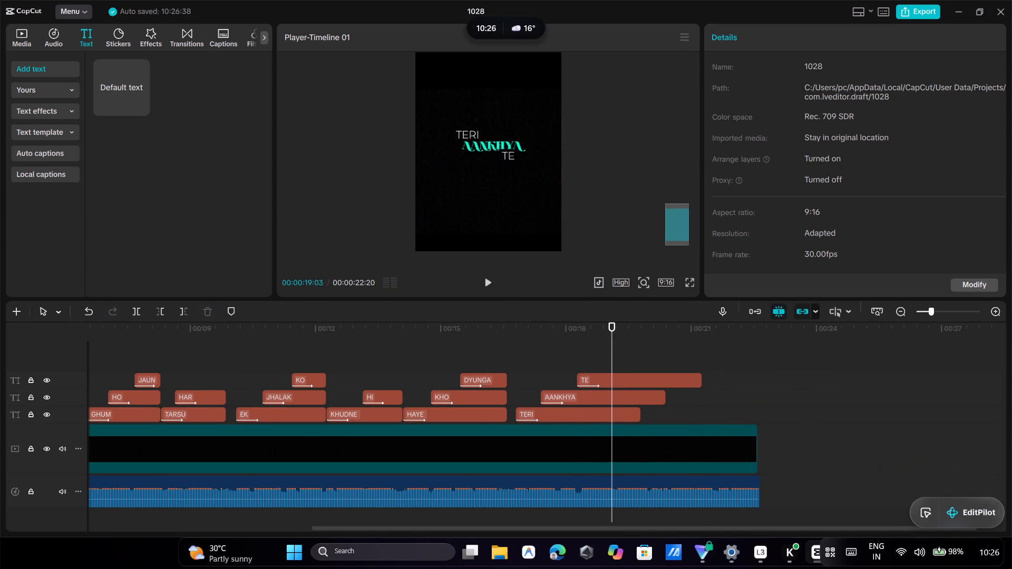
click(600, 351)
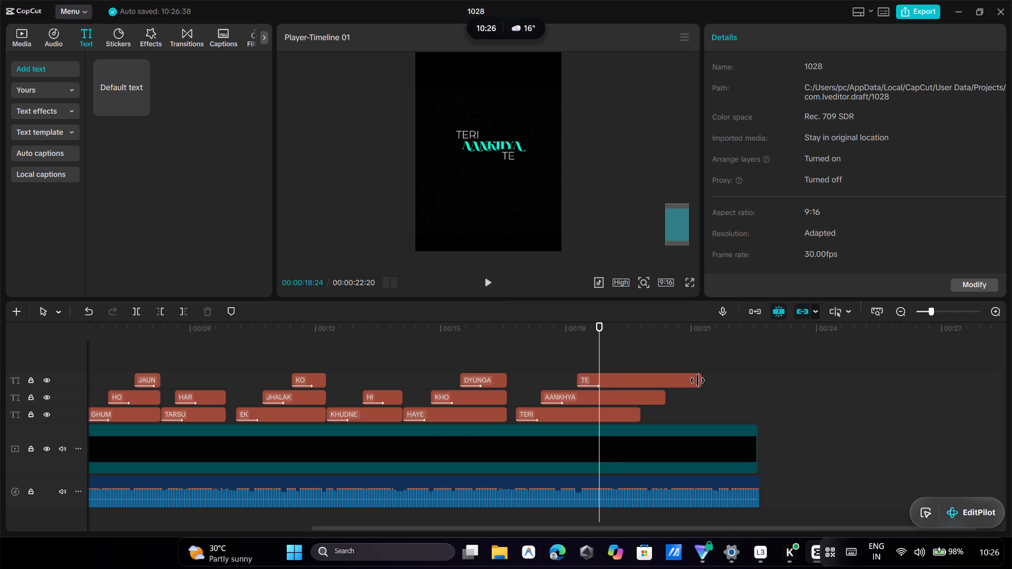
drag(699, 378, 599, 401)
drag(665, 397, 611, 411)
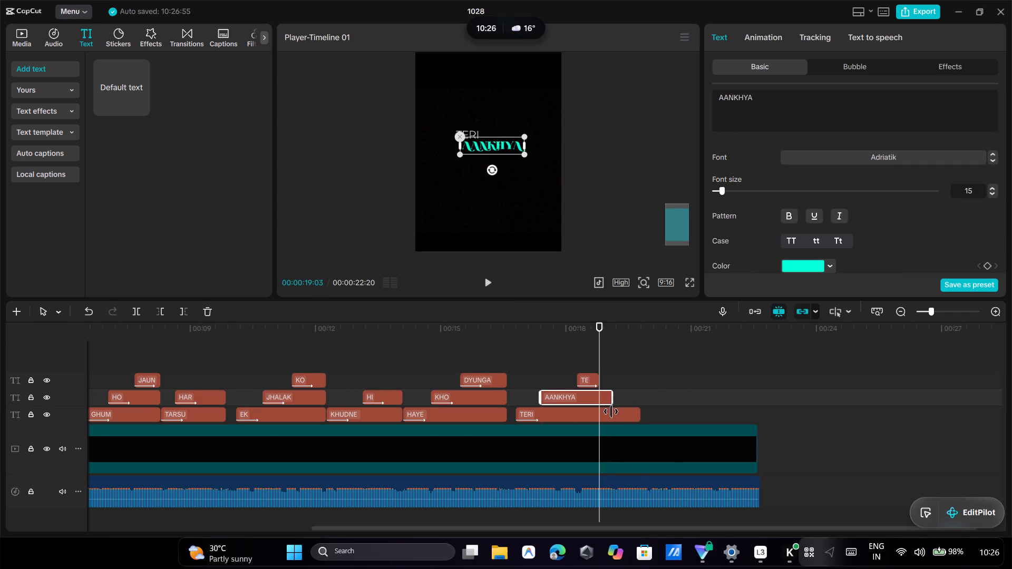
drag(611, 411, 600, 420)
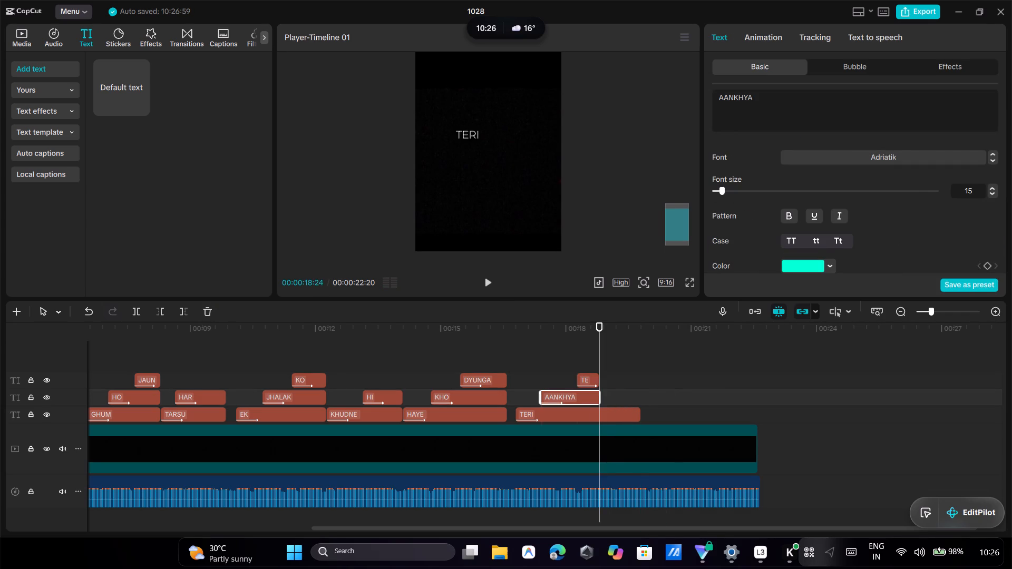
click(636, 415)
drag(639, 414, 627, 418)
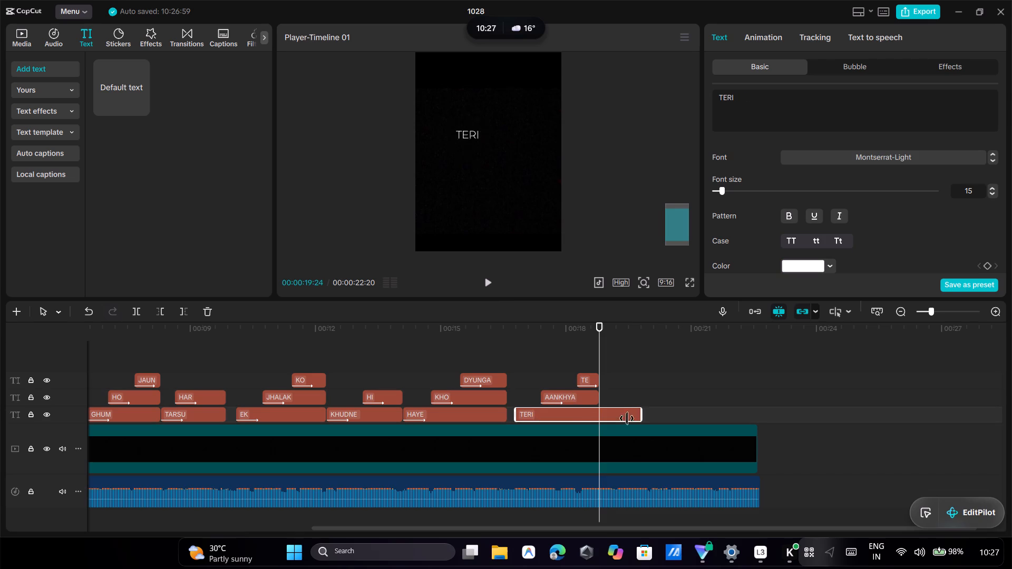
drag(627, 418, 598, 420)
Add a default text clip on the lowest text track, starting just after TERI ends and slightly before the 19-second mark.
click(581, 347)
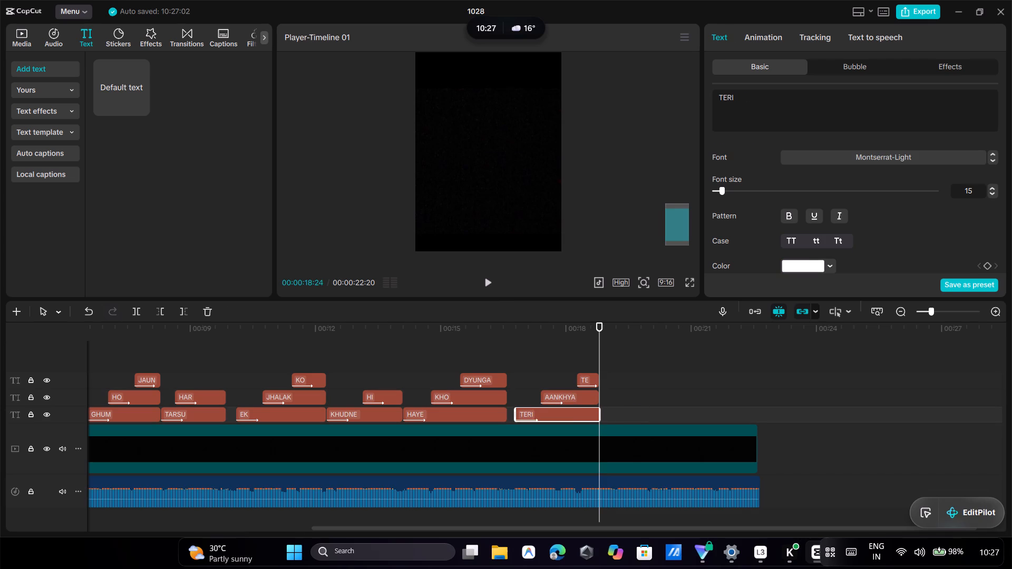
click(488, 286)
click(488, 286)
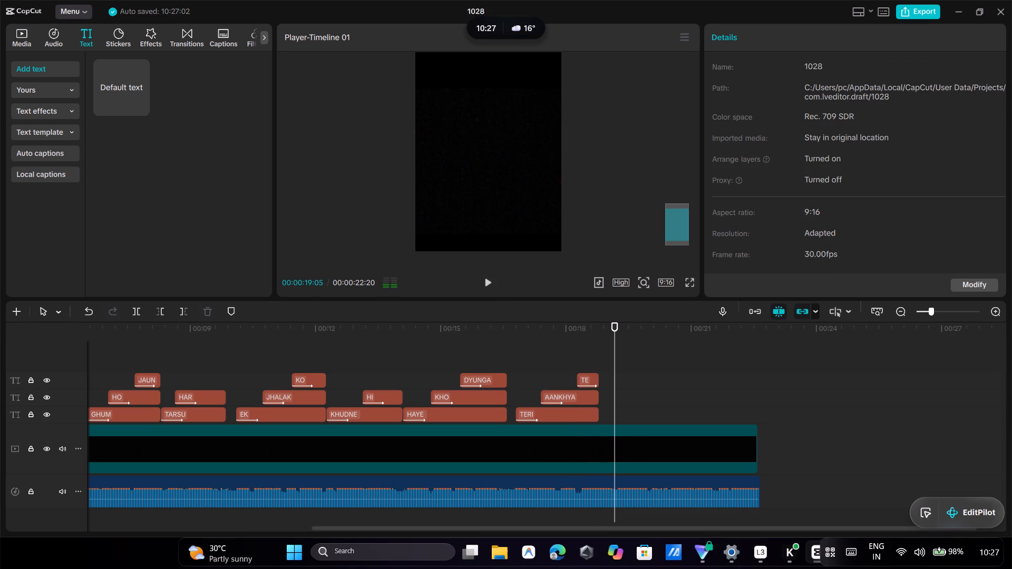
click(609, 345)
click(607, 345)
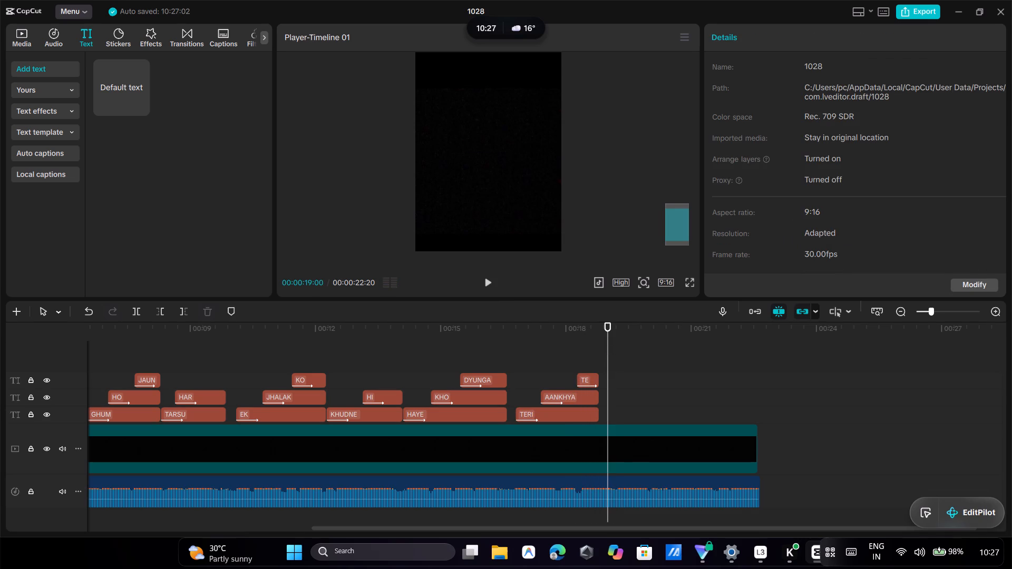
click(139, 103)
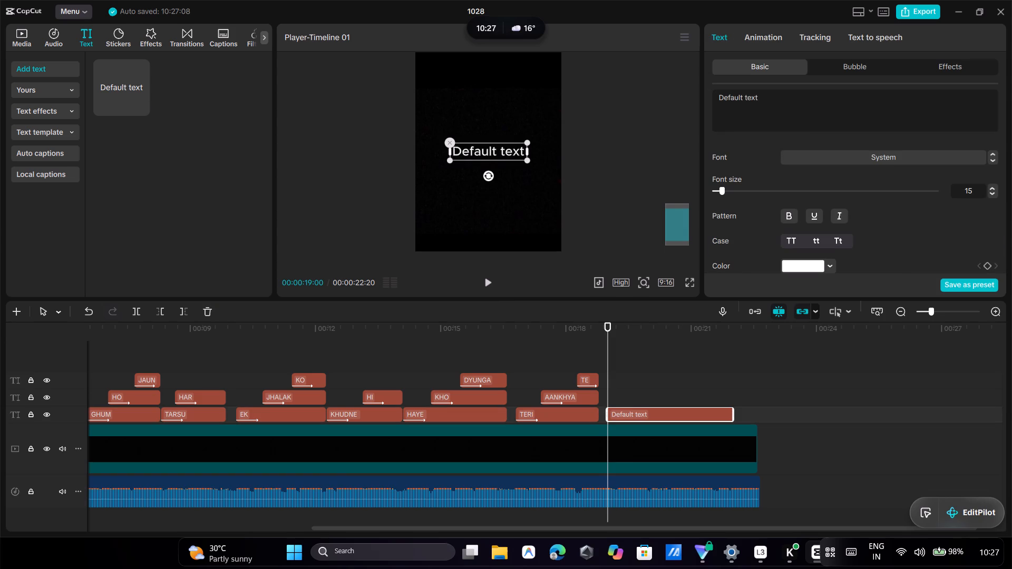
click(625, 414)
Replace the new default text clip's wording on the lowest text track with AANSU in uppercase.
click(776, 101)
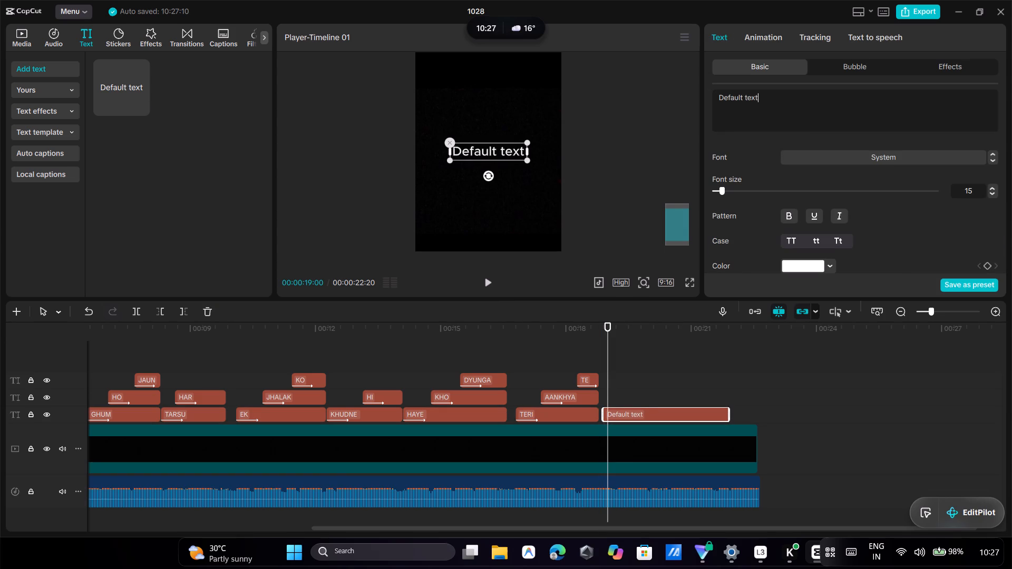
key(BackSpace)
key(BackSpace)
key(BackSpace)
key(BackSpace)
key(BackSpace)
key(BackSpace)
key(BackSpace)
key(BackSpace)
key(BackSpace)
key(BackSpace)
key(BackSpace)
key(BackSpace)
key(BackSpace)
key(BackSpace)
key(BackSpace)
key(BackSpace)
key(BackSpace)
key(BackSpace)
key(BackSpace)
key(BackSpace)
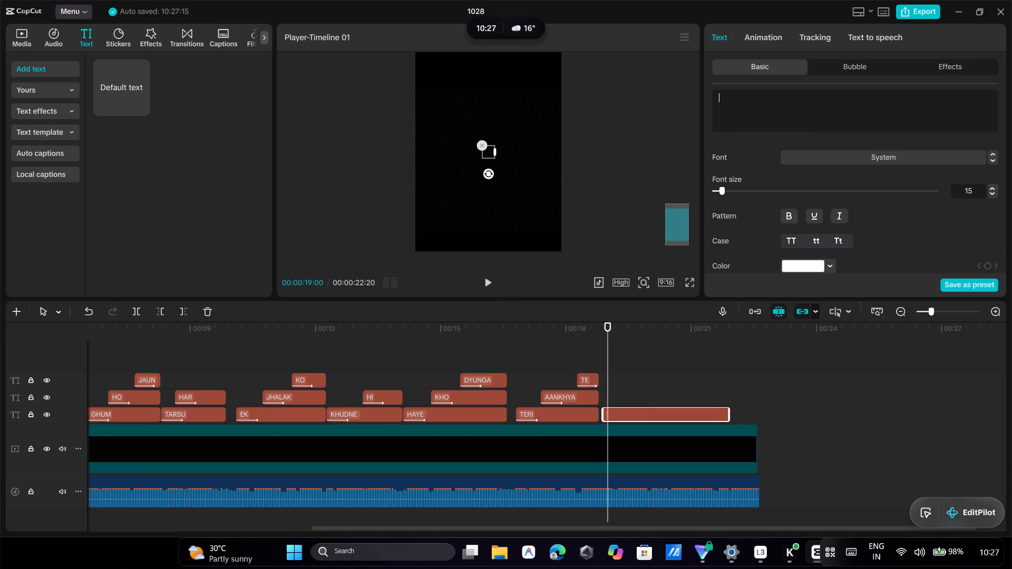
text(ans)
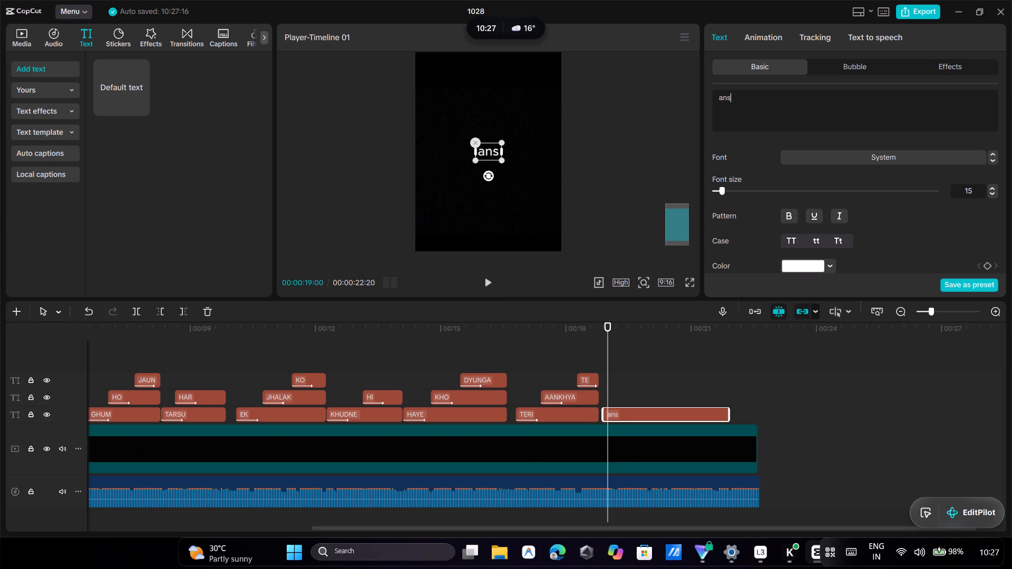
key(BackSpace)
key(BackSpace)
text(sn)
key(BackSpace)
key(BackSpace)
key(a)
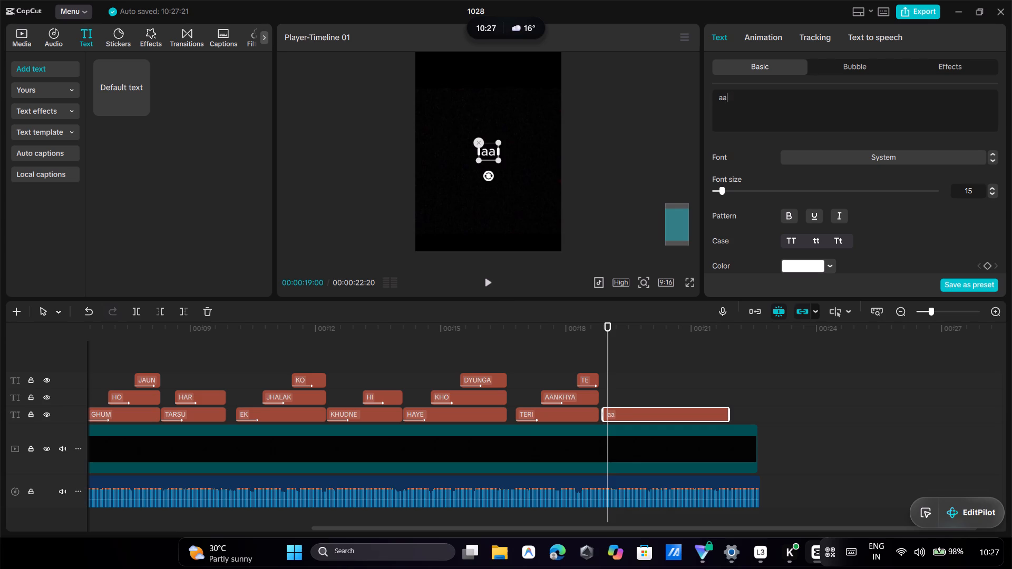
text(nsu)
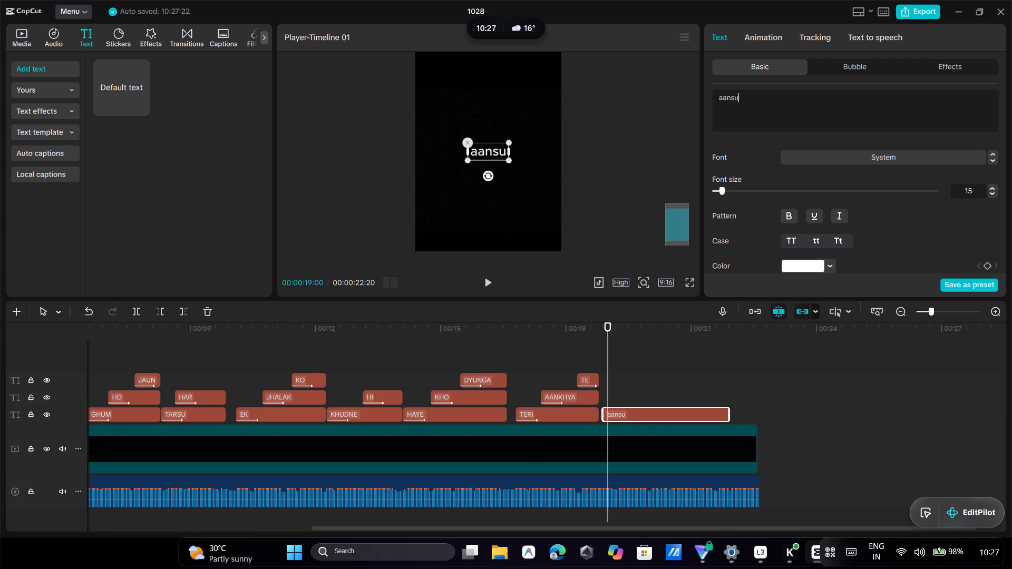
click(783, 237)
Copy the TERI clip's attributes onto the AANSU clip and nudge its text slightly toward the frame's centre.
right_click(565, 420)
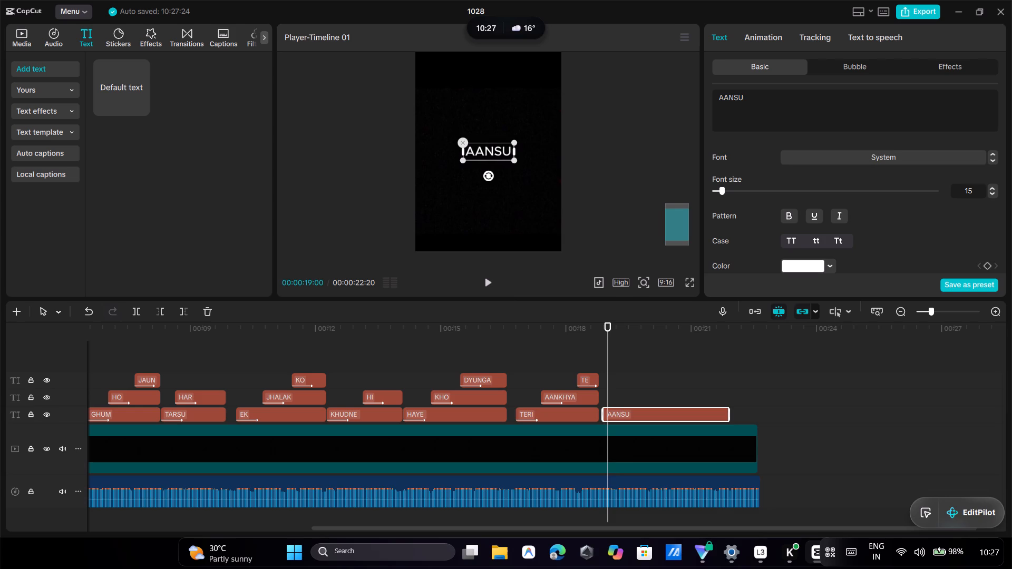
click(655, 318)
right_click(664, 409)
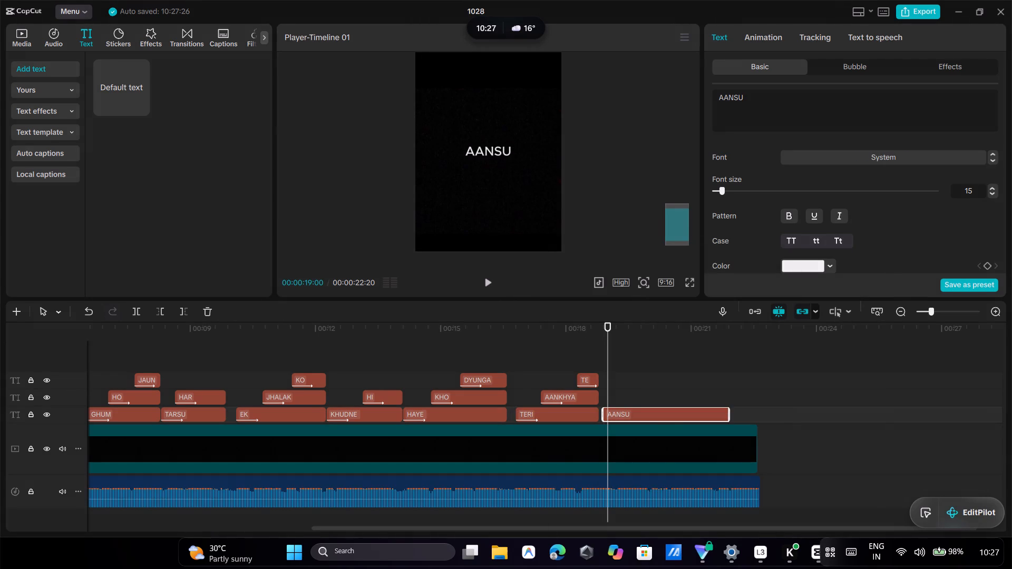
click(685, 326)
click(650, 355)
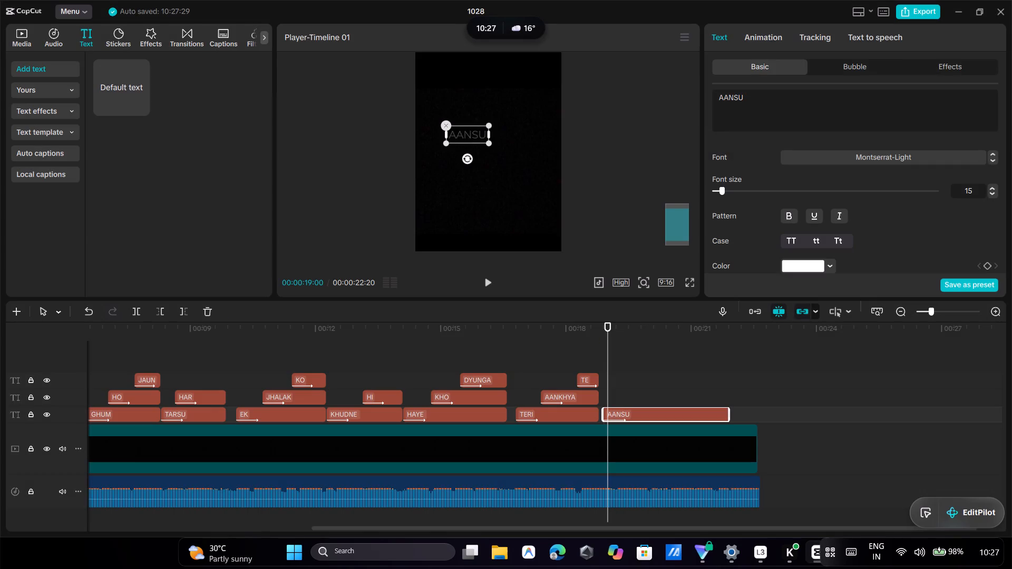
click(470, 135)
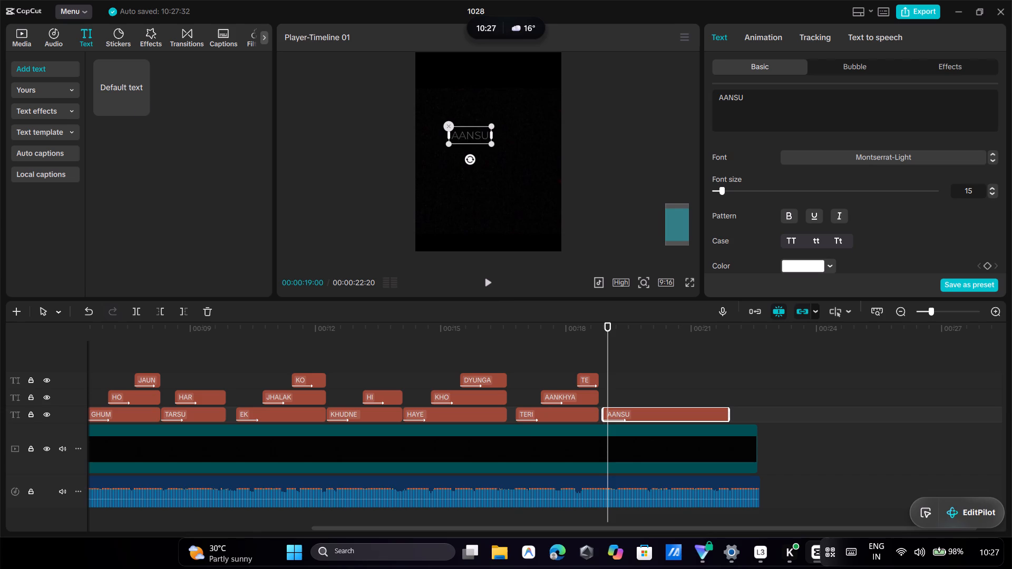
Add a default text clip on the middle text track, starting shortly before 00:00:19:20, and play back its timing.
click(140, 107)
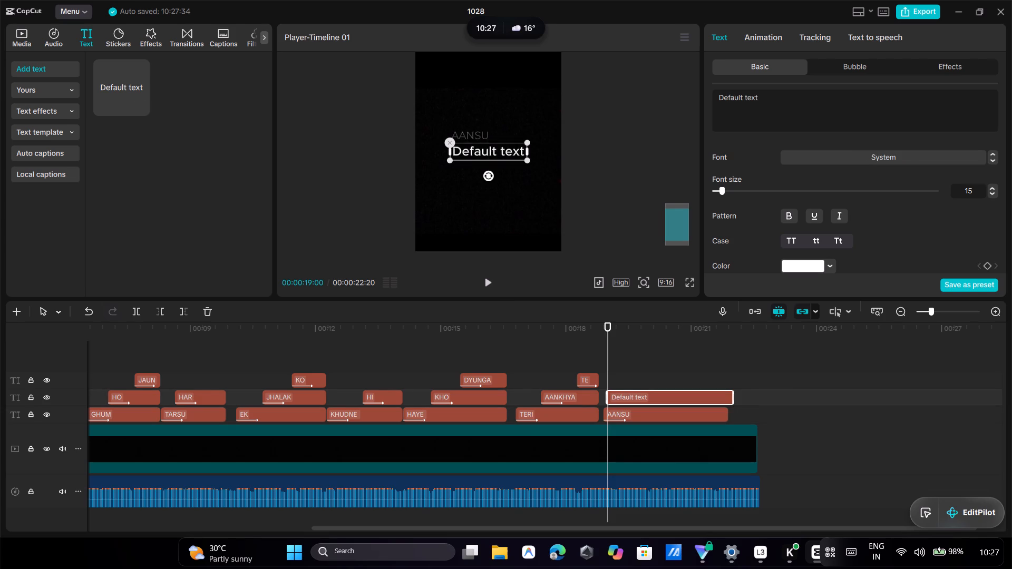
drag(641, 398, 667, 395)
click(485, 283)
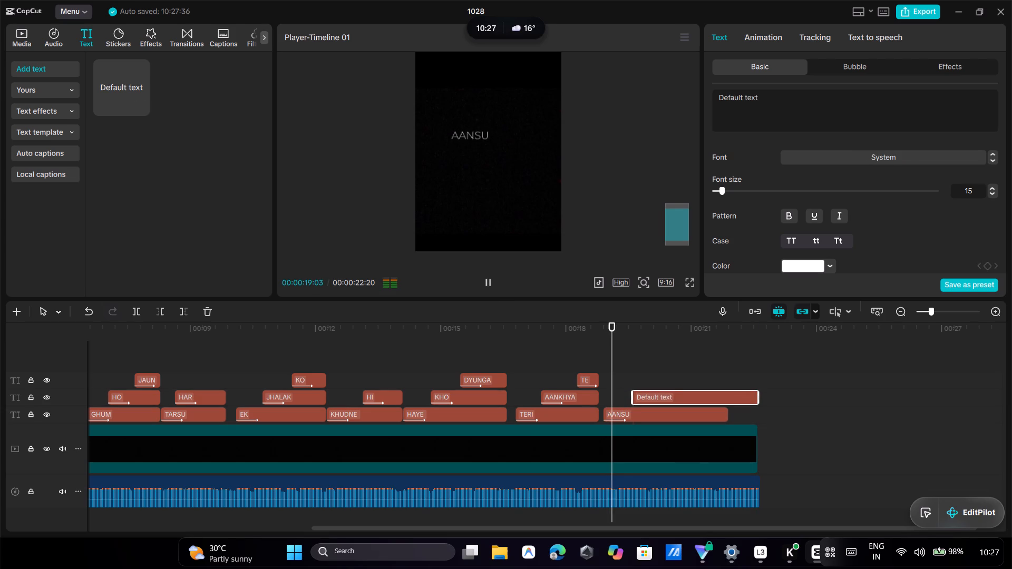
click(485, 283)
Replace the middle-track default text clip's wording with haye in lowercase.
click(824, 106)
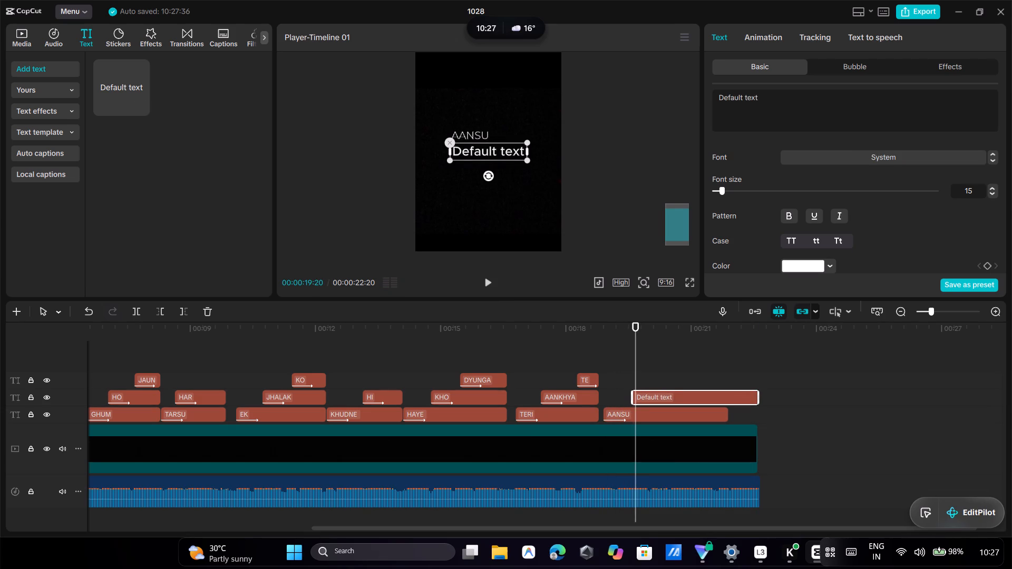
key(BackSpace)
key(BackSpace)
key(BackSpace)
key(BackSpace)
key(BackSpace)
key(BackSpace)
key(BackSpace)
key(BackSpace)
key(BackSpace)
key(BackSpace)
key(BackSpace)
key(BackSpace)
key(BackSpace)
key(BackSpace)
key(BackSpace)
key(BackSpace)
key(BackSpace)
key(BackSpace)
key(BackSpace)
key(BackSpace)
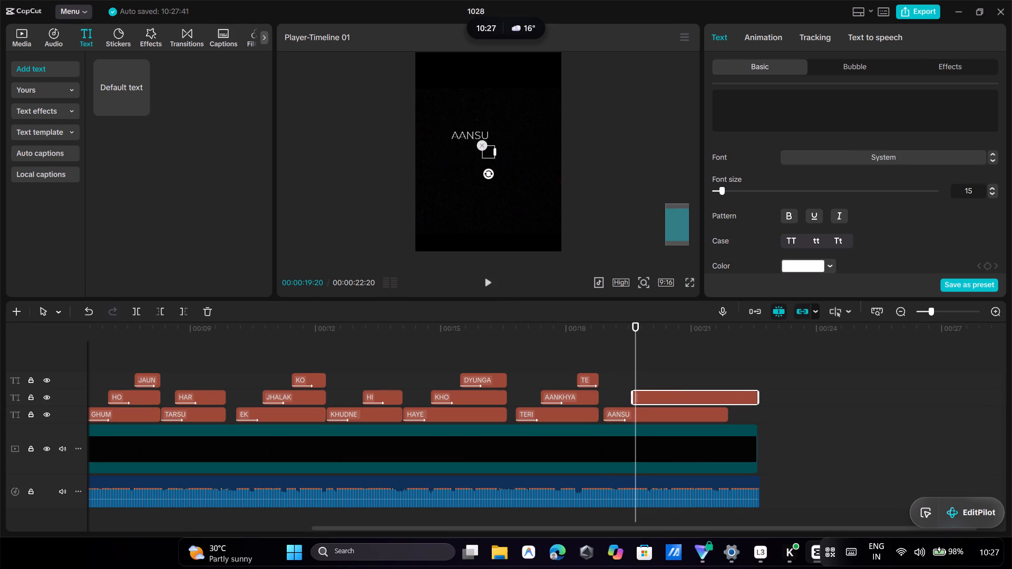
text(haye)
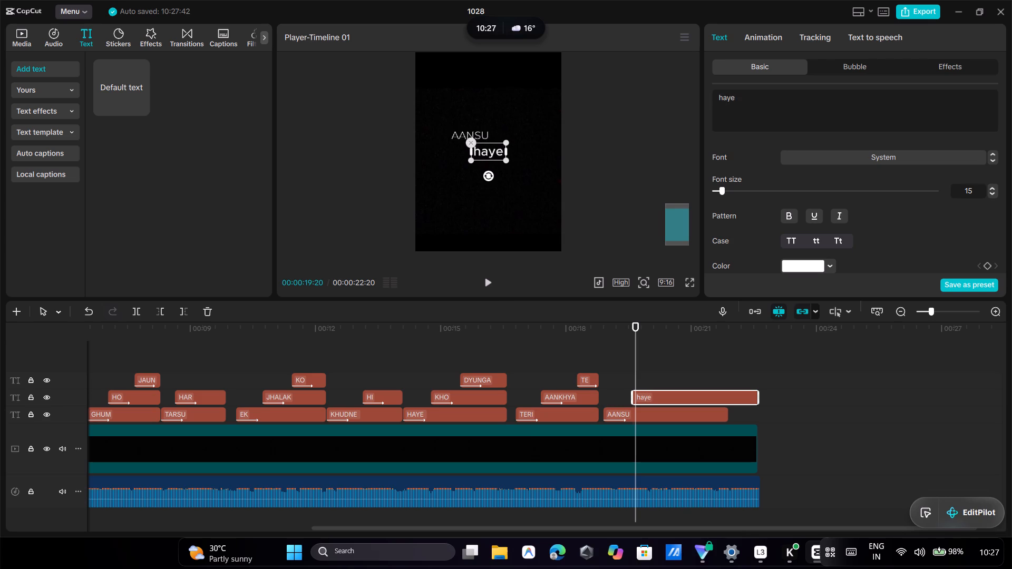
Copy the AANKHYA clip's attributes onto the haye clip, including basic text style, location size, blend and In animation.
right_click(575, 394)
click(634, 316)
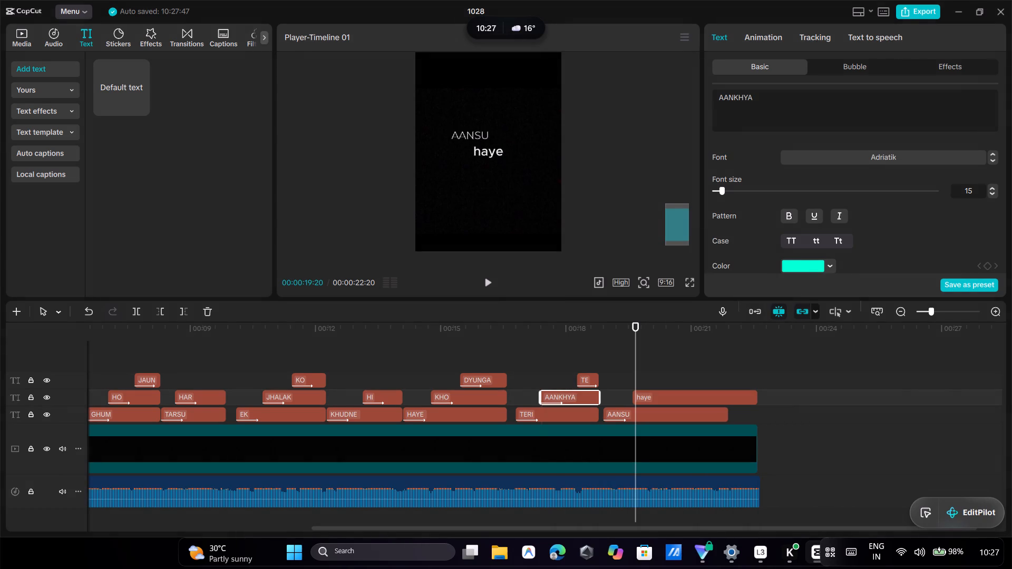
right_click(702, 399)
click(726, 322)
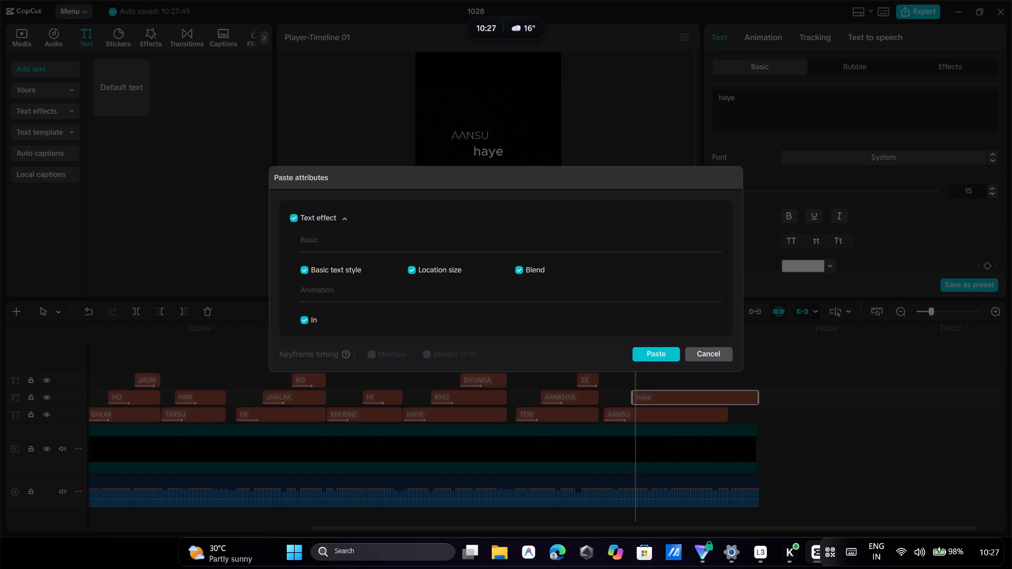
click(671, 354)
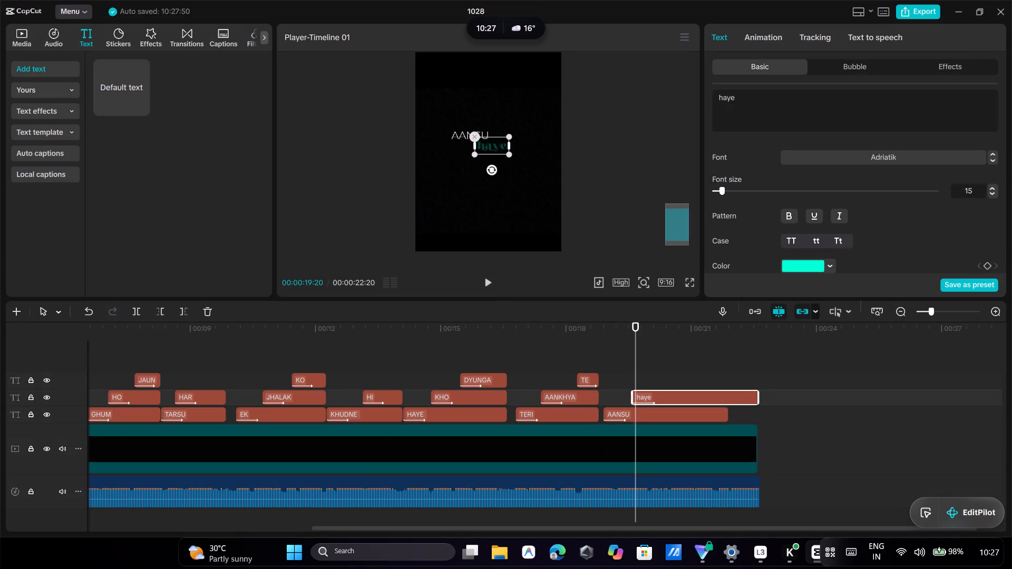
click(494, 145)
click(601, 203)
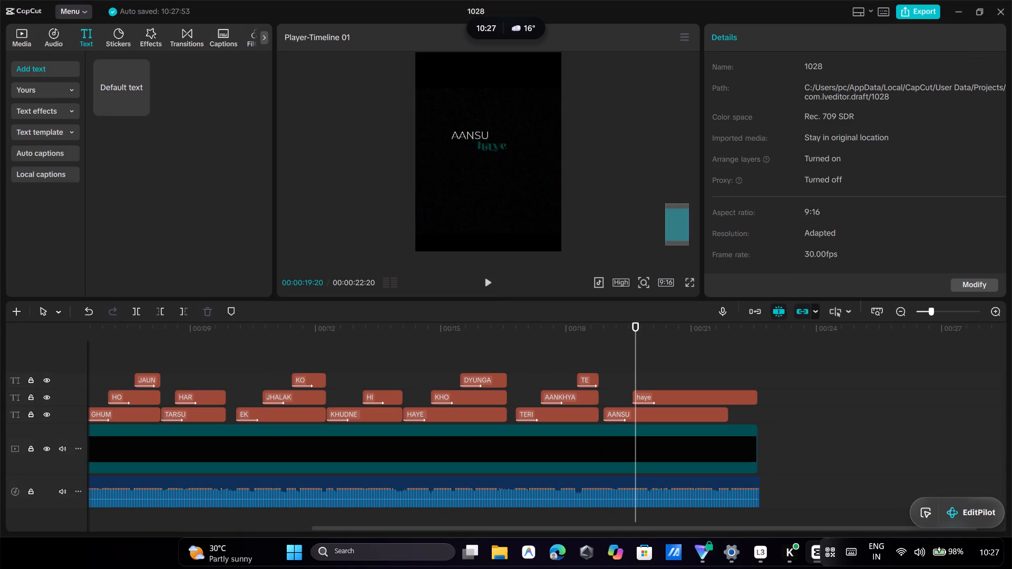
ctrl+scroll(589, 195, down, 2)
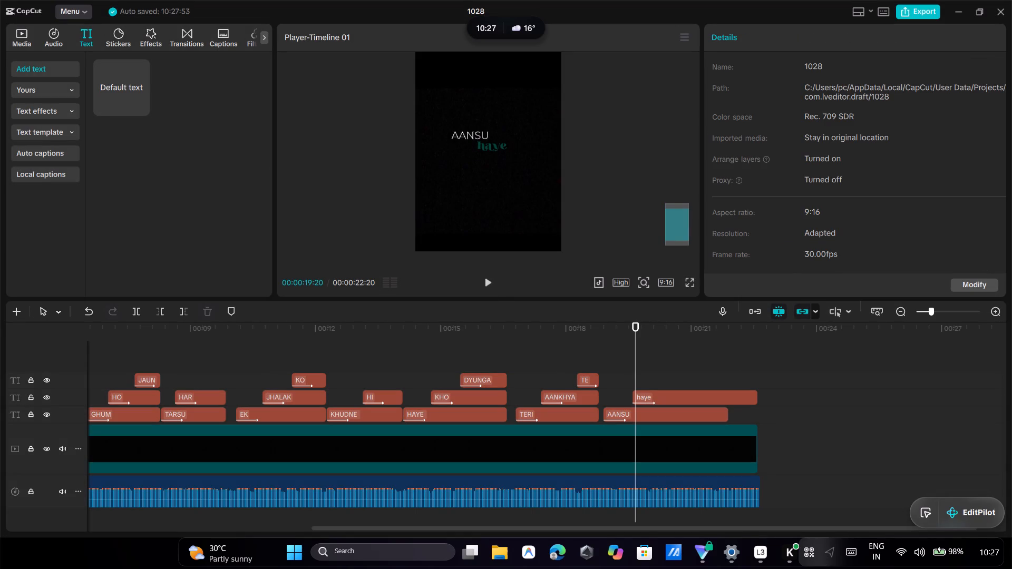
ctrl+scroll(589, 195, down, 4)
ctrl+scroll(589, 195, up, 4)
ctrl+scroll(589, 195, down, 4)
Reposition both words in the preview, moving haye and AANSU slightly down and right so haye sits just below AANSU's end.
click(489, 144)
drag(489, 144, 493, 150)
click(456, 126)
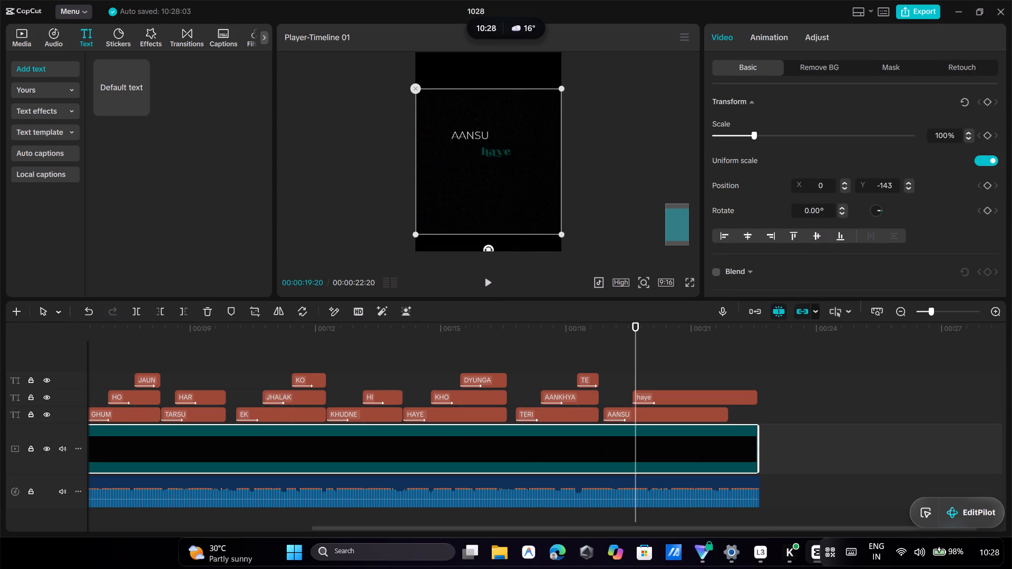
click(461, 132)
click(465, 133)
double_click(465, 137)
click(468, 136)
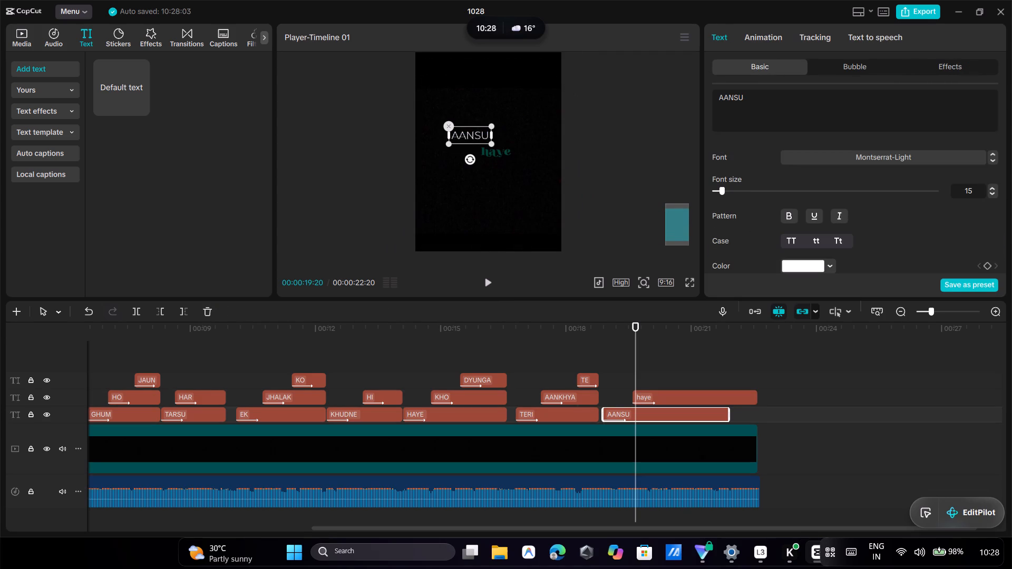
drag(628, 120, 620, 128)
drag(473, 134, 476, 139)
click(574, 141)
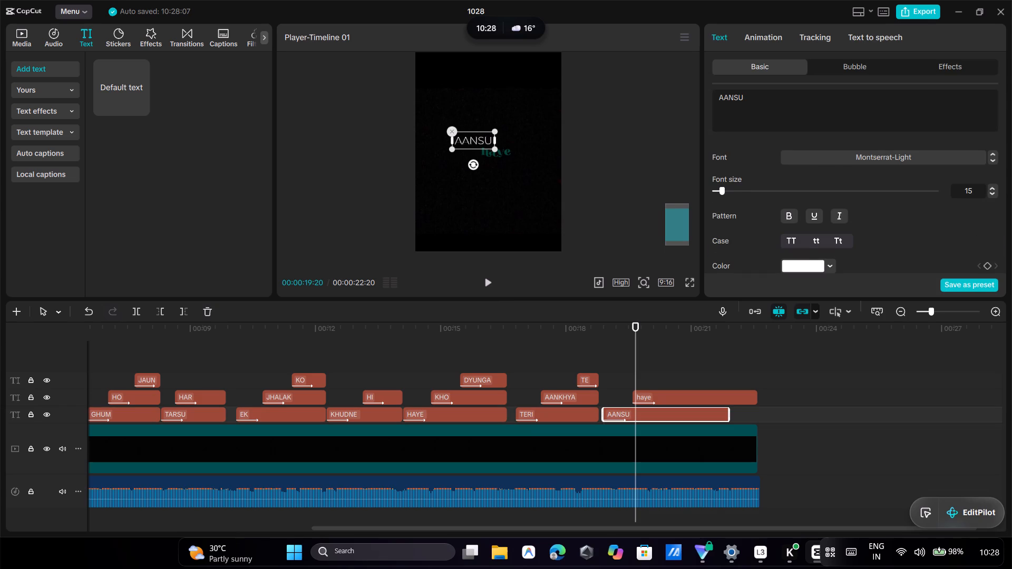
click(528, 359)
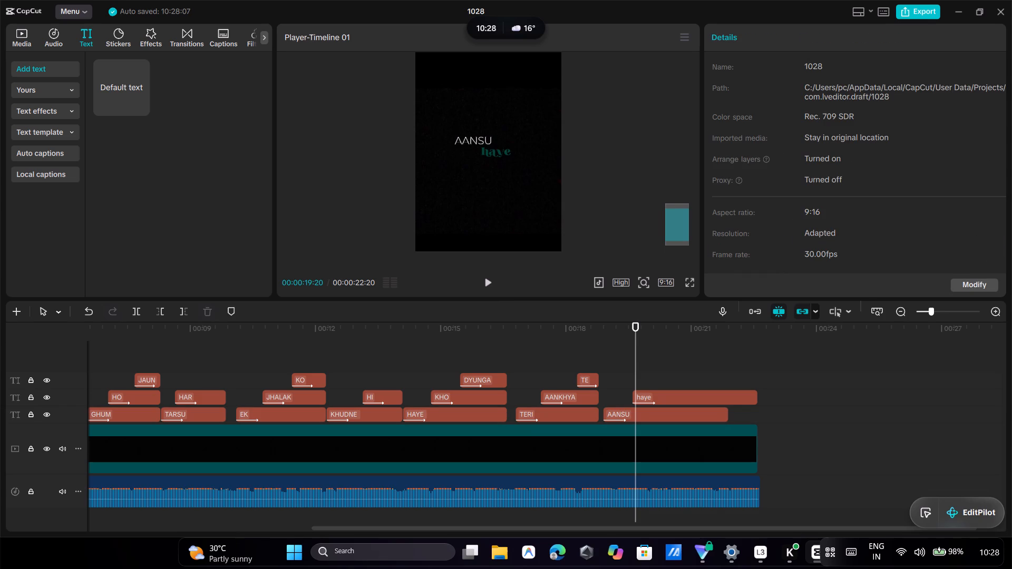
Scrub through and play back the AANSU haye section to check the timing of its words.
click(561, 359)
click(579, 358)
drag(590, 355, 598, 352)
drag(602, 351, 628, 351)
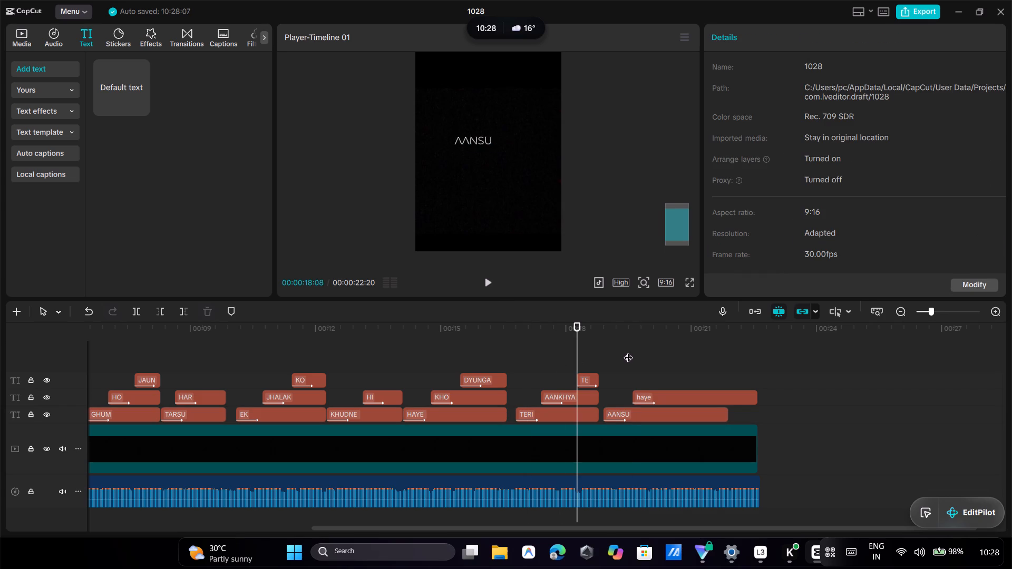
click(629, 351)
drag(633, 350, 672, 356)
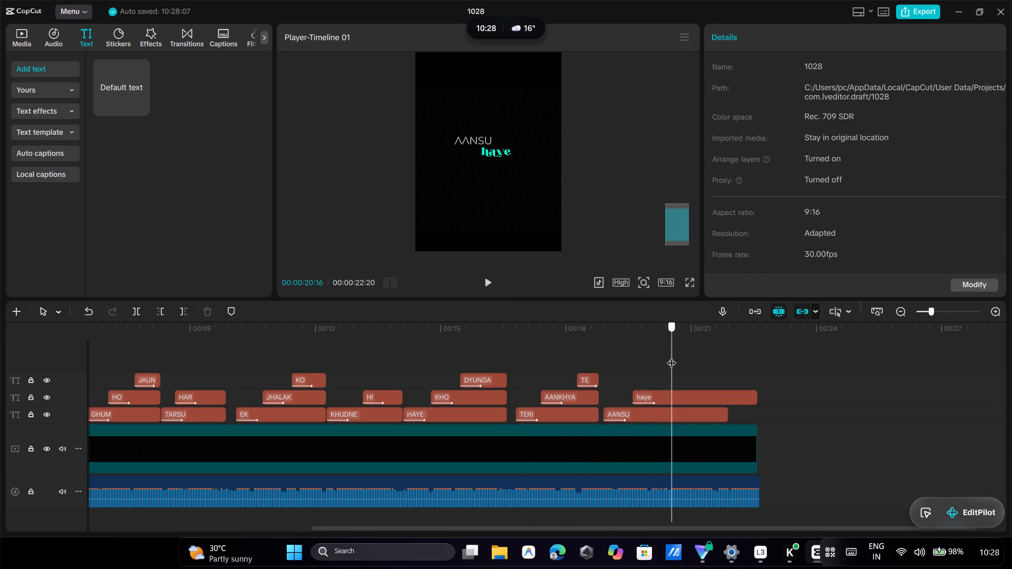
drag(672, 356, 698, 356)
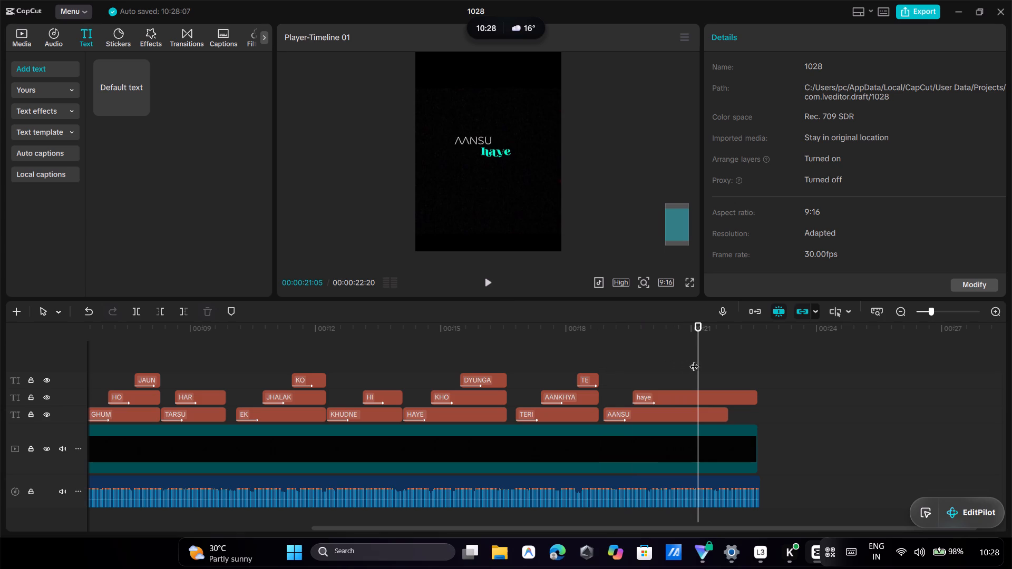
click(591, 345)
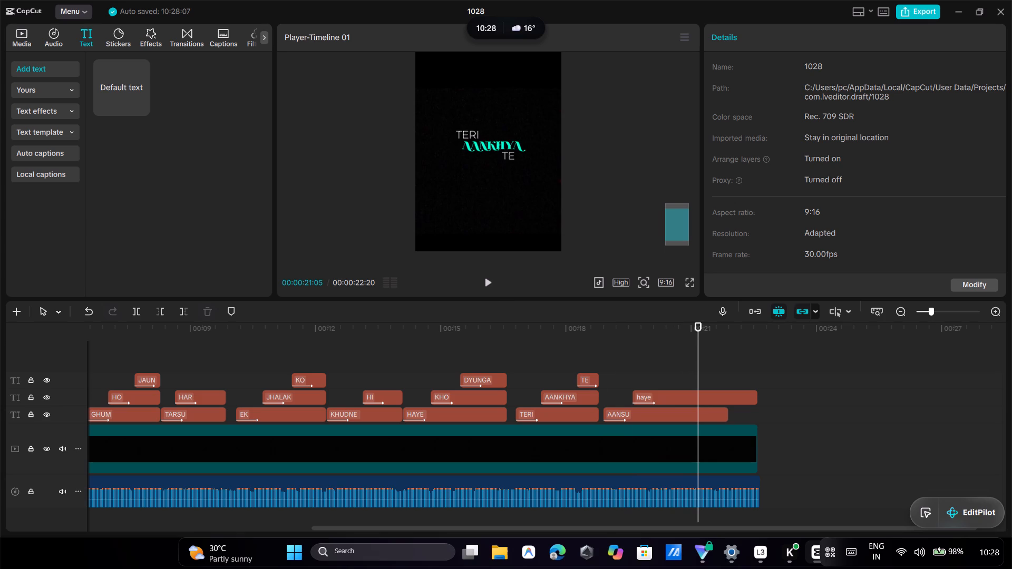
click(492, 279)
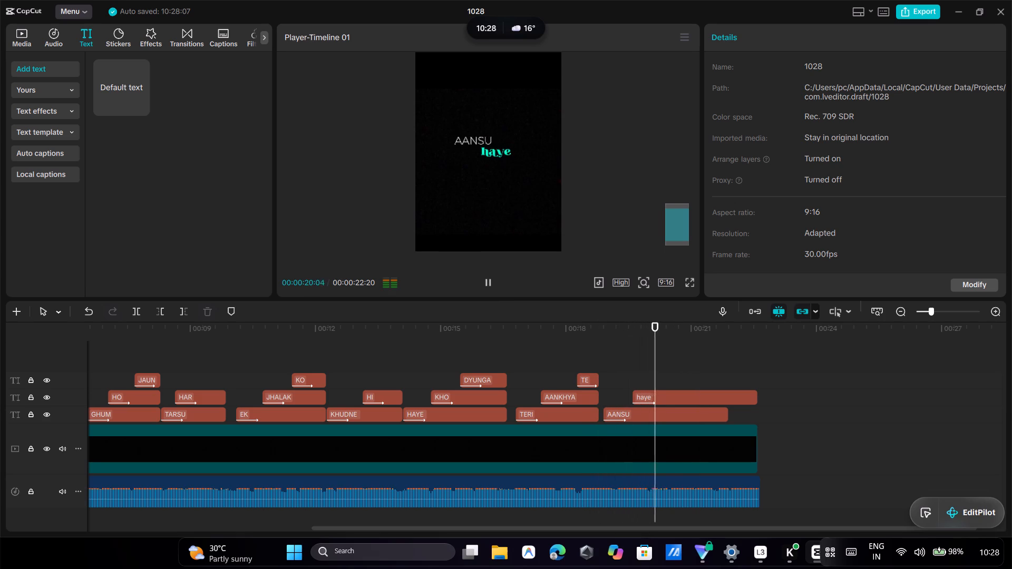
click(486, 284)
Trim the haye and AANSU clips to end at about 00:00:20:19 and play back the new ending.
drag(679, 362, 681, 362)
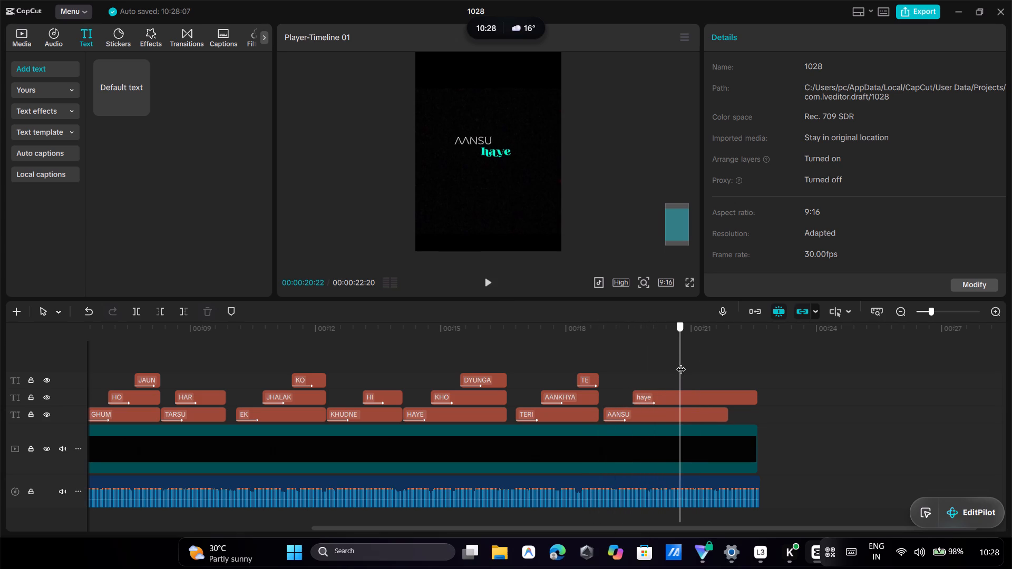
drag(681, 362, 676, 371)
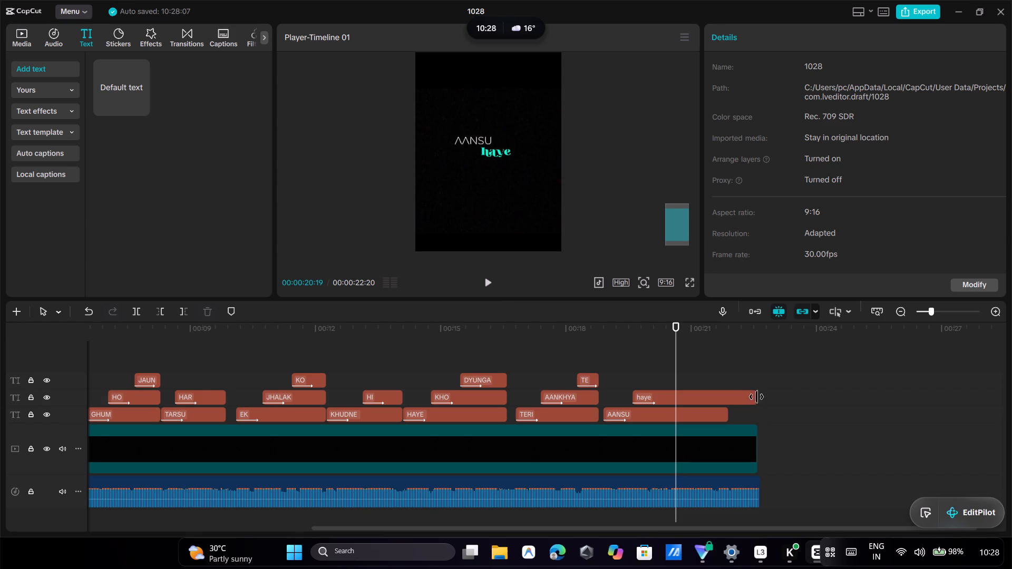
drag(756, 397, 676, 423)
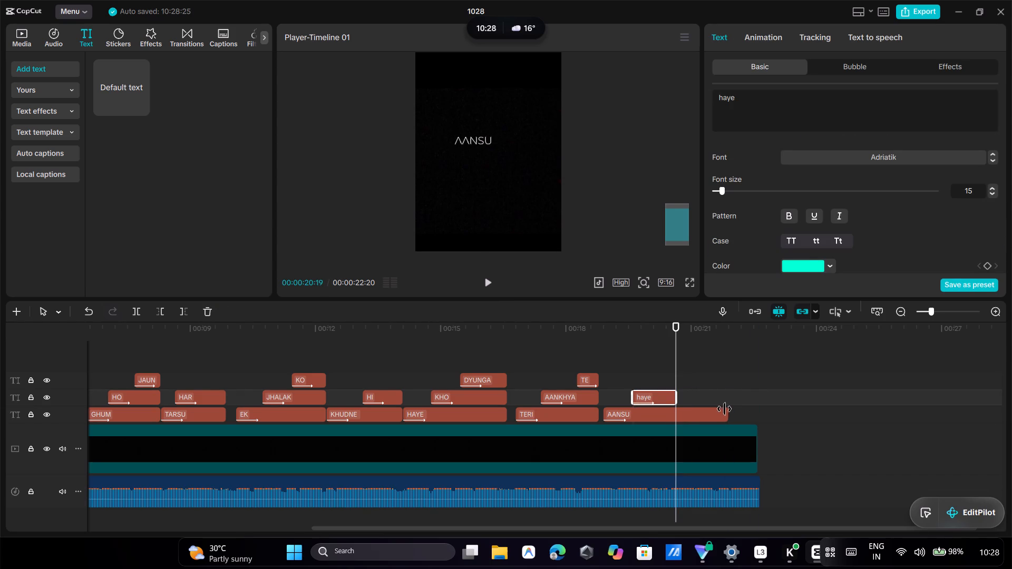
drag(729, 414, 680, 430)
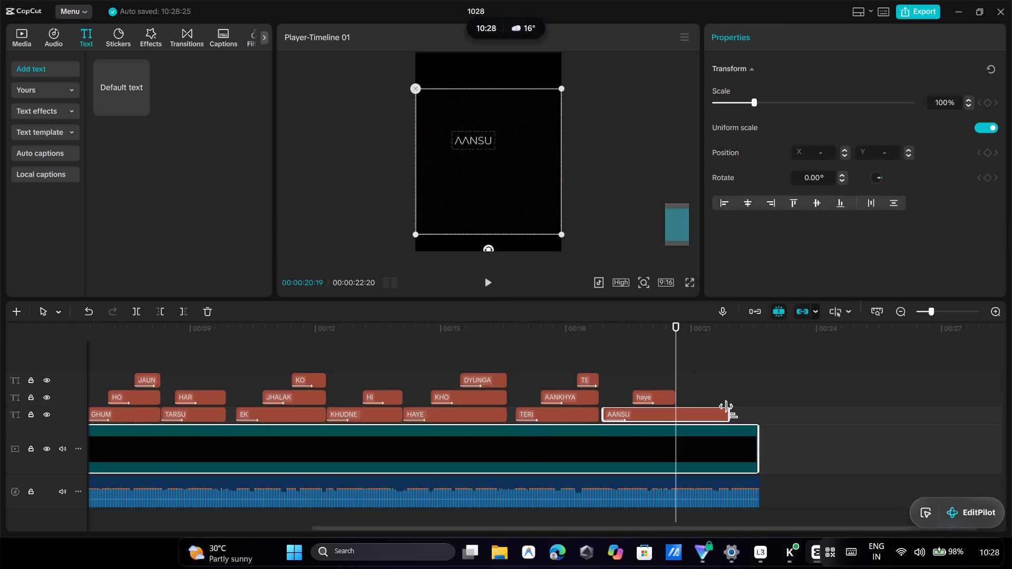
click(731, 413)
click(786, 429)
drag(726, 414, 705, 418)
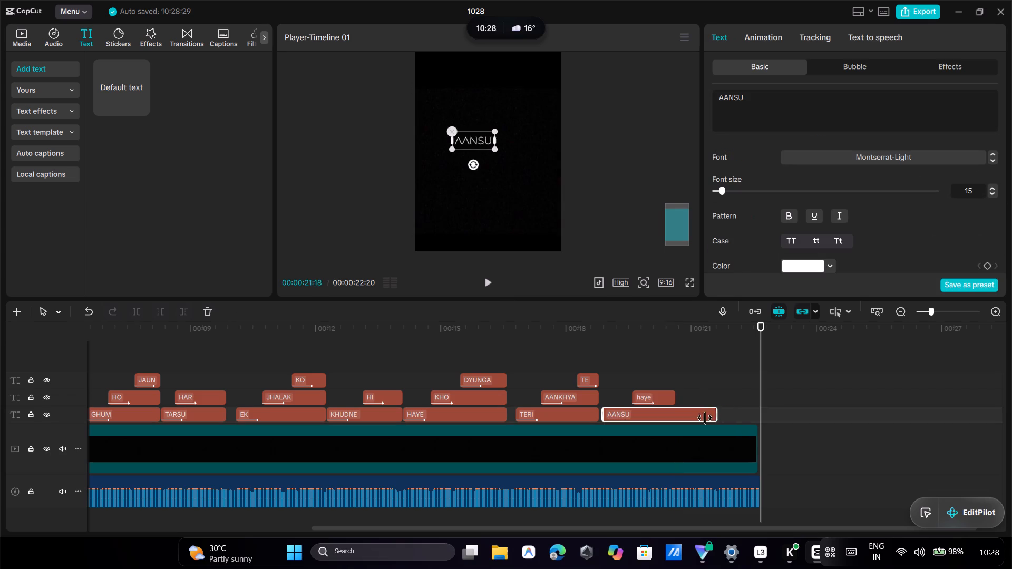
drag(705, 418, 673, 425)
click(638, 356)
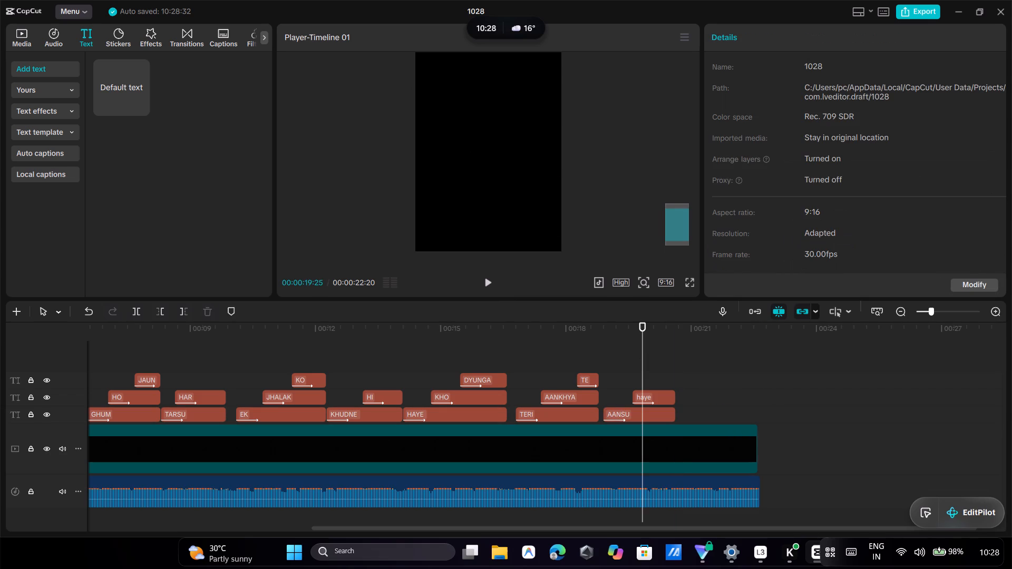
click(486, 283)
click(486, 283)
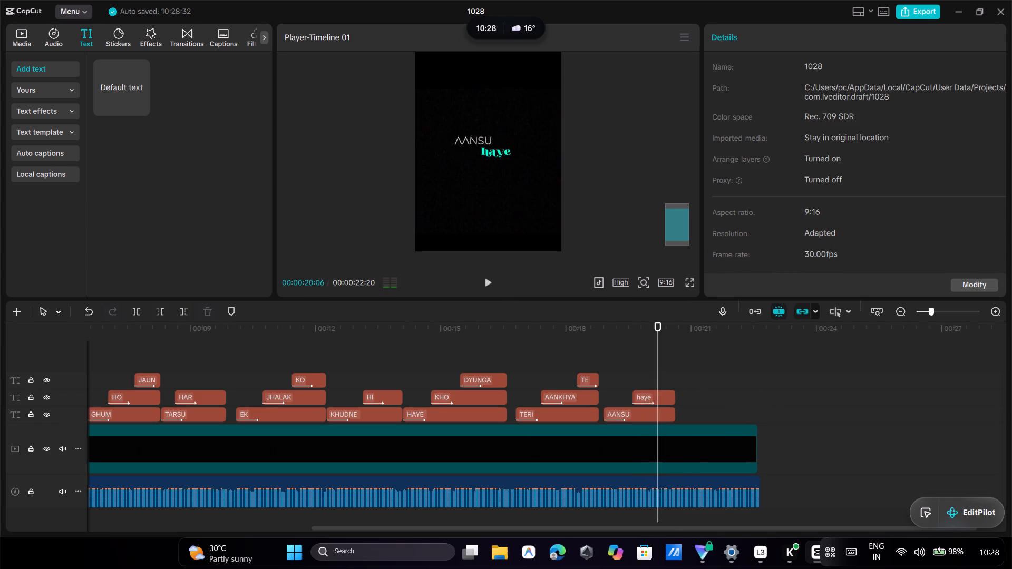
Change the haye clip's text to uppercase.
click(665, 401)
click(789, 244)
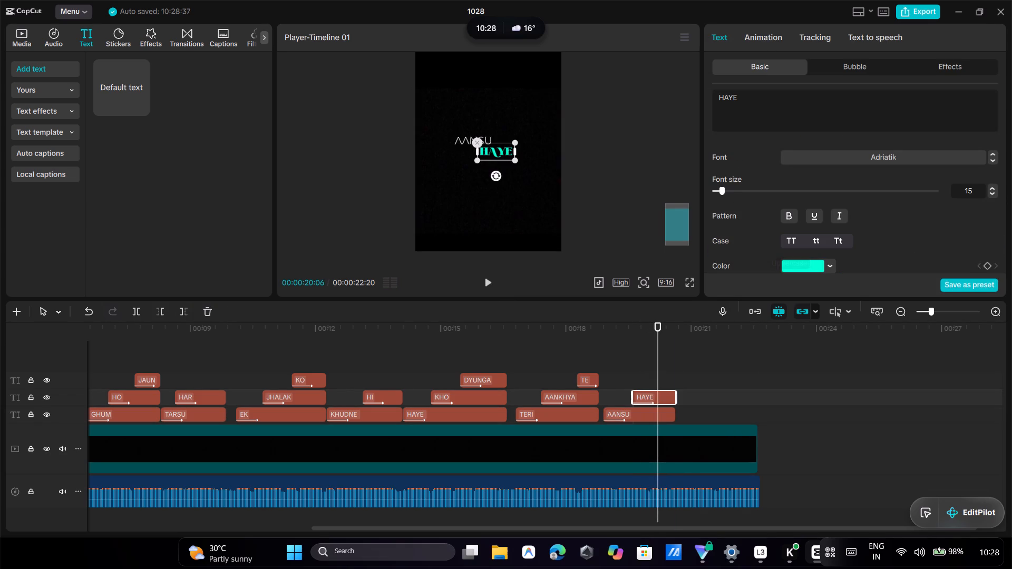
Play back the AANSU HAYE ending and trim both clips slightly shorter, to end at about 00:00:20:16.
click(617, 371)
click(488, 291)
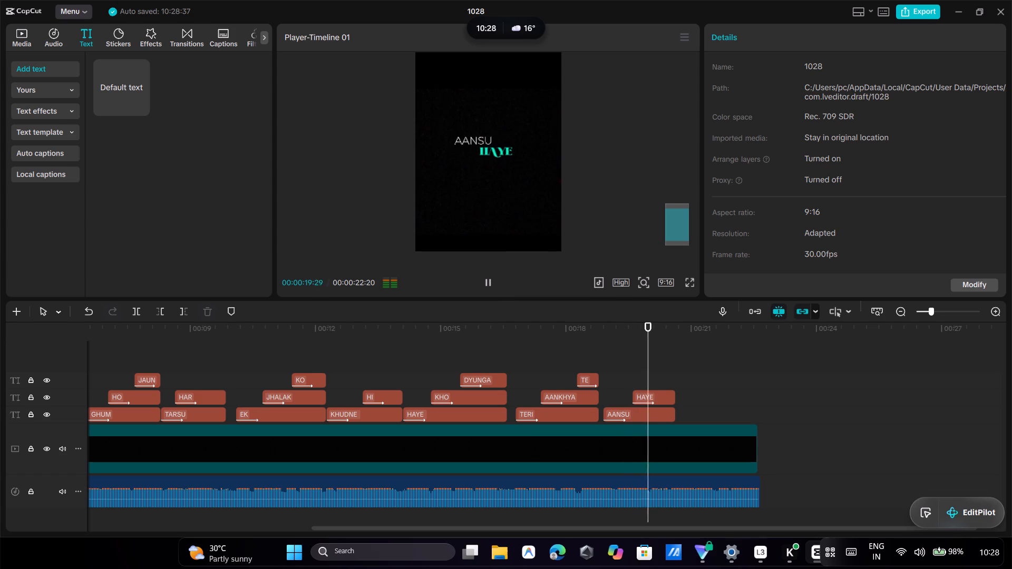
click(487, 282)
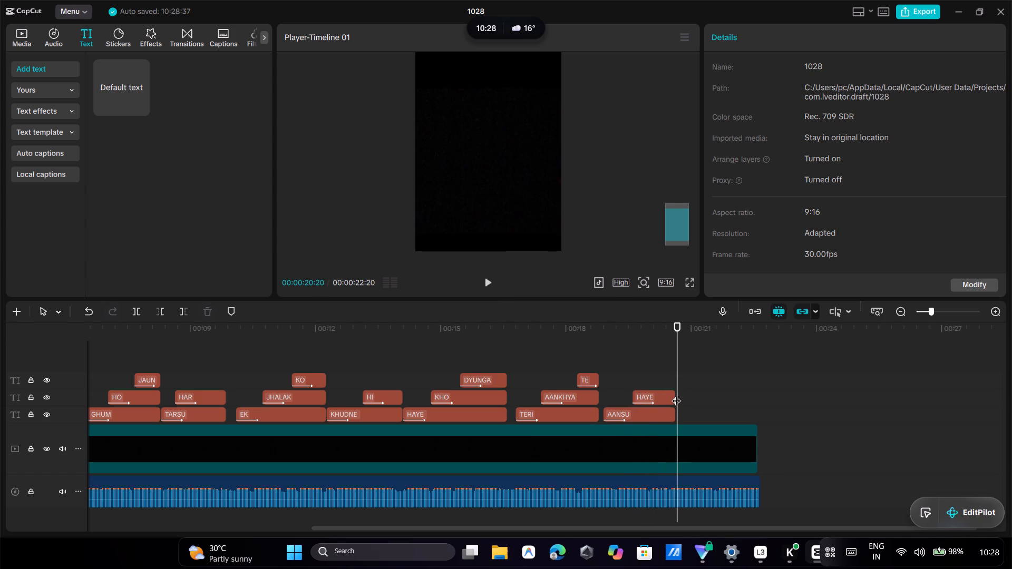
click(675, 395)
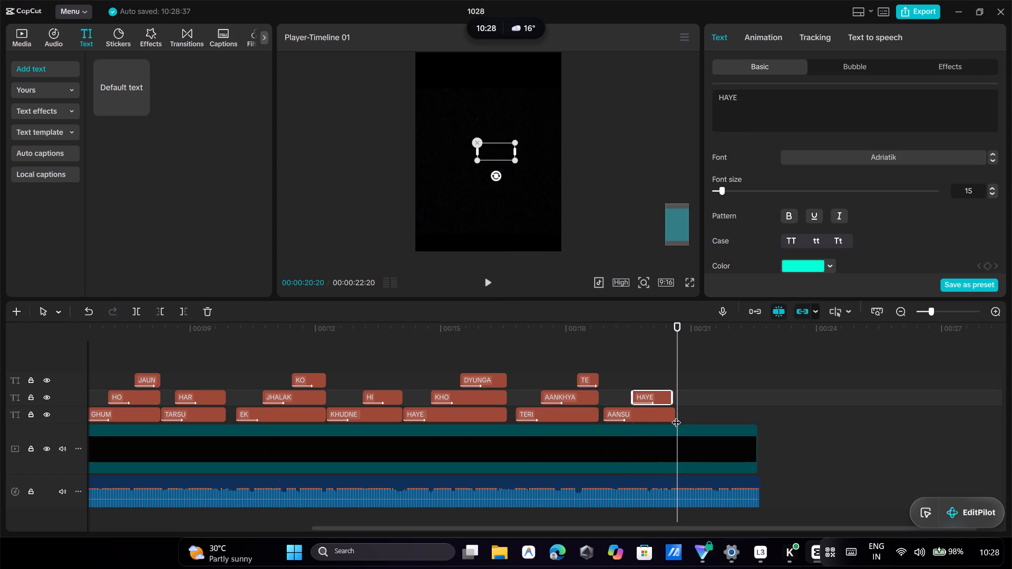
drag(674, 412, 669, 418)
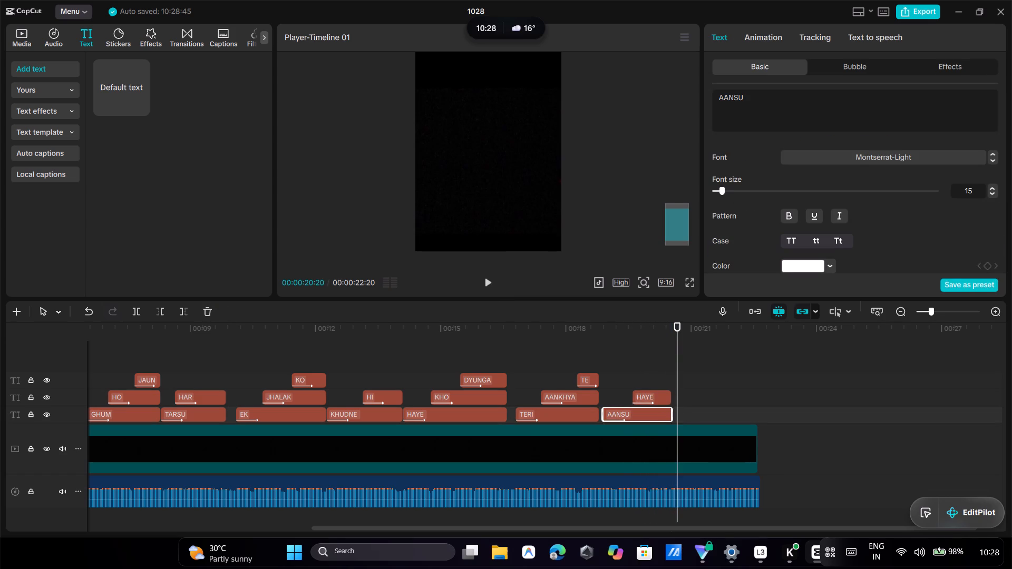
click(732, 363)
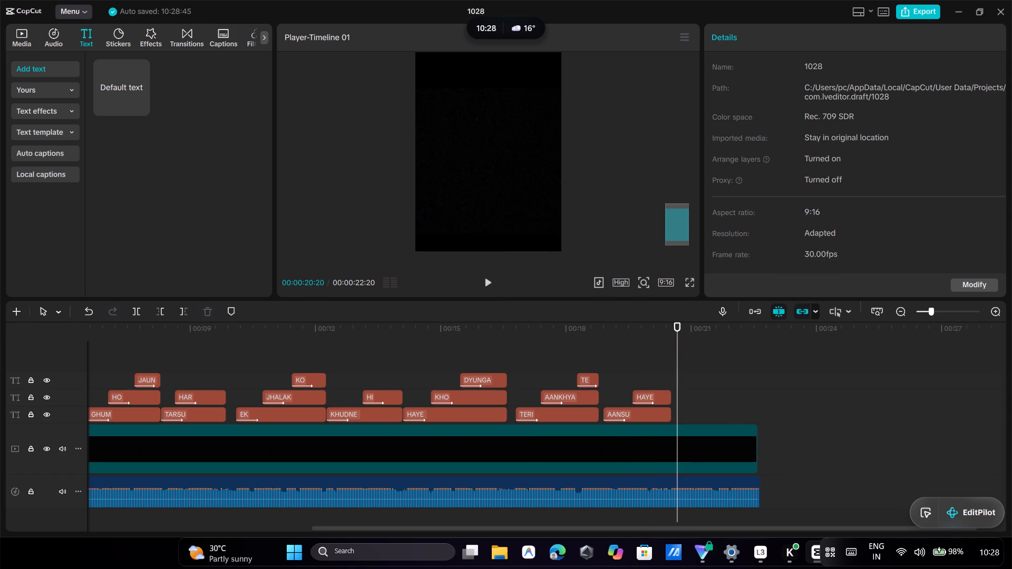
Add a default text clip directly after AANSU on the lowest text track at 00:00:20:16 and change its wording to jaaye.
click(672, 378)
click(141, 104)
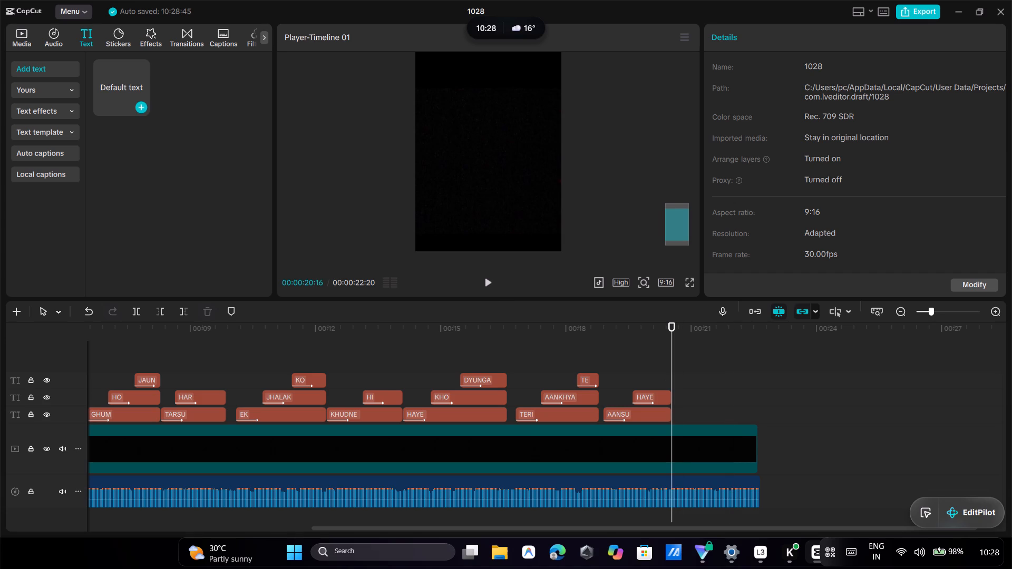
click(780, 103)
key(BackSpace)
key(BackSpace)
key(BackSpace)
key(BackSpace)
key(BackSpace)
key(BackSpace)
key(BackSpace)
key(BackSpace)
key(BackSpace)
key(BackSpace)
key(BackSpace)
key(BackSpace)
key(BackSpace)
key(BackSpace)
key(BackSpace)
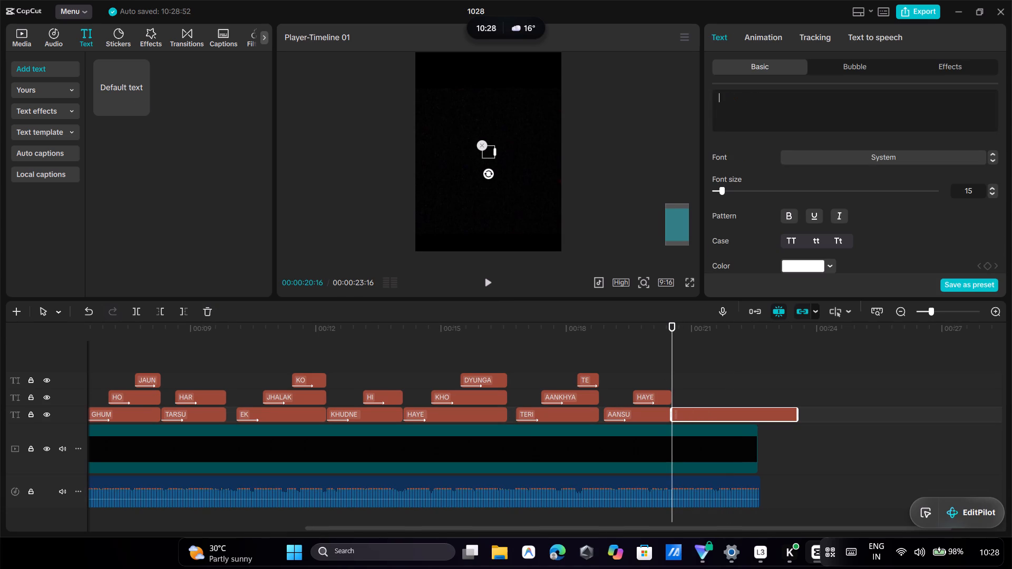
text(jaaye)
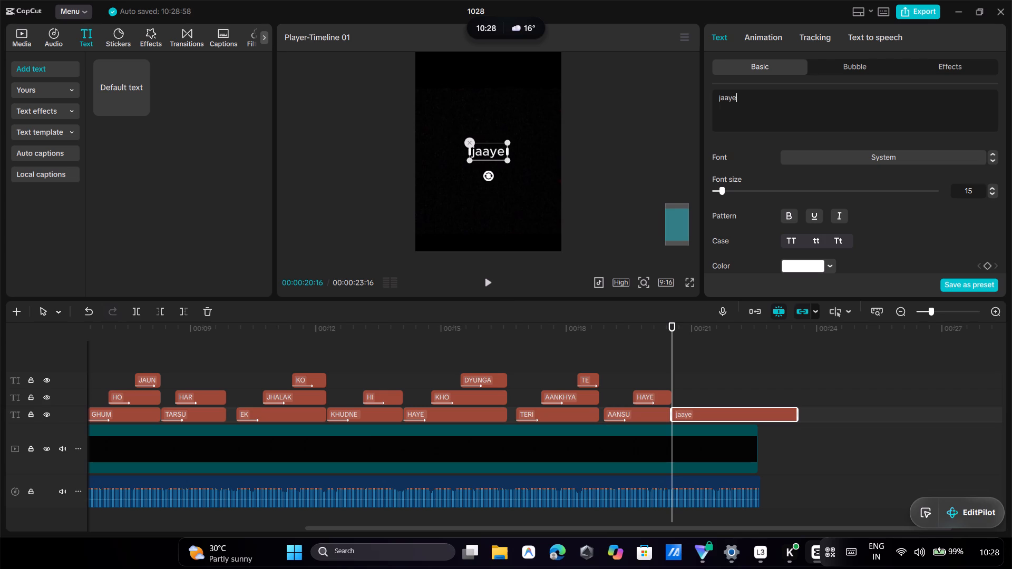
Copy the AANSU clip's attributes onto the jaaye clip.
right_click(615, 408)
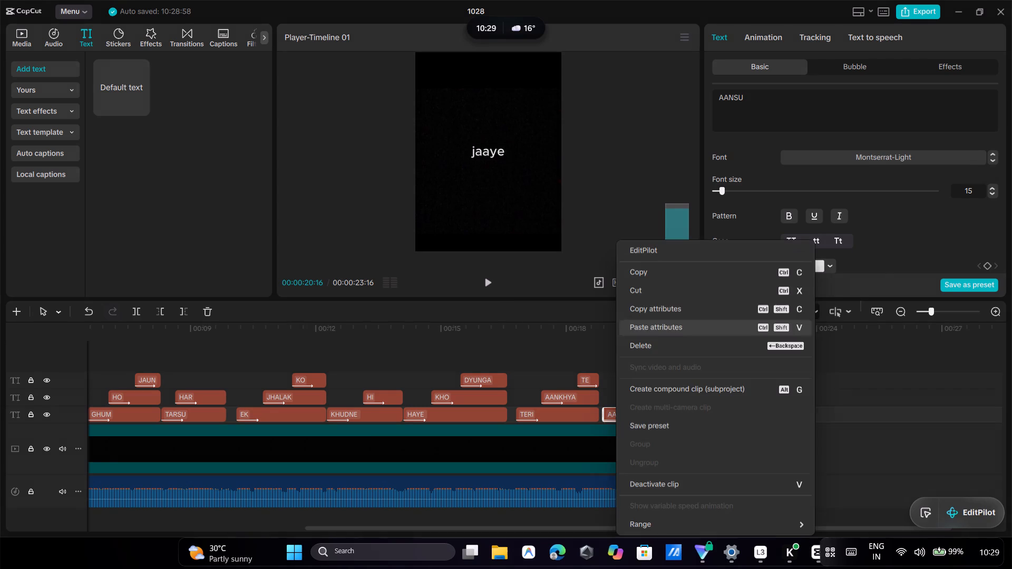
click(712, 319)
right_click(709, 414)
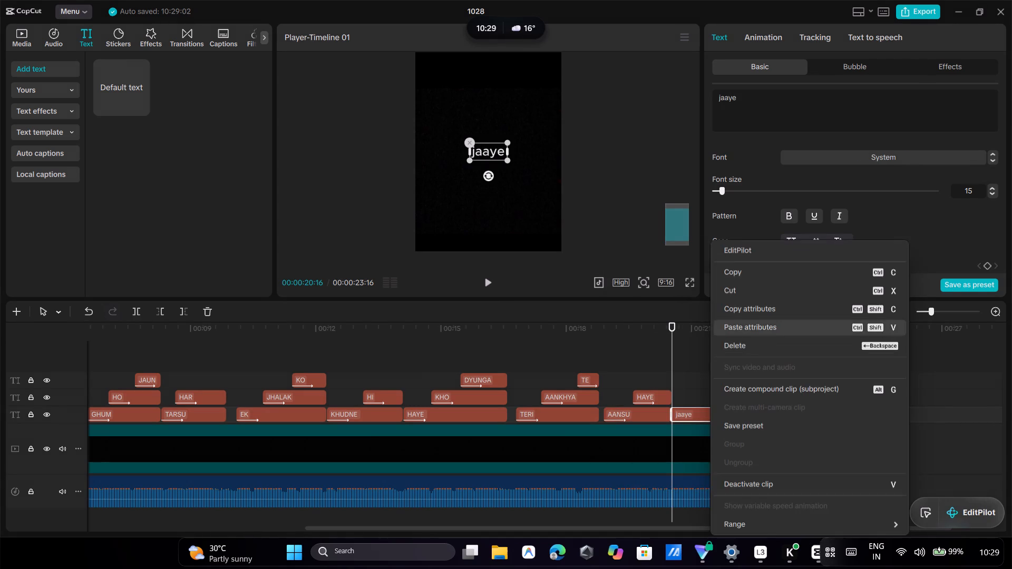
click(745, 321)
click(652, 350)
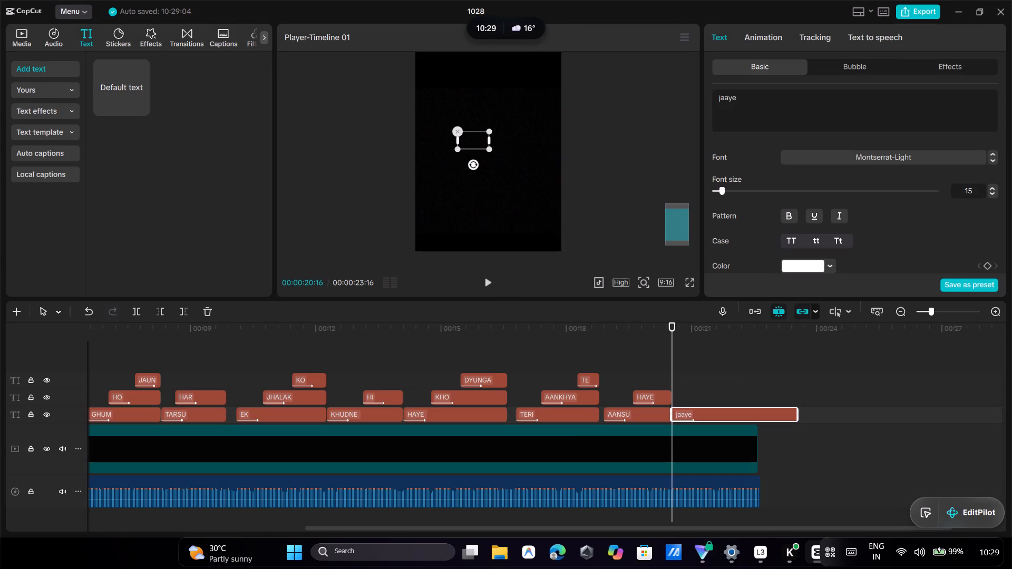
Change jaaye to uppercase and move it slightly down and right in the preview.
click(794, 246)
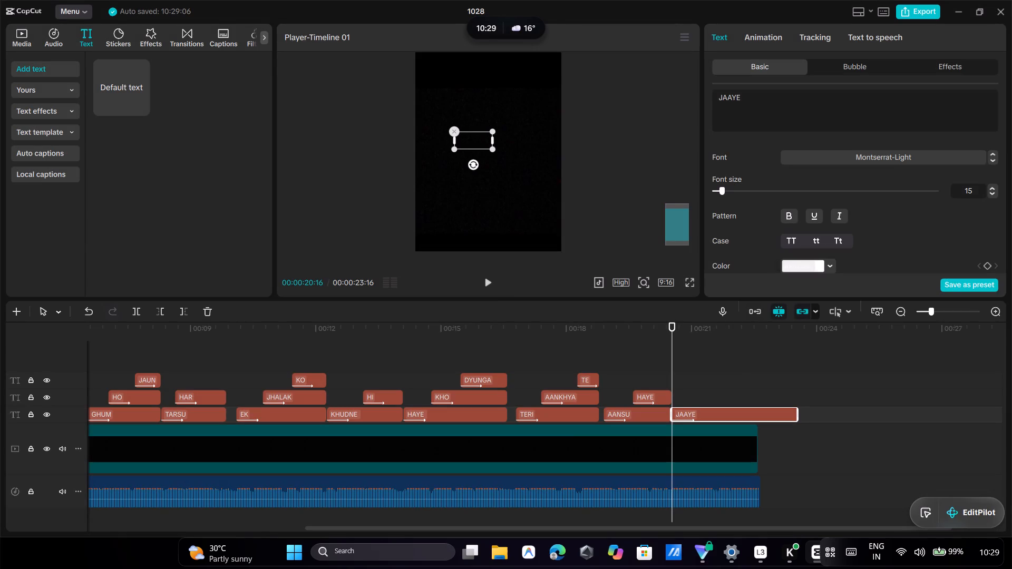
click(470, 142)
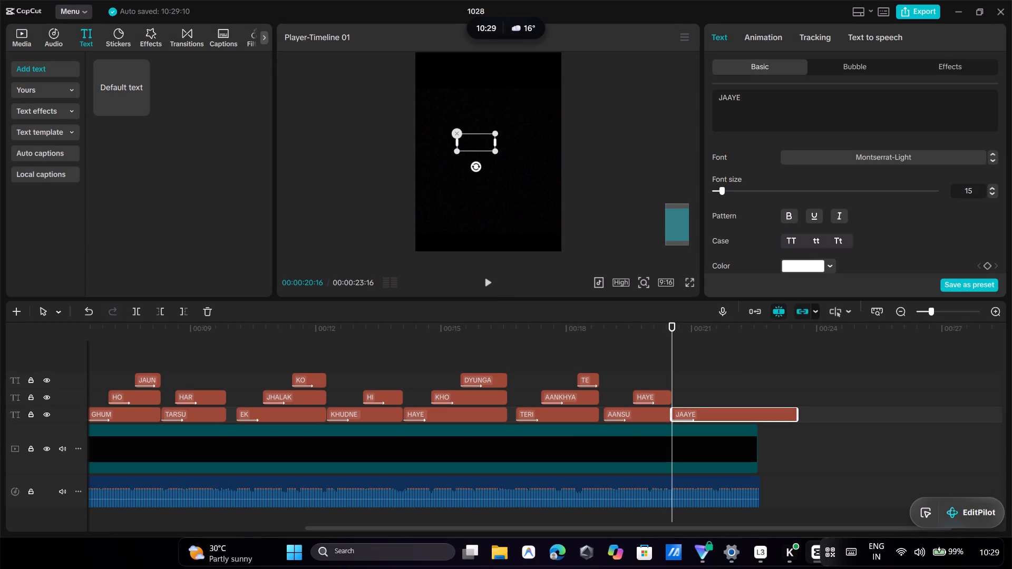
Play back JAAYE to find the next word's start and add a default text clip on the middle track just before 00:00:21:11.
click(485, 283)
click(485, 279)
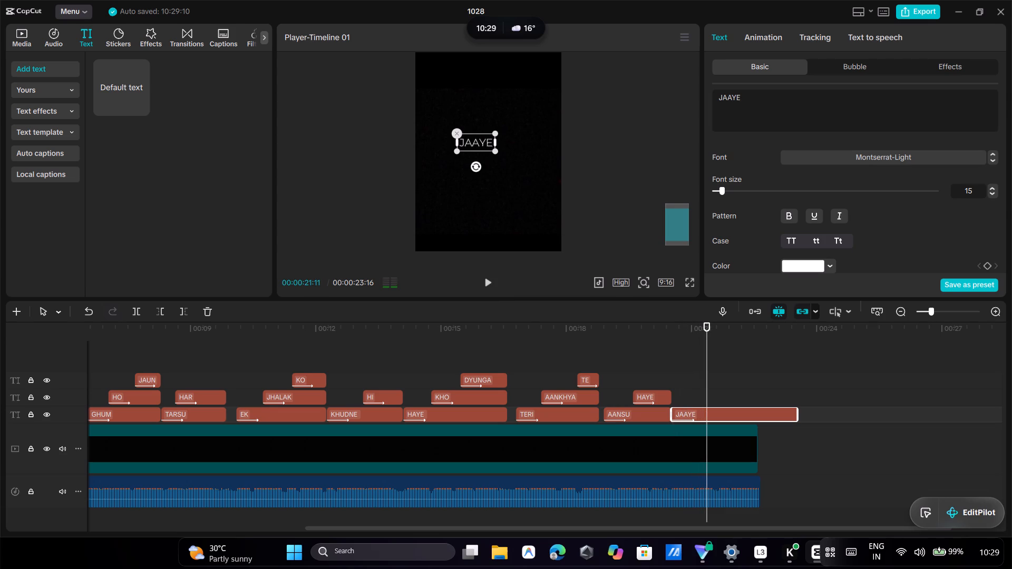
click(145, 105)
drag(731, 391, 730, 393)
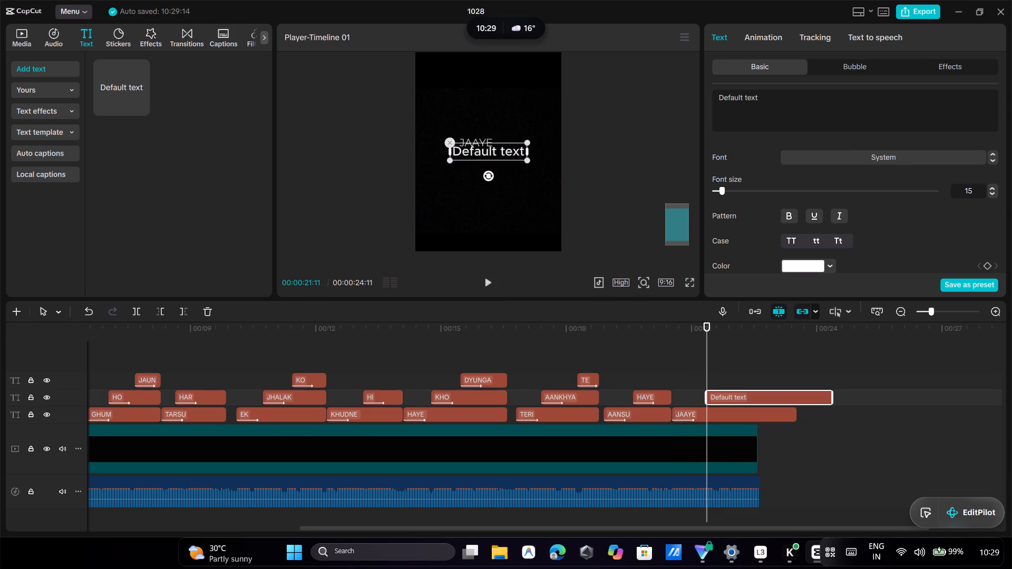
drag(730, 393, 725, 393)
Replace the new middle-track default text clip's wording with jhalak.
click(765, 97)
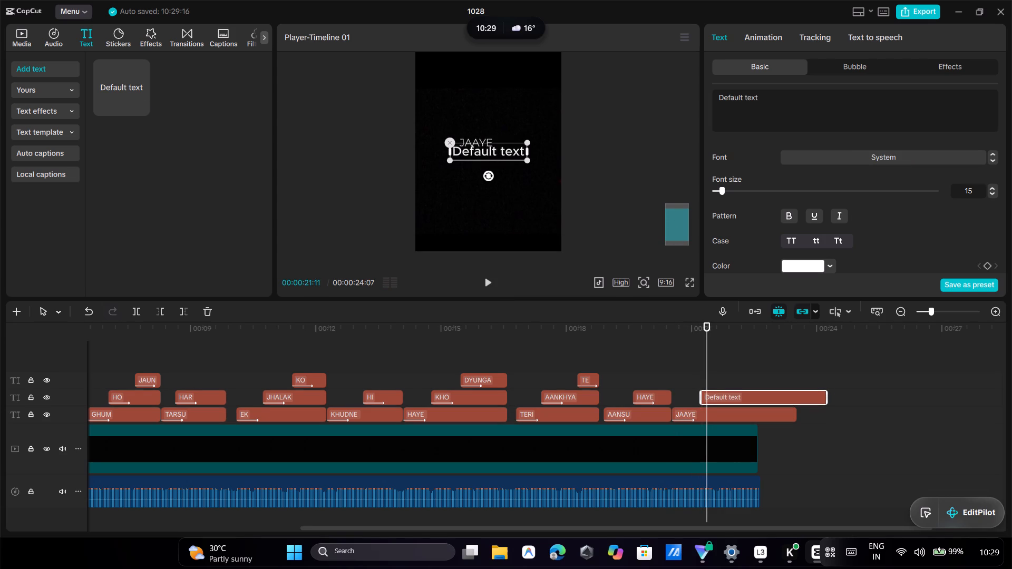
key(BackSpace)
key(BackSpace)
key(BackSpace)
key(BackSpace)
key(BackSpace)
key(BackSpace)
key(BackSpace)
key(BackSpace)
key(BackSpace)
key(BackSpace)
key(BackSpace)
key(BackSpace)
key(BackSpace)
key(BackSpace)
key(BackSpace)
key(BackSpace)
key(BackSpace)
key(BackSpace)
key(BackSpace)
key(BackSpace)
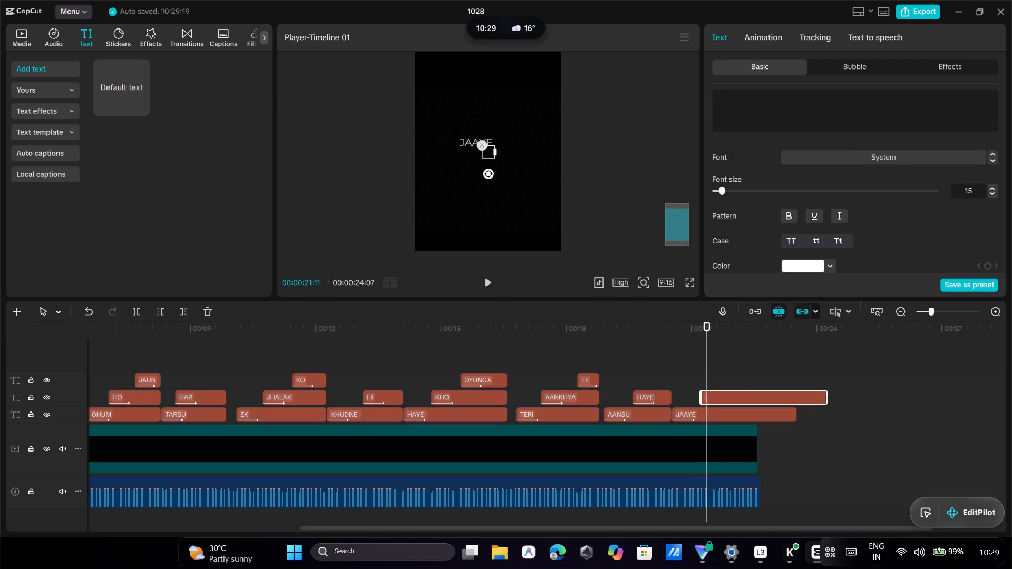
text(jhalak)
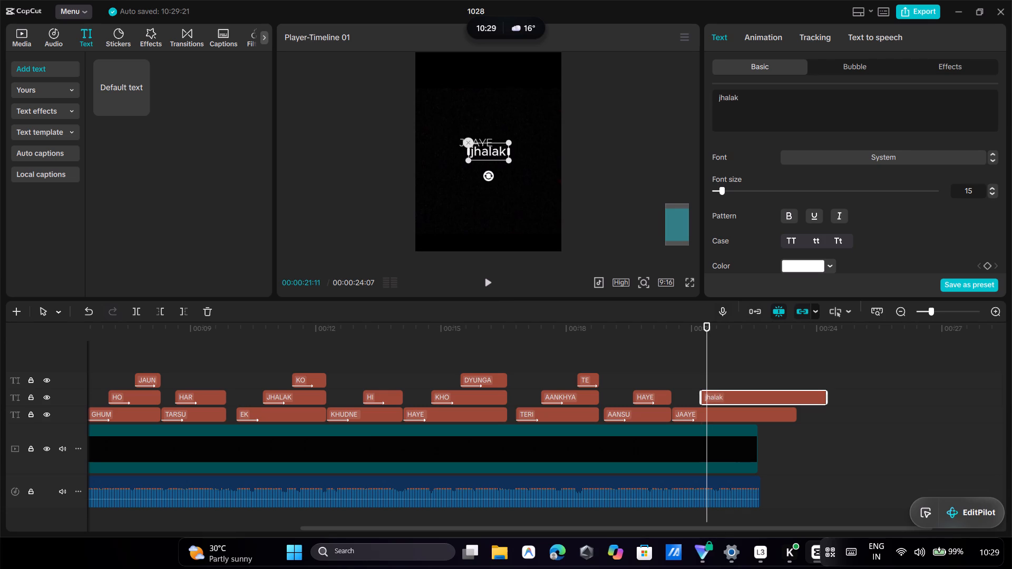
Copy the attributes of the HAYE clip on the middle track onto the jhalak clip.
right_click(650, 397)
click(698, 318)
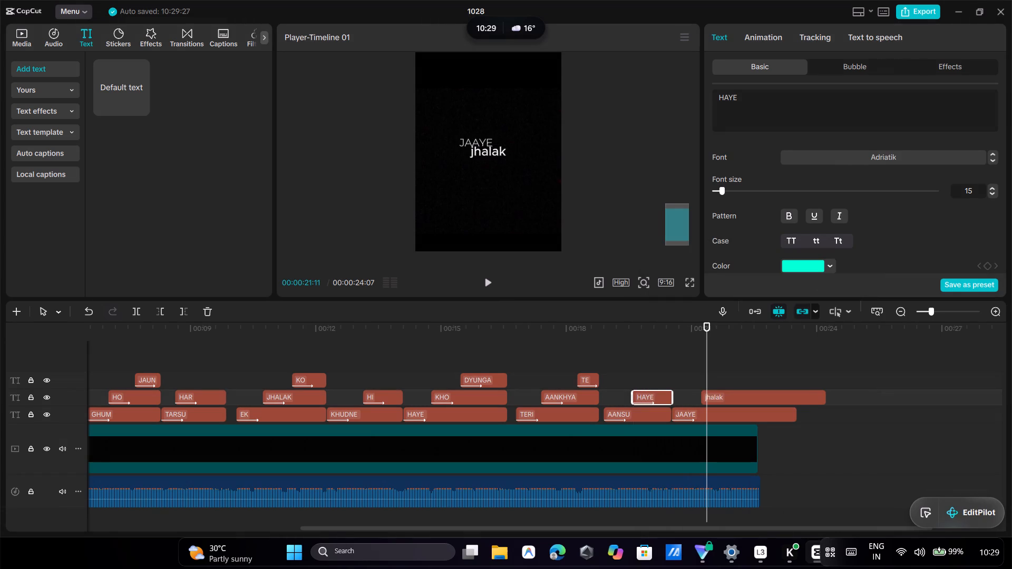
right_click(733, 392)
click(764, 328)
click(665, 357)
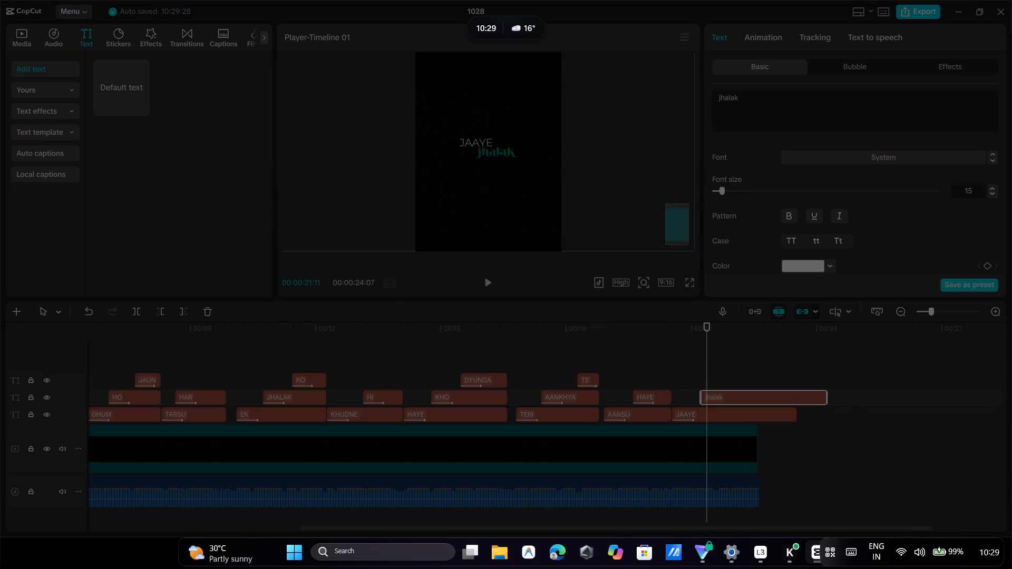
Change the jhalak clip's text to uppercase.
click(786, 243)
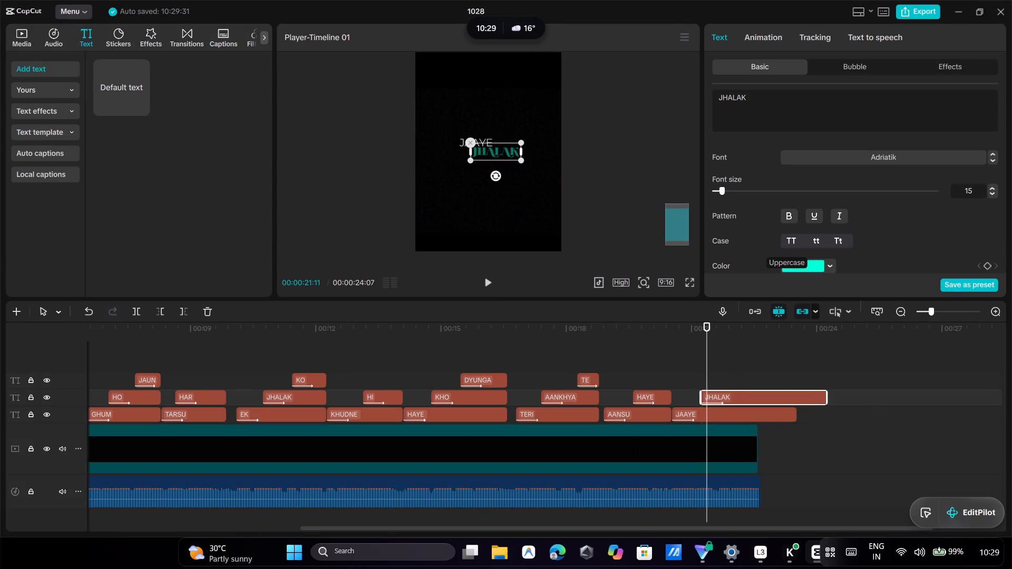
Play back JHALAK to find the next word's start, add a default text clip there on the top track, and place it below JHALAK.
click(491, 279)
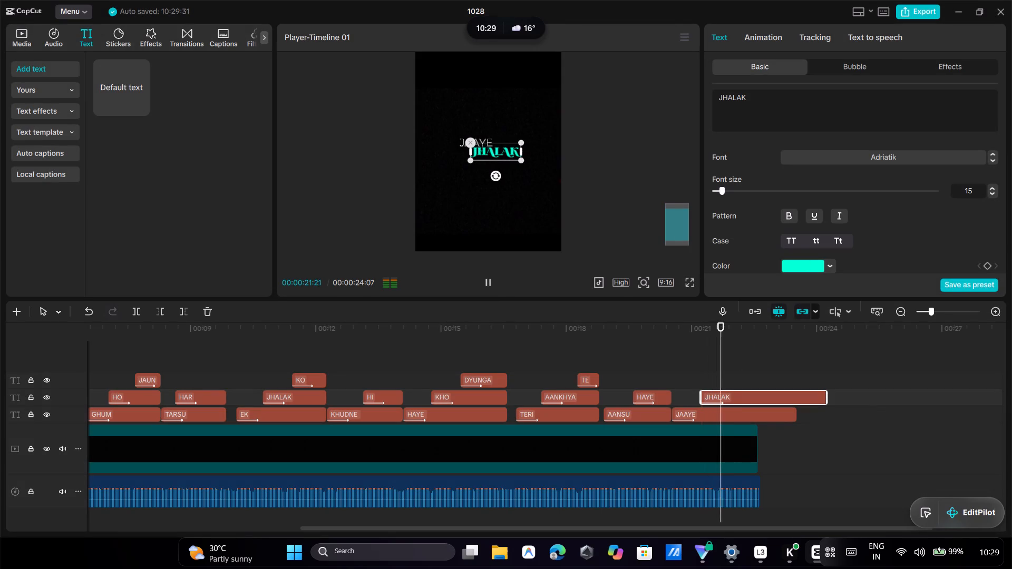
click(491, 279)
click(137, 112)
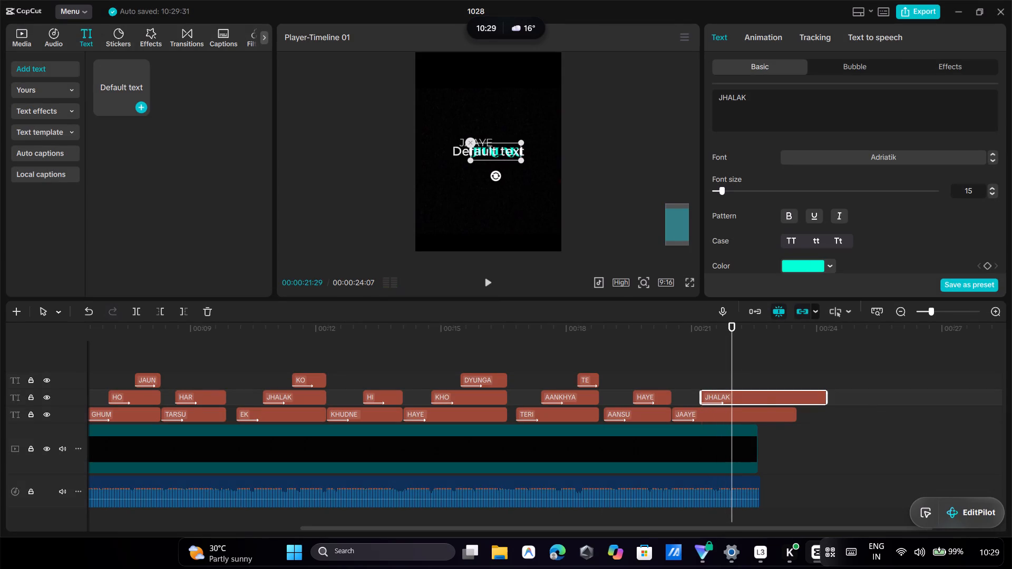
click(505, 158)
drag(505, 157, 519, 188)
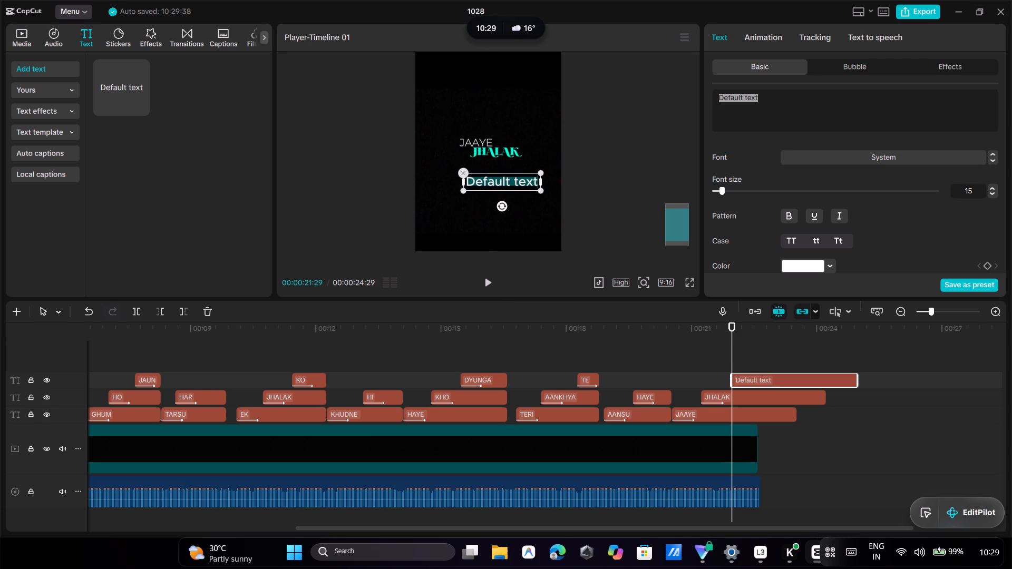
Replace the new top-track text clip's wording with jo and change it to uppercase.
click(793, 105)
key(backslash)
key(BackSpace)
key(BackSpace)
key(BackSpace)
key(BackSpace)
key(BackSpace)
key(BackSpace)
key(BackSpace)
key(BackSpace)
key(BackSpace)
key(BackSpace)
key(BackSpace)
key(BackSpace)
key(BackSpace)
key(BackSpace)
key(BackSpace)
key(BackSpace)
key(BackSpace)
key(BackSpace)
key(BackSpace)
key(BackSpace)
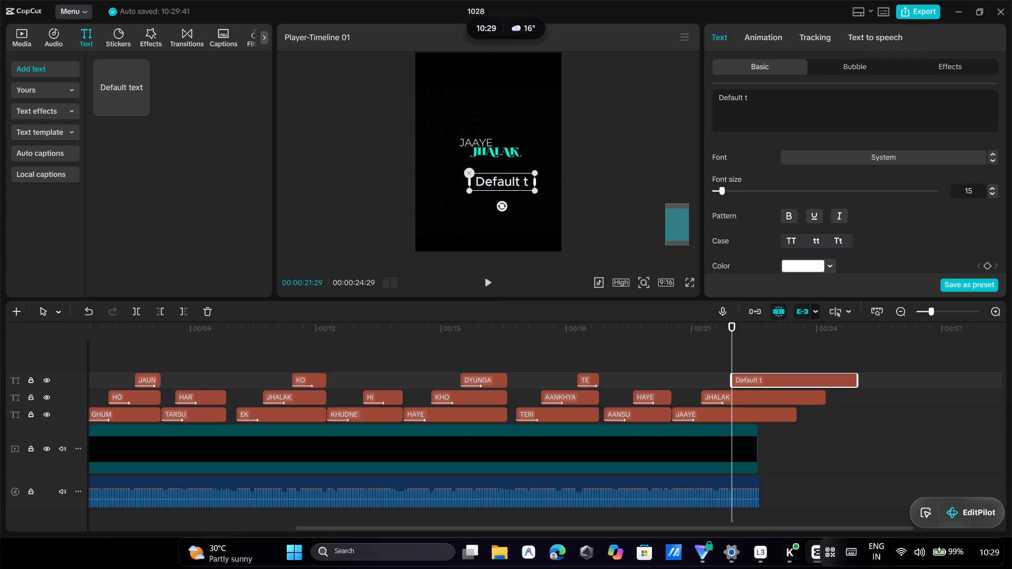
text(jo)
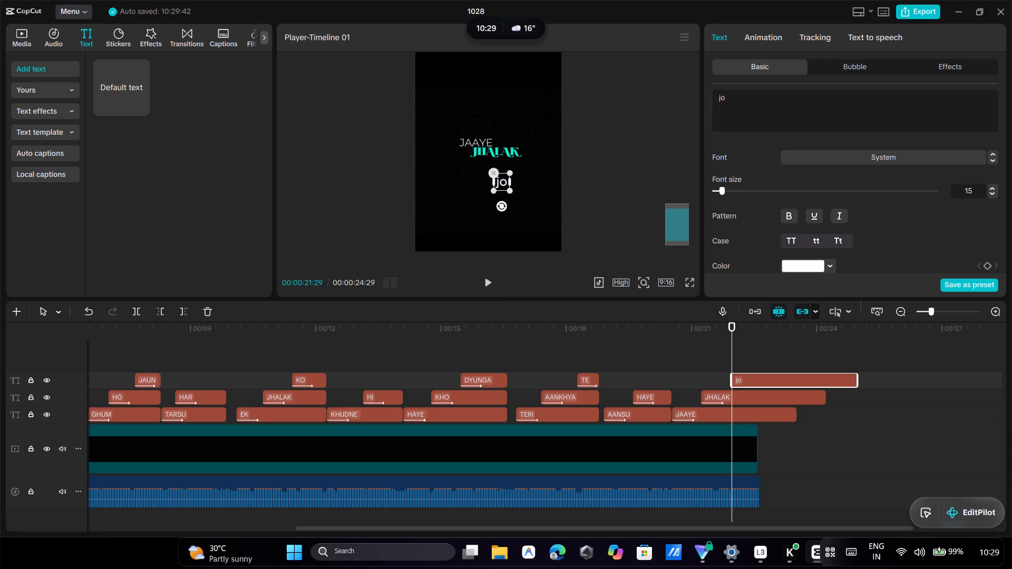
click(784, 235)
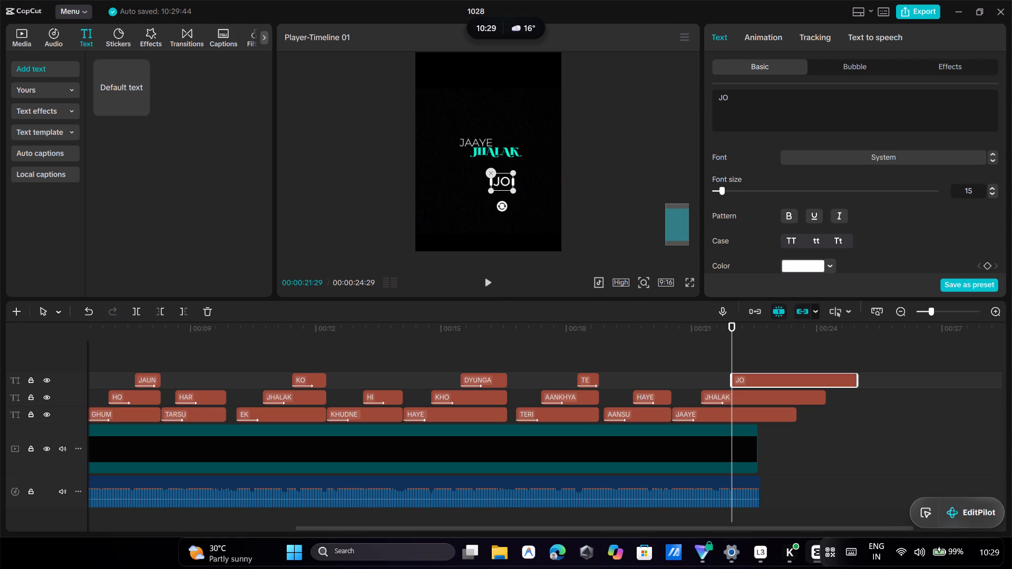
Copy the AANSU clip's attributes onto the JO clip, including basic text style, location size, blend and In animation.
right_click(660, 410)
click(702, 305)
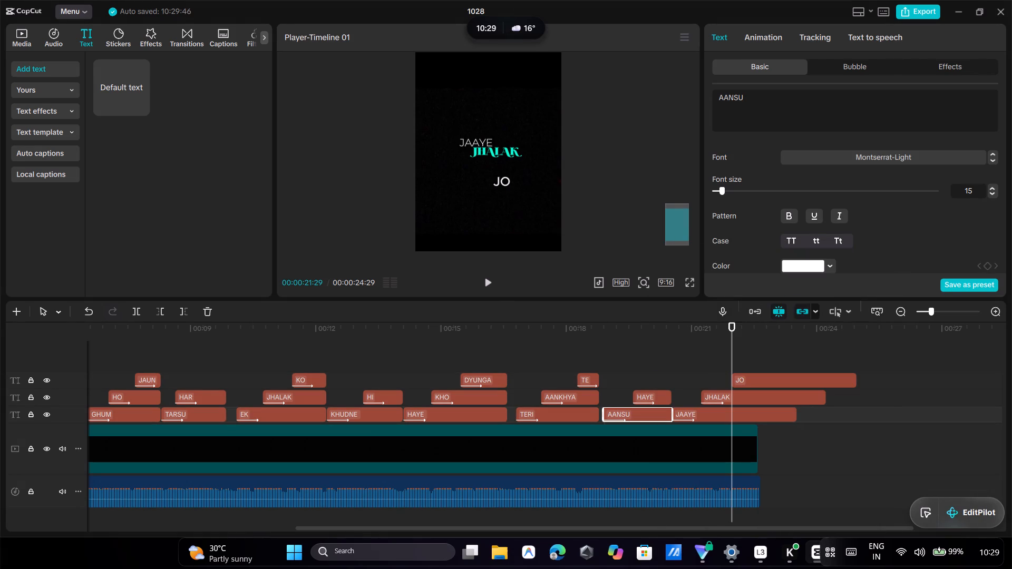
right_click(777, 379)
click(799, 323)
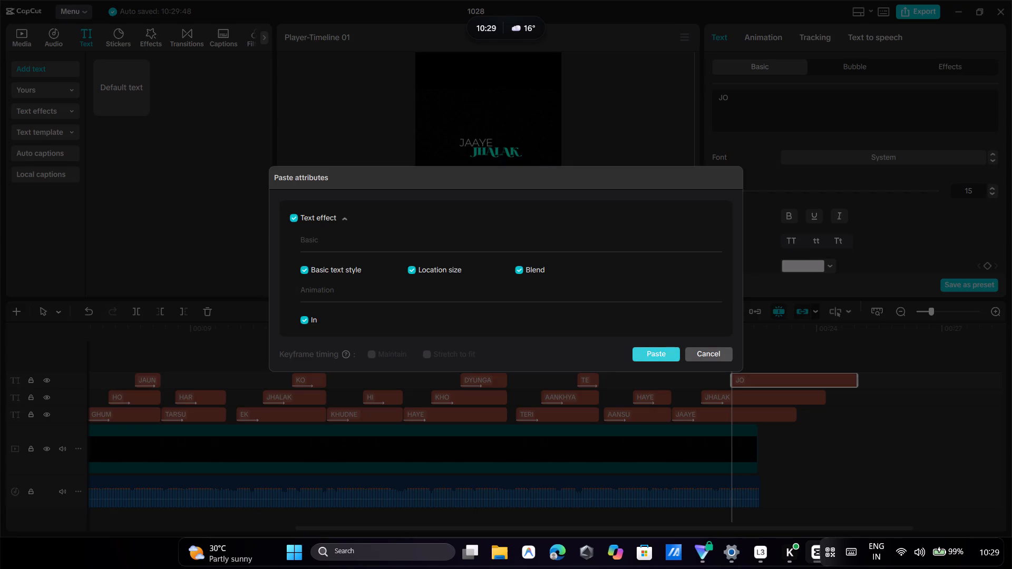
click(651, 350)
Trim the ends of the JO and last JHALAK clips to line up with the end of the background image clip.
drag(855, 381, 758, 395)
drag(825, 399, 796, 409)
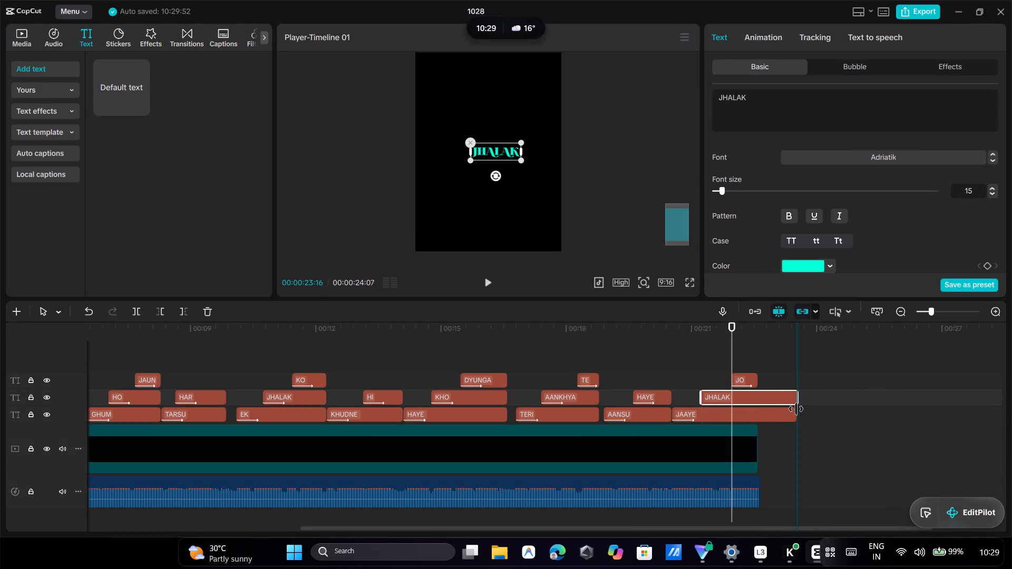
drag(796, 409, 756, 423)
Shift the JAAYE clip slightly later on the bottom text track and trim its end to line up with JHALAK and JO.
drag(792, 412, 791, 412)
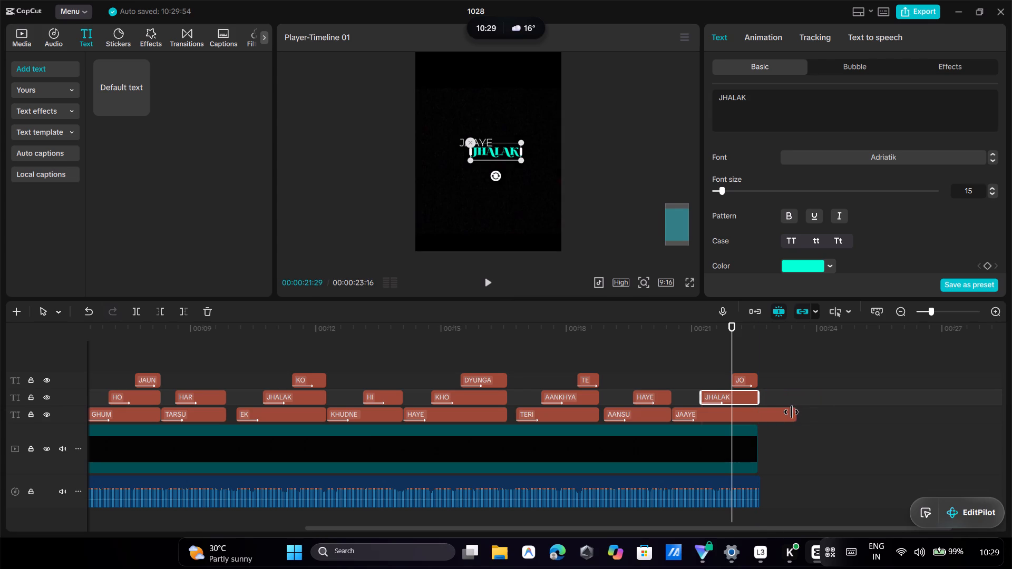
drag(791, 412, 785, 414)
drag(785, 414, 795, 414)
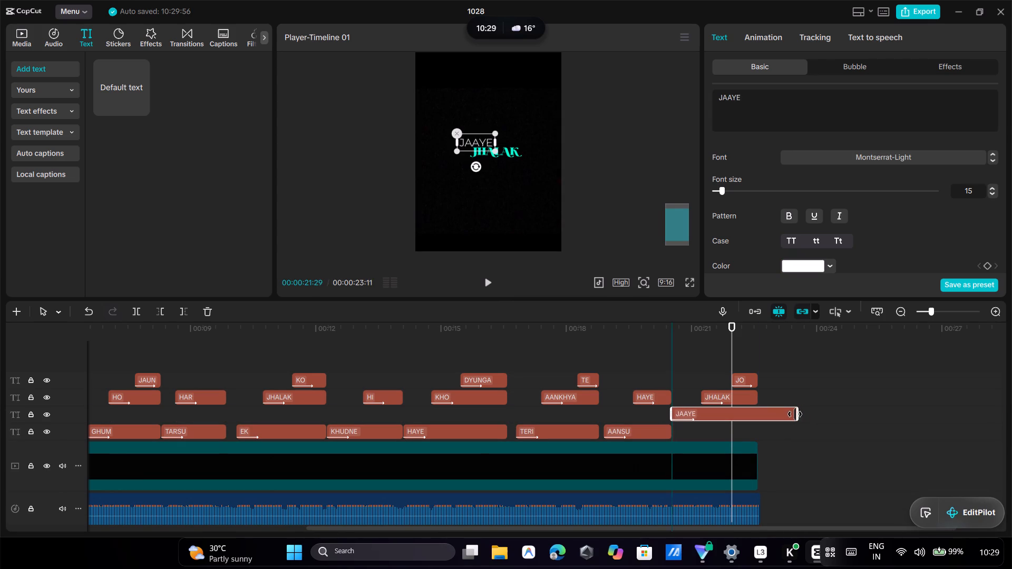
drag(795, 414, 794, 414)
drag(762, 415, 763, 416)
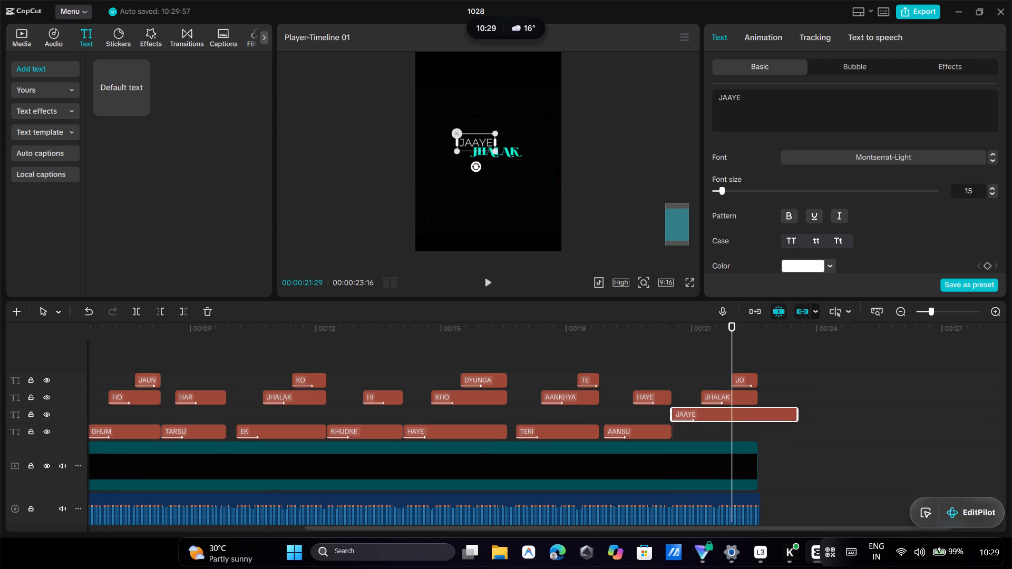
drag(763, 416, 764, 425)
drag(759, 410, 762, 423)
drag(761, 414, 767, 434)
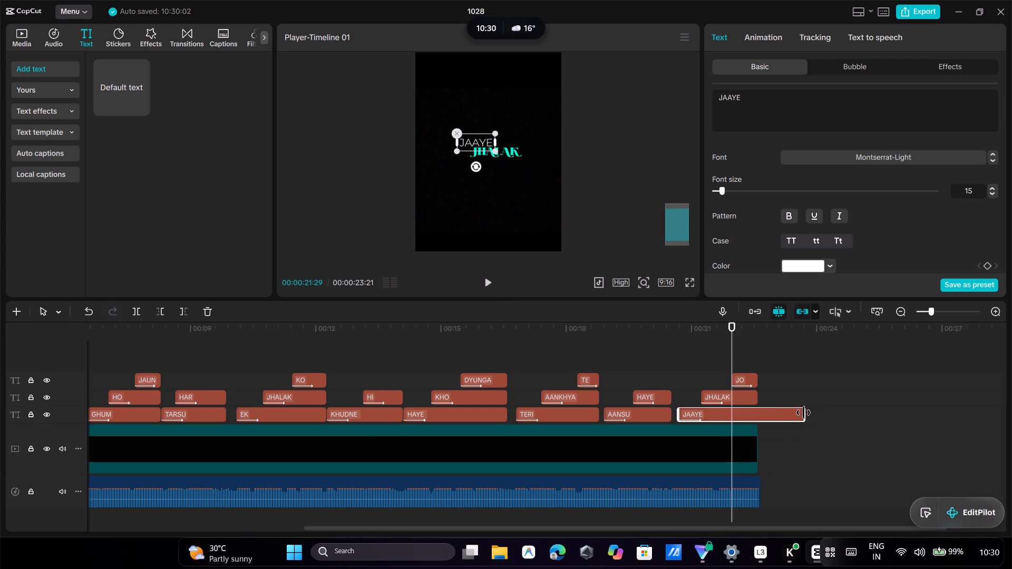
drag(805, 413, 753, 426)
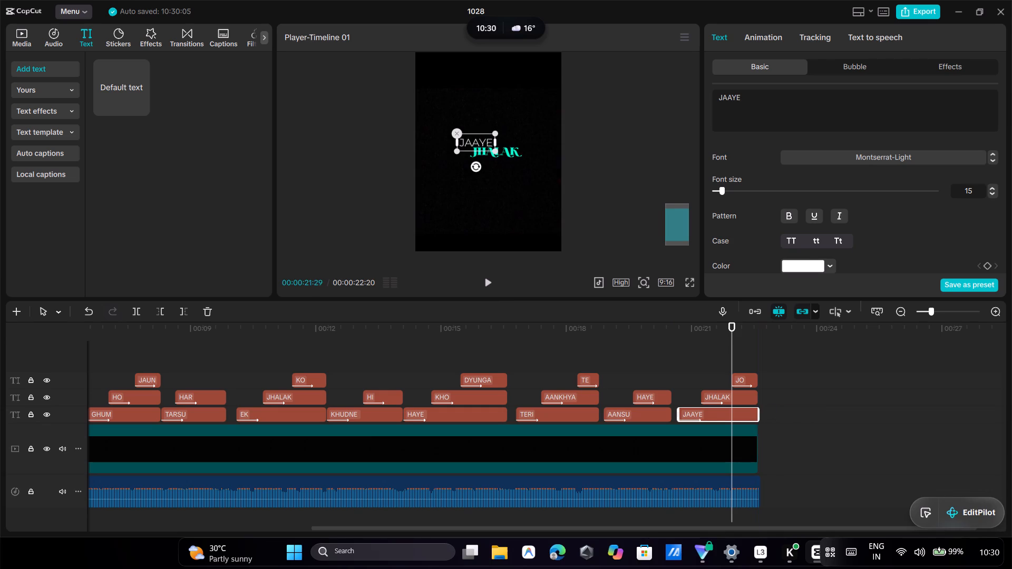
Play back from the AANKHYA clip to the end, and move JO in the preview to just below the end of JHALAK.
click(551, 354)
click(488, 287)
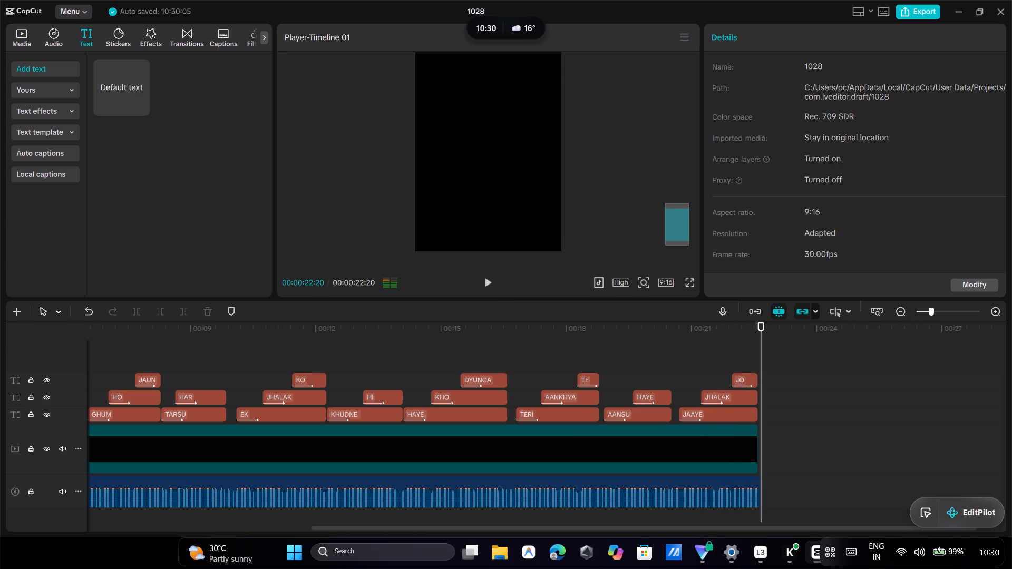
click(738, 370)
click(741, 380)
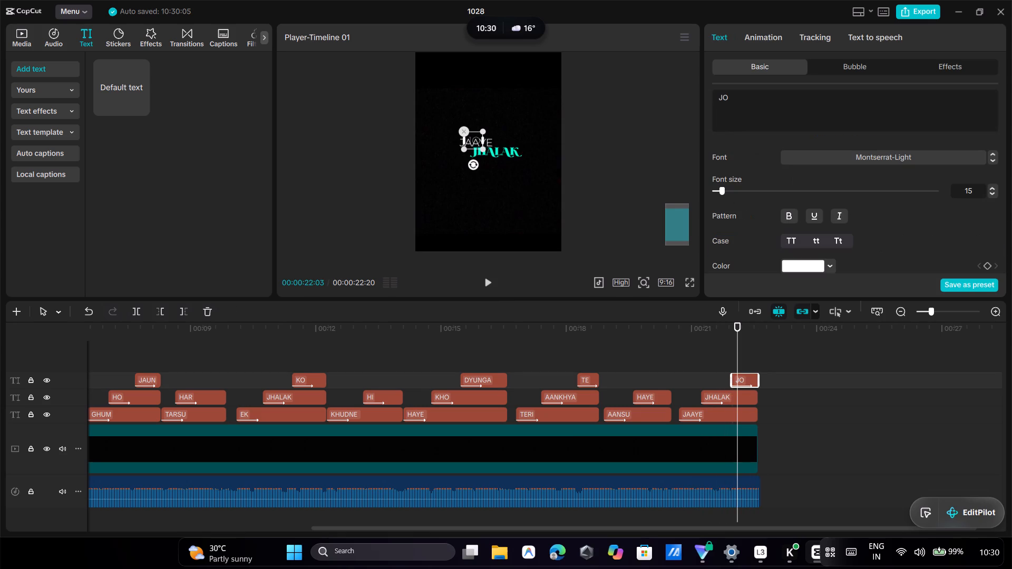
drag(476, 135, 478, 132)
drag(478, 132, 519, 156)
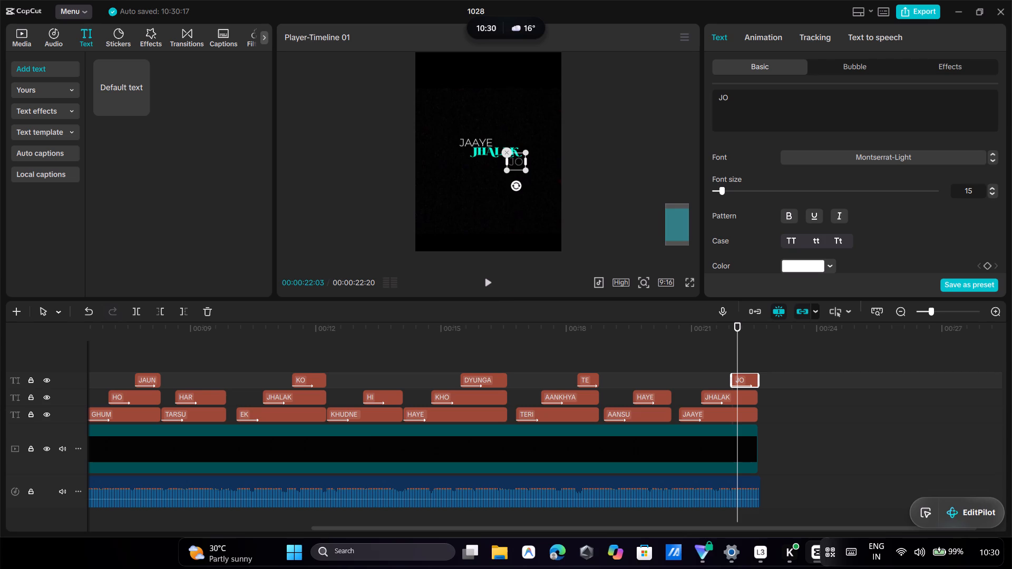
Apply the first preset style, white text with a black outline, to the JO clip.
scroll(824, 191, down, 2)
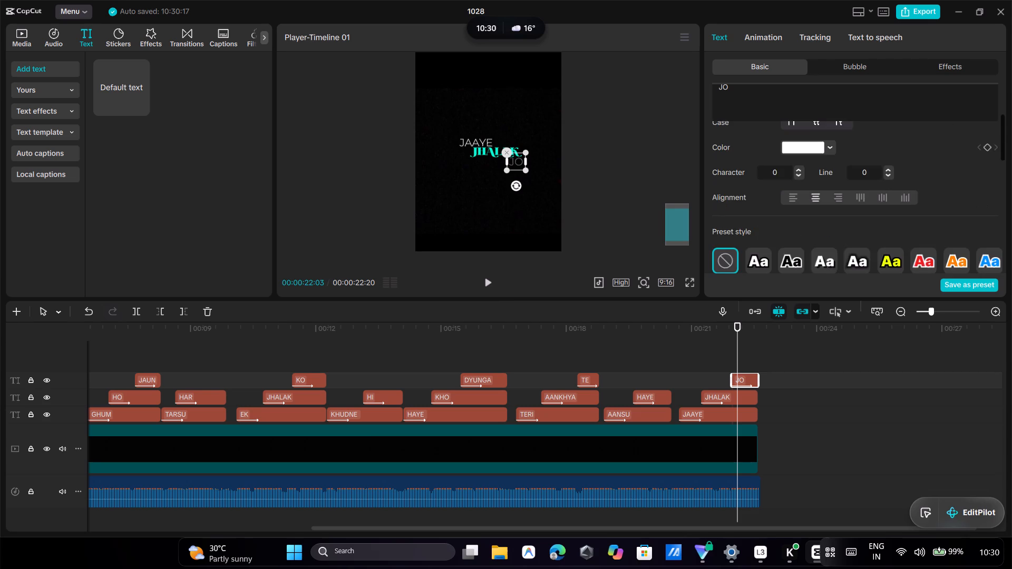
scroll(824, 200, down, 2)
click(761, 142)
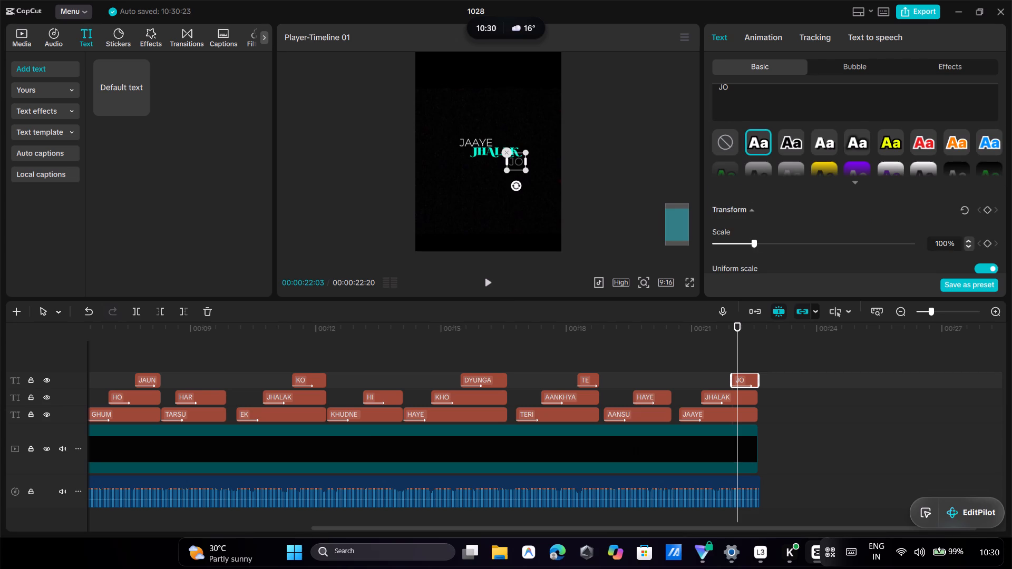
Play back the lyric video from near its beginning through to the end to review the word clips.
click(702, 367)
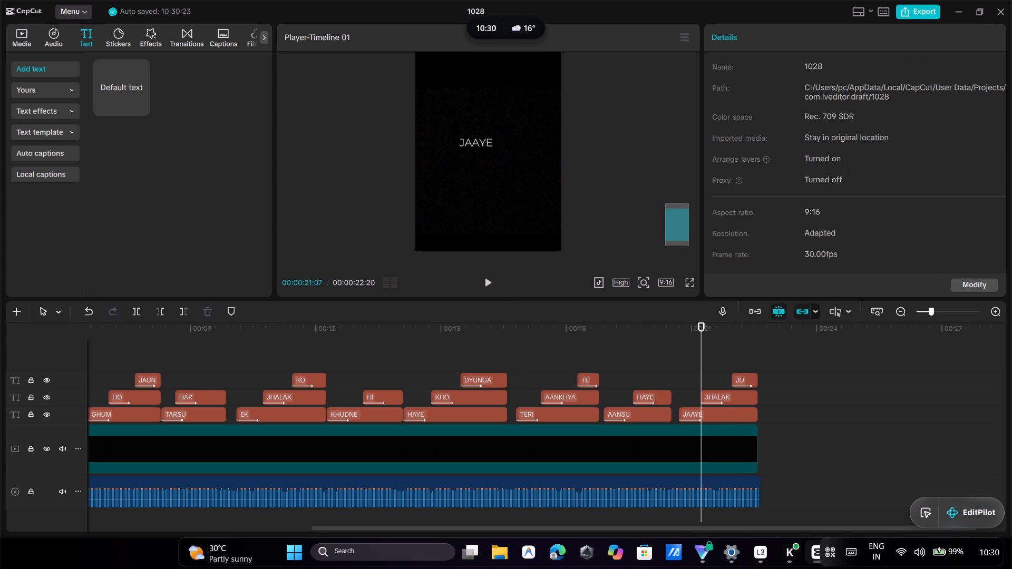
click(159, 355)
scroll(295, 371, right, 11)
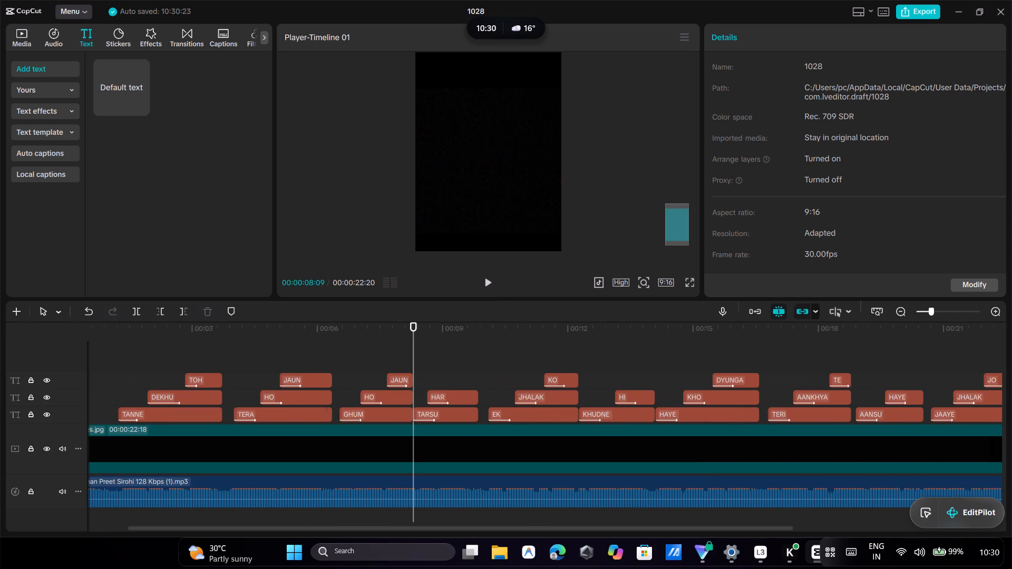
scroll(295, 371, right, 15)
scroll(31, 313, right, 2)
click(132, 373)
drag(125, 365, 116, 366)
click(493, 278)
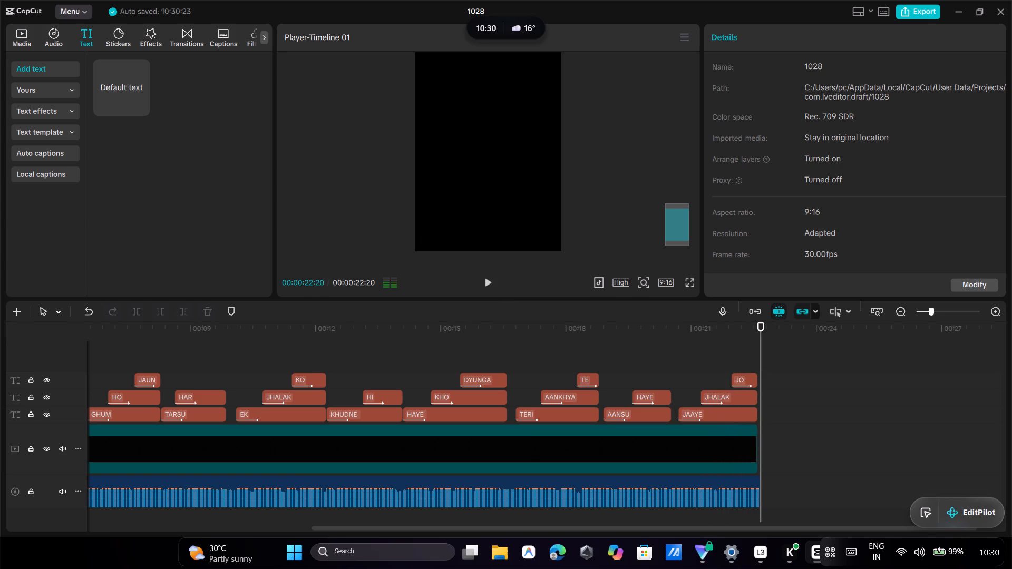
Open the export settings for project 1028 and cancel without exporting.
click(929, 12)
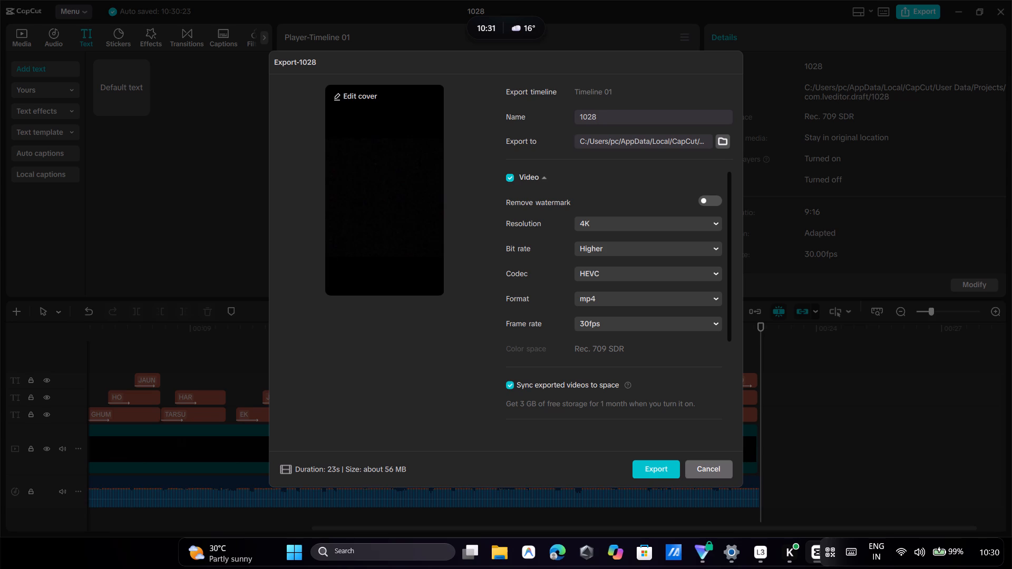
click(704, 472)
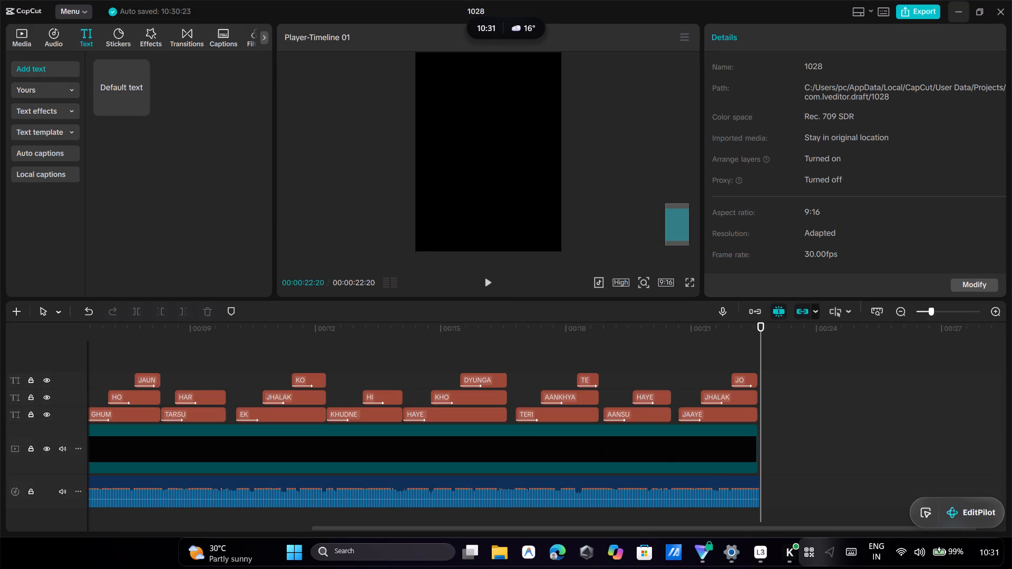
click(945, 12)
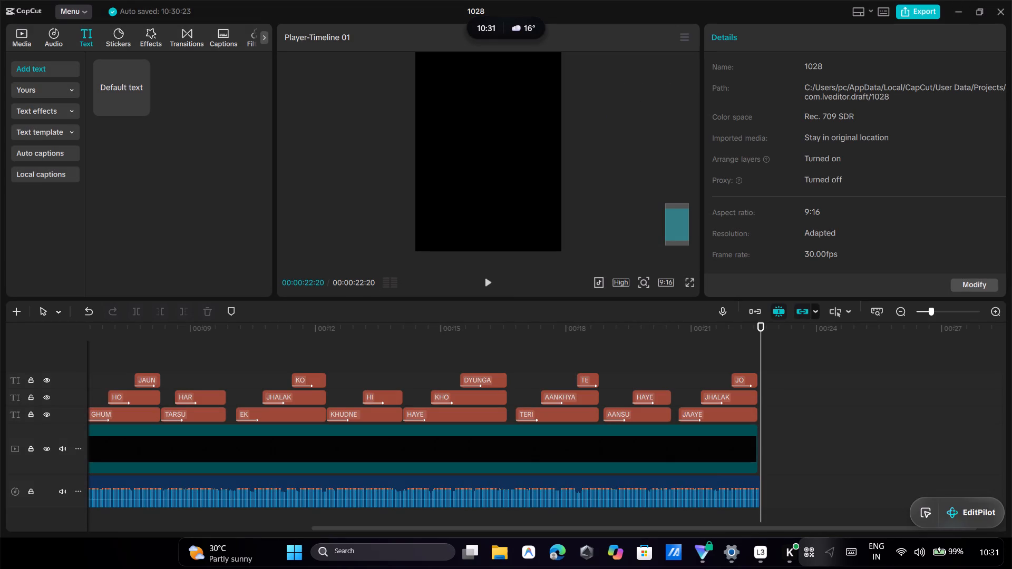